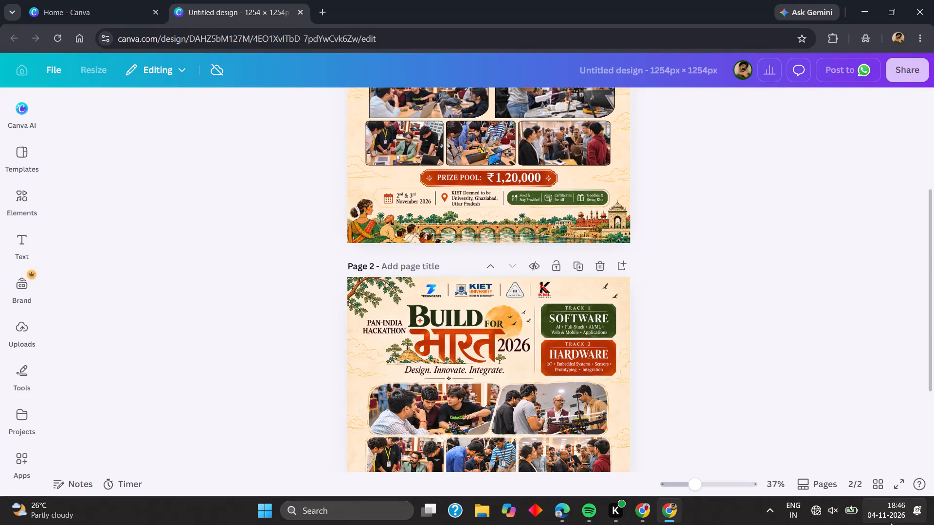
Switch the computer's Wi-Fi connection to the S24 network.
click(810, 524)
click(768, 283)
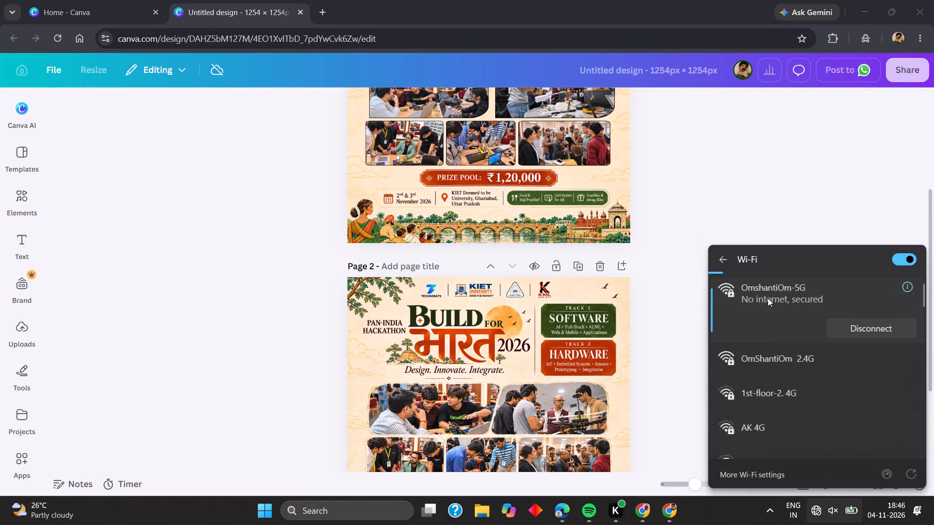
click(798, 356)
click(855, 379)
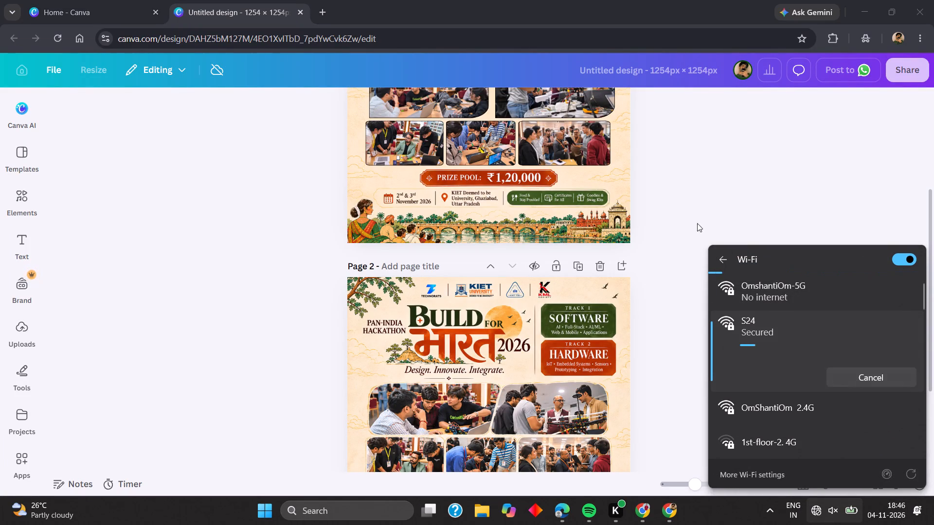
click(650, 169)
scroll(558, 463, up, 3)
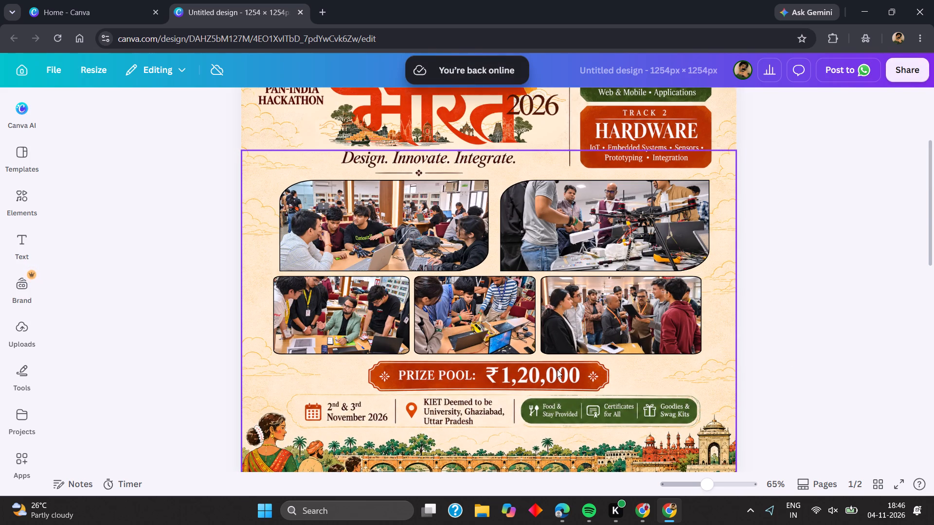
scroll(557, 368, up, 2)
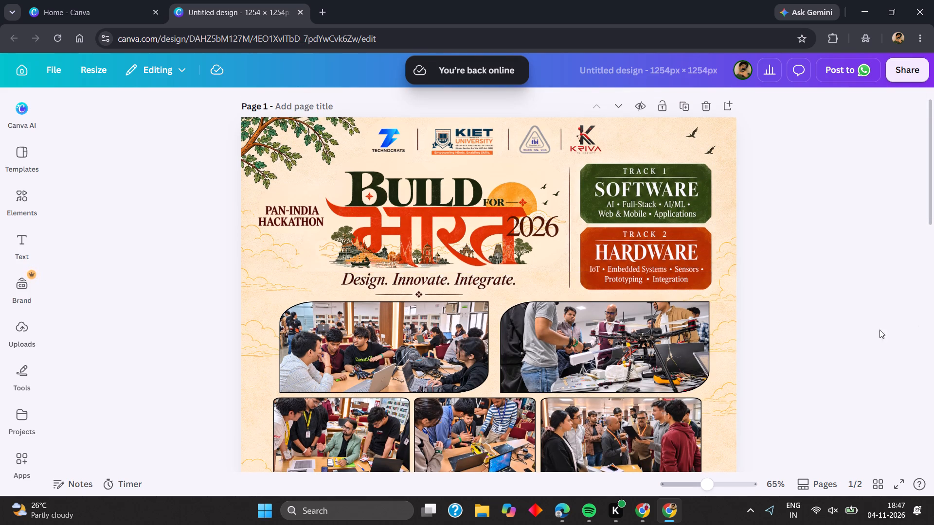
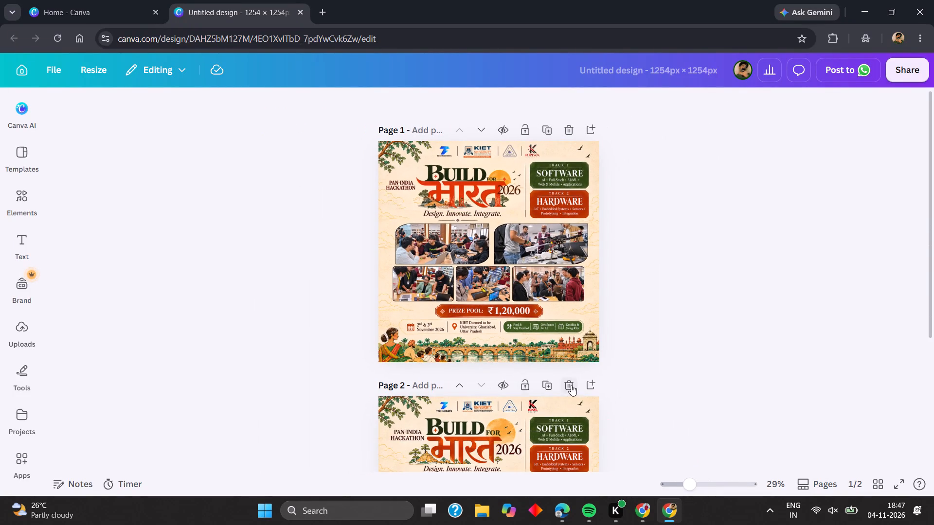
Delete the existing page 2 poster and add a new blank page in its place.
click(571, 385)
click(504, 427)
click(504, 425)
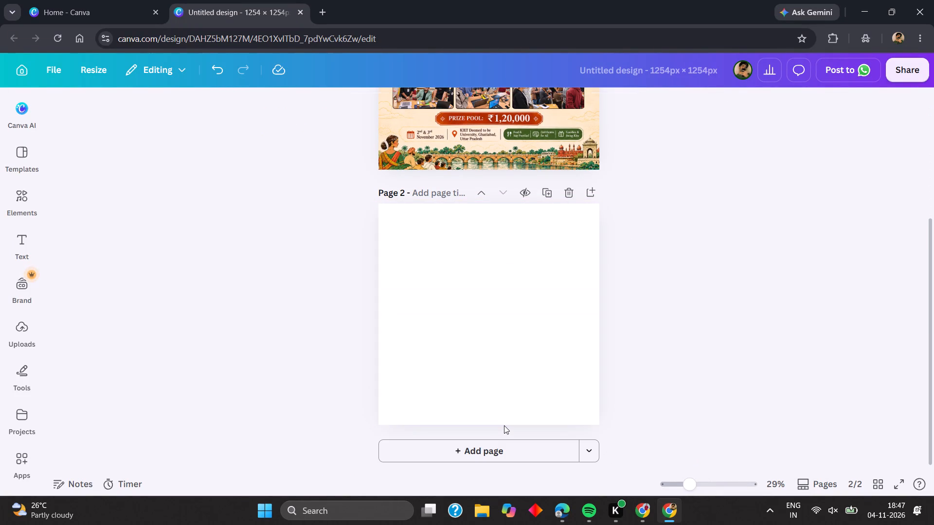
Paste the copied poster image onto blank page 2 and enlarge it toward filling the page, aligning it with the page's lower-left corner.
key(ctrl+v)
scroll(427, 371, up, 1)
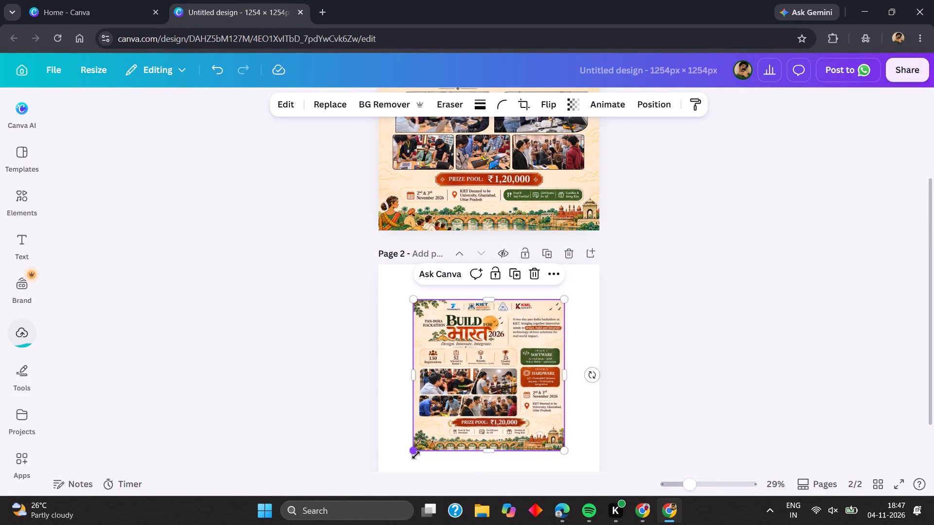
drag(415, 450, 376, 475)
scroll(376, 474, down, 6)
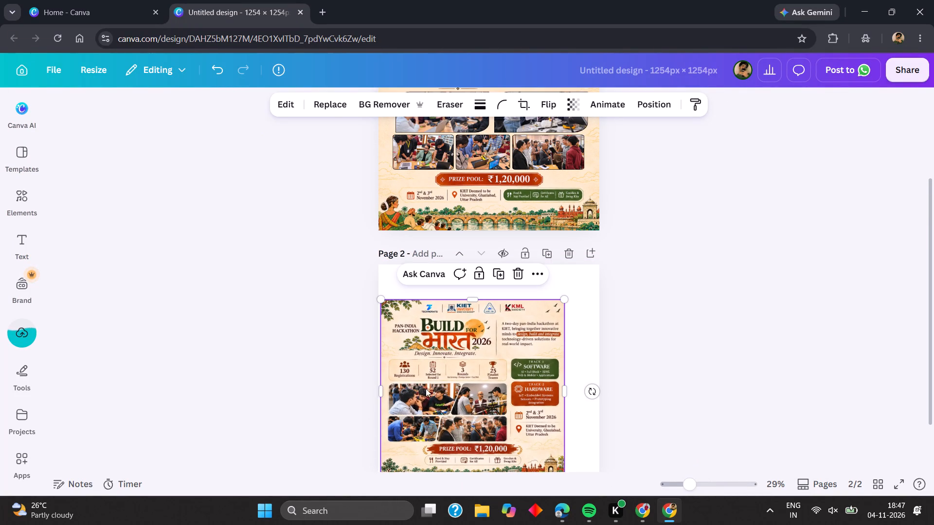
scroll(426, 388, down, 4)
click(379, 422)
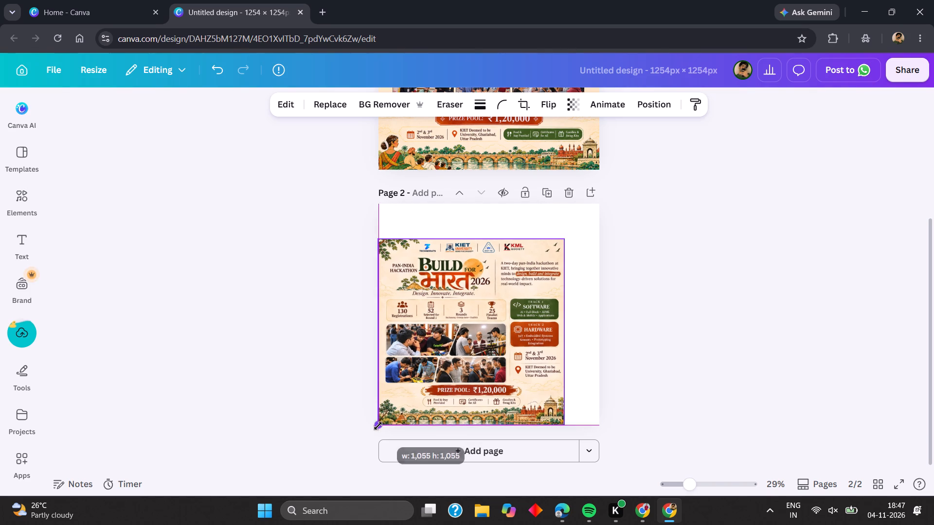
drag(567, 236, 568, 232)
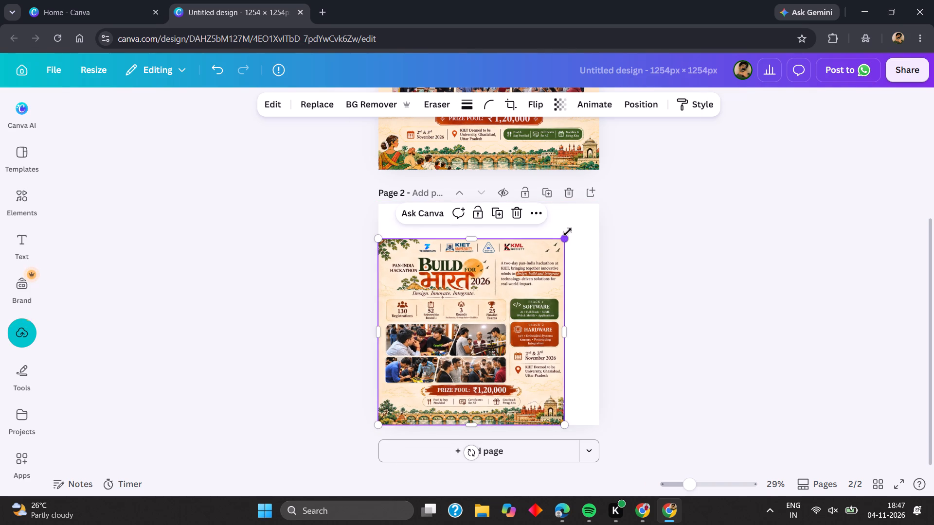
Enlarge the Build for Bharat 2026 poster image on page 2 so it fills the whole page.
drag(568, 232, 604, 203)
click(627, 208)
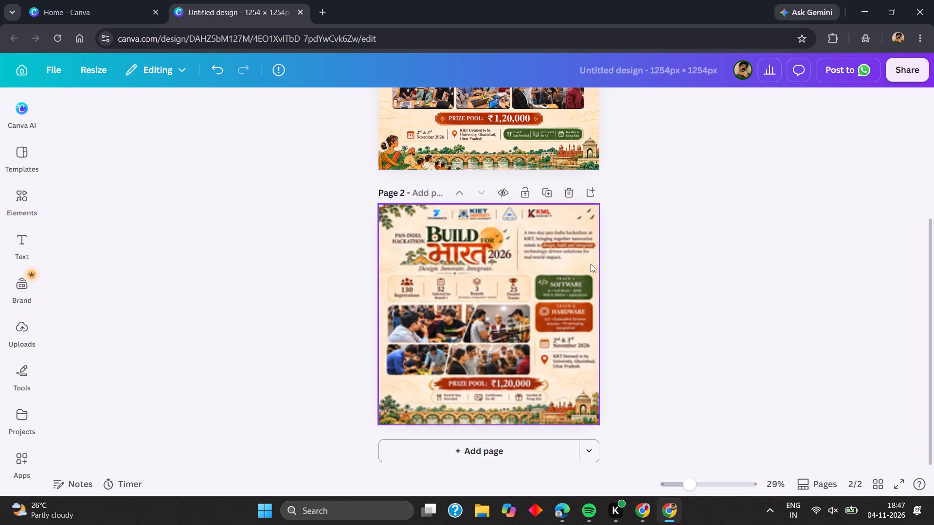
scroll(591, 264, up, 2)
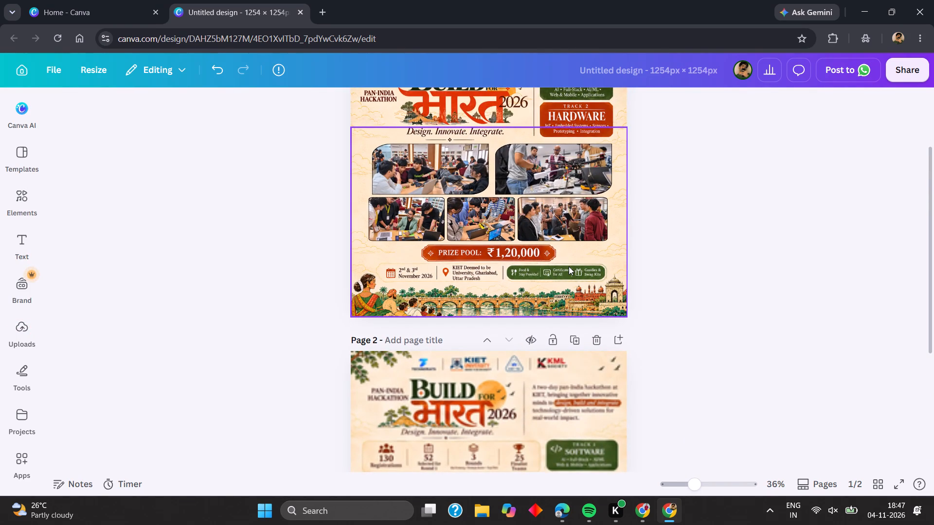
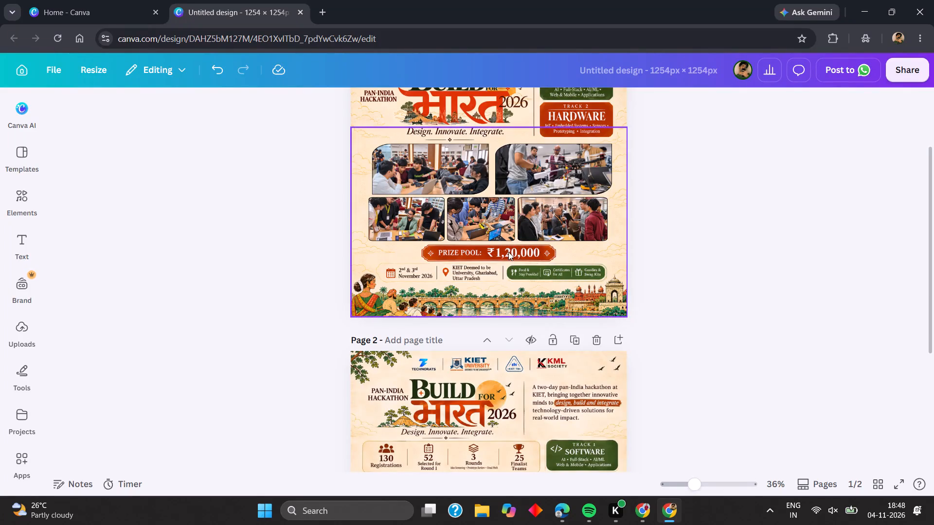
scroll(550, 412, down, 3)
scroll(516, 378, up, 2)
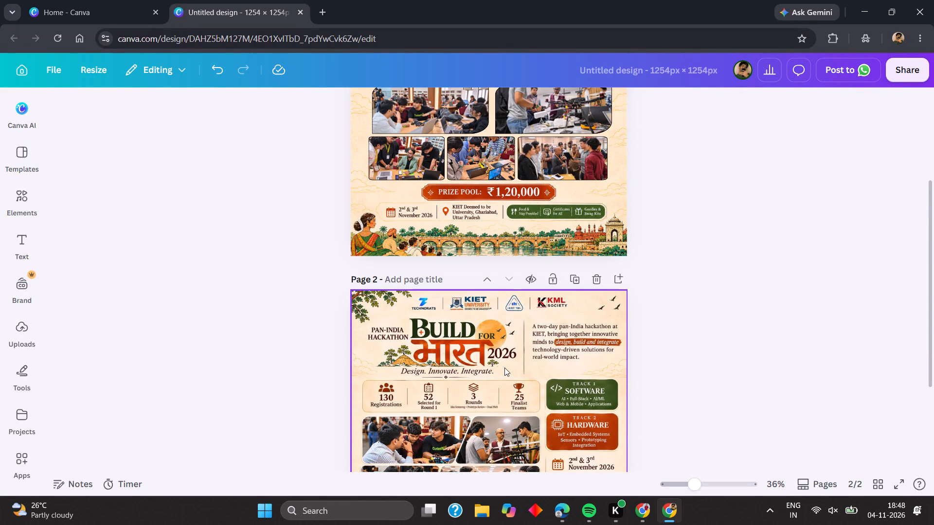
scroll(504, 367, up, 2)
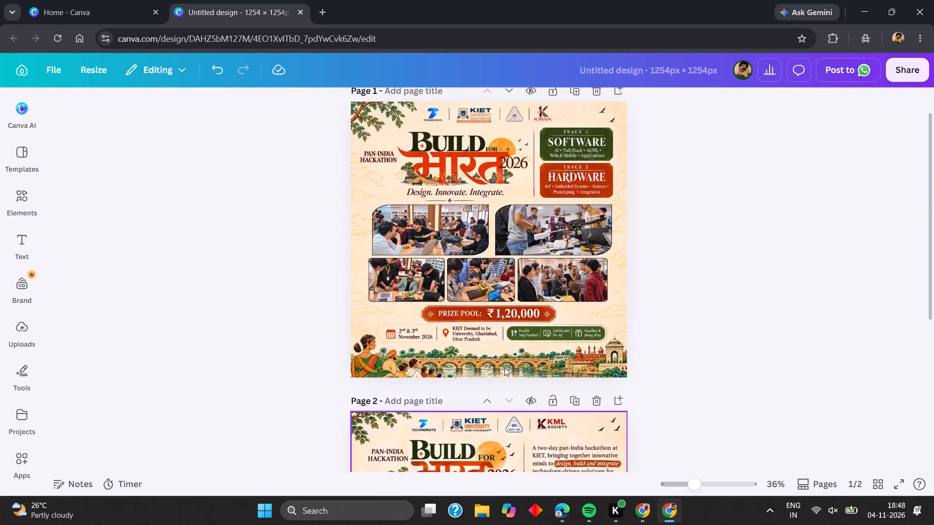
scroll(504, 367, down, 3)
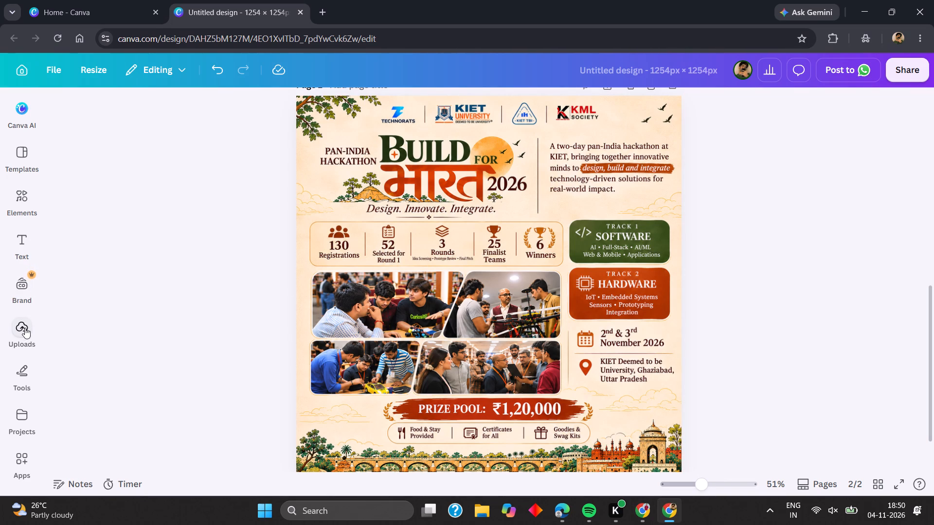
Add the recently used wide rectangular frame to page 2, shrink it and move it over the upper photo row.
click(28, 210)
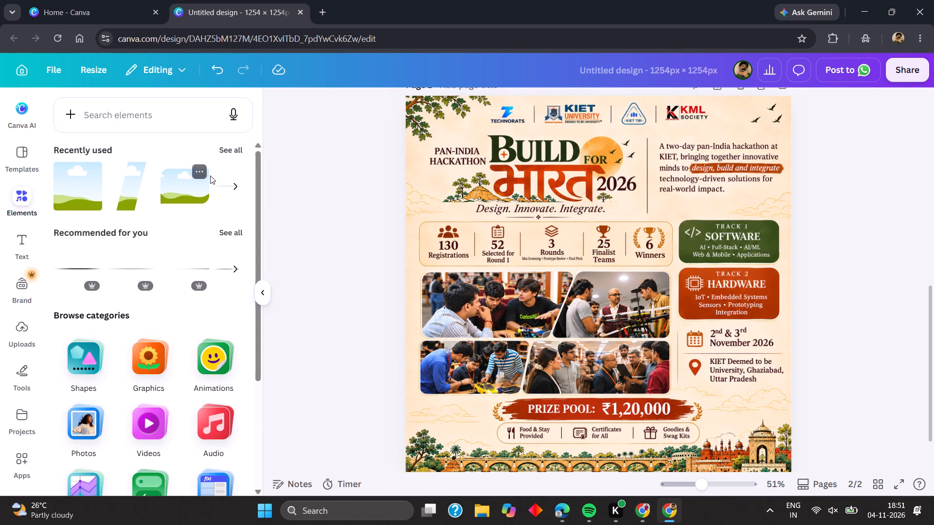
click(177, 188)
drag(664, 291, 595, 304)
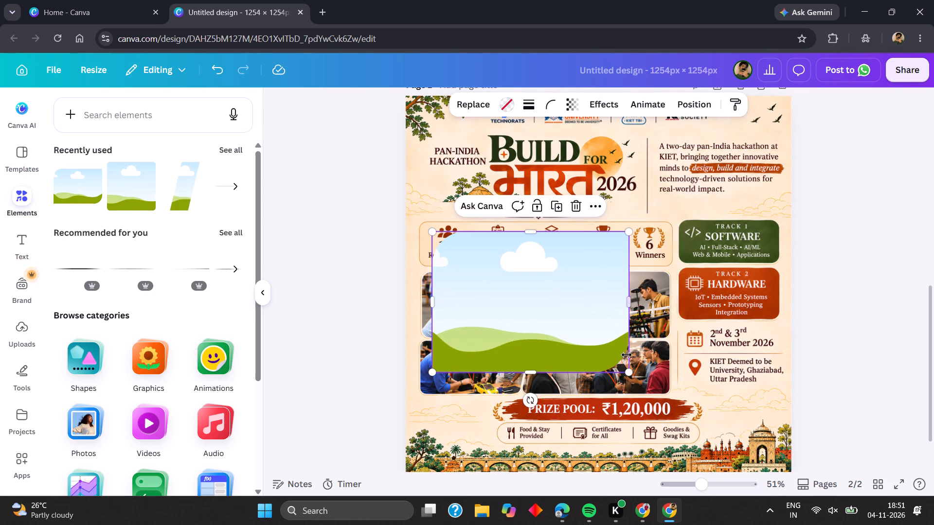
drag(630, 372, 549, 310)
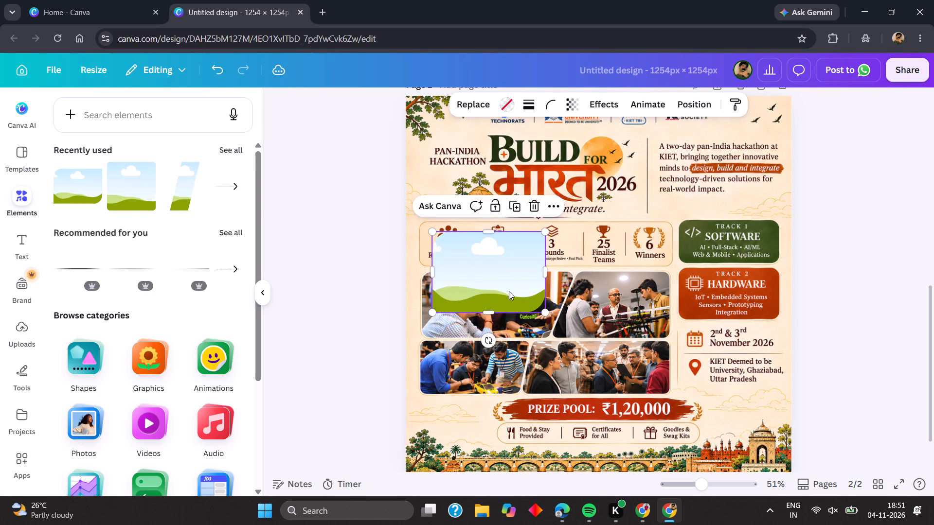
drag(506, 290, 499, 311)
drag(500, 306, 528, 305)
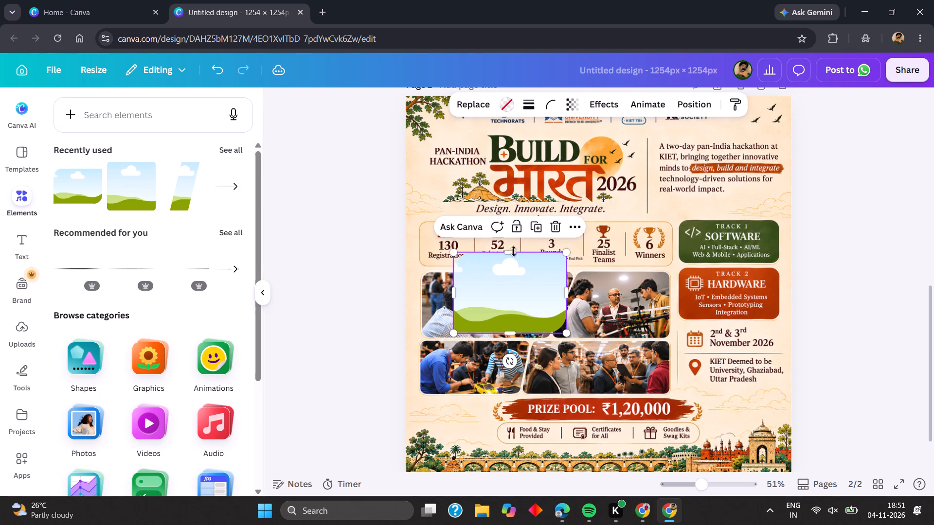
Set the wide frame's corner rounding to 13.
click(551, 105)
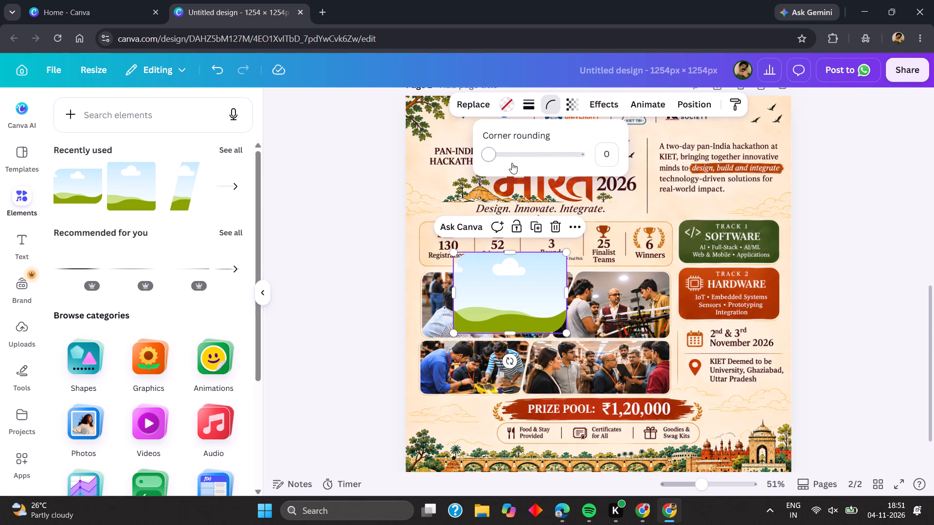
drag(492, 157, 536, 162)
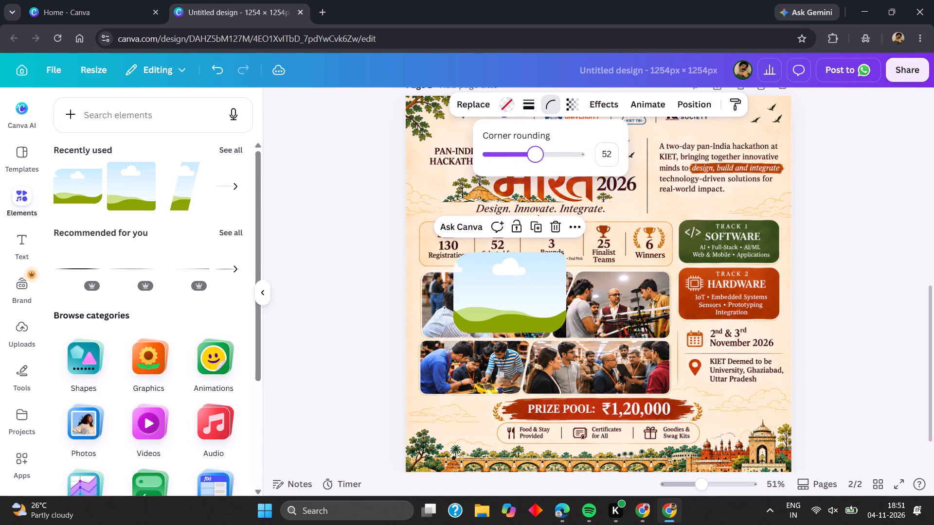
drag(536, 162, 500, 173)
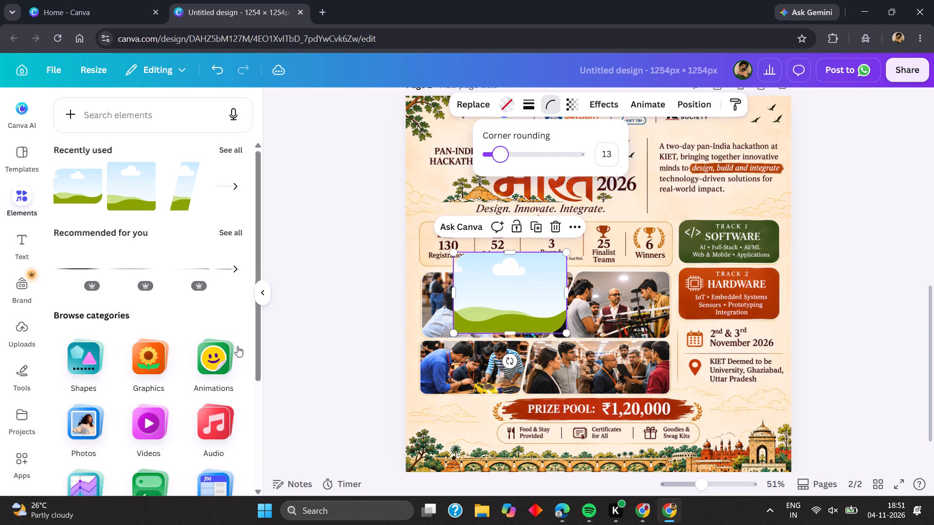
Search the elements for "frames" and limit the results to frames.
click(236, 148)
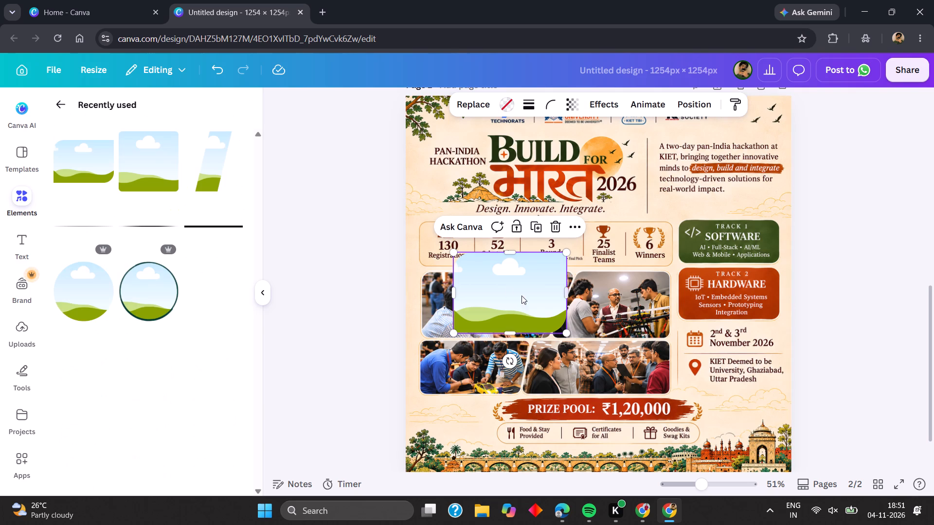
click(52, 98)
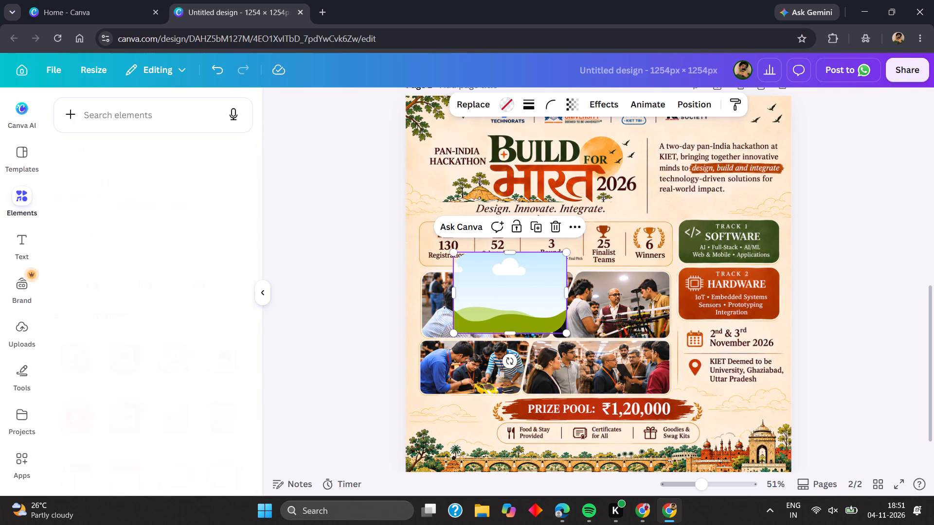
click(102, 122)
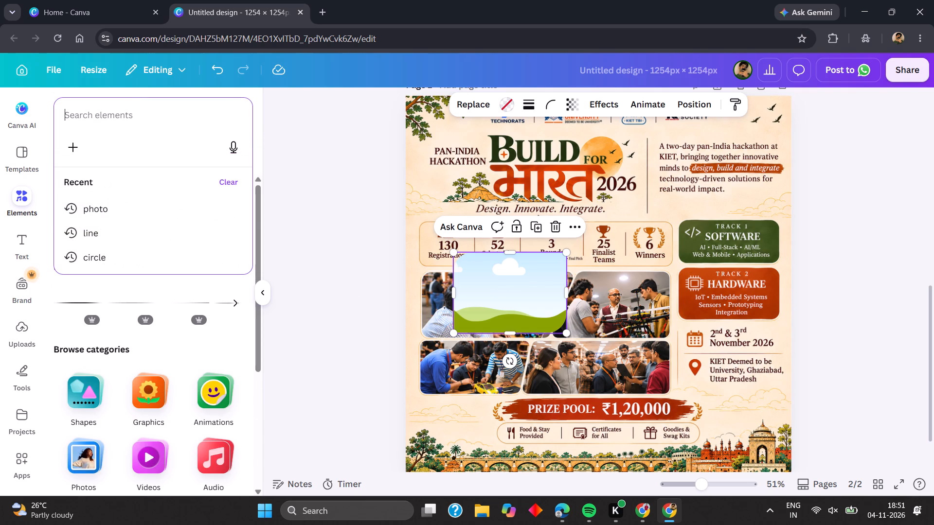
text(frames)
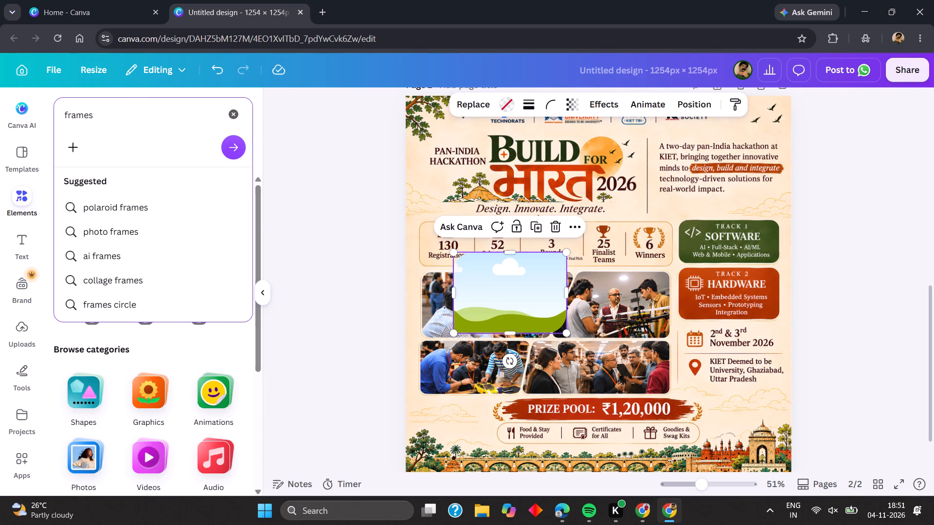
key(space)
key(Return)
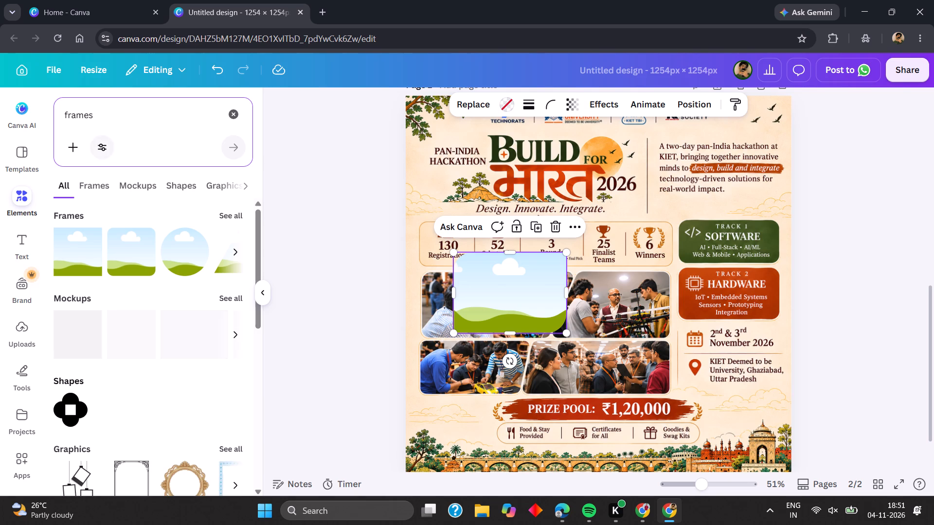
click(100, 188)
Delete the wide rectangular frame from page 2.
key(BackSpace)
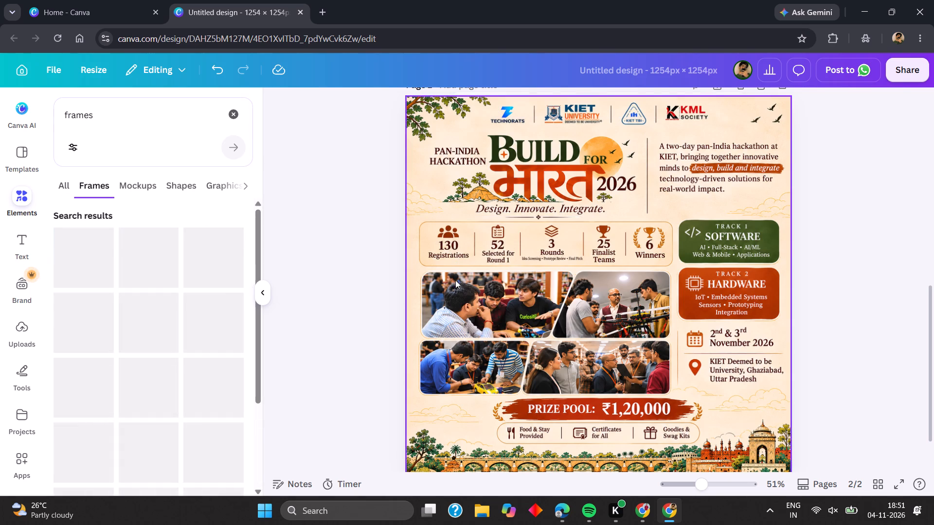
Look through the frame, shape and mockup search results for a suitable photo frame shape.
scroll(162, 367, down, 2)
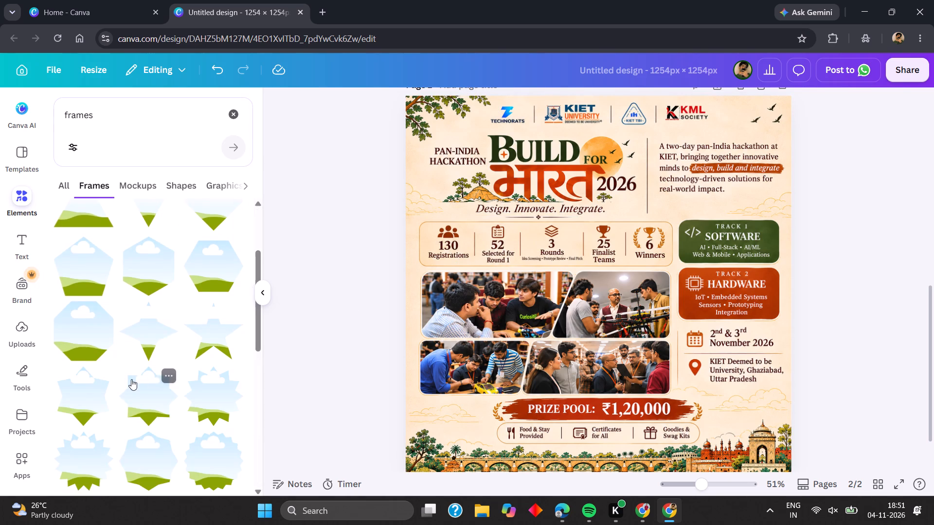
scroll(131, 379, down, 8)
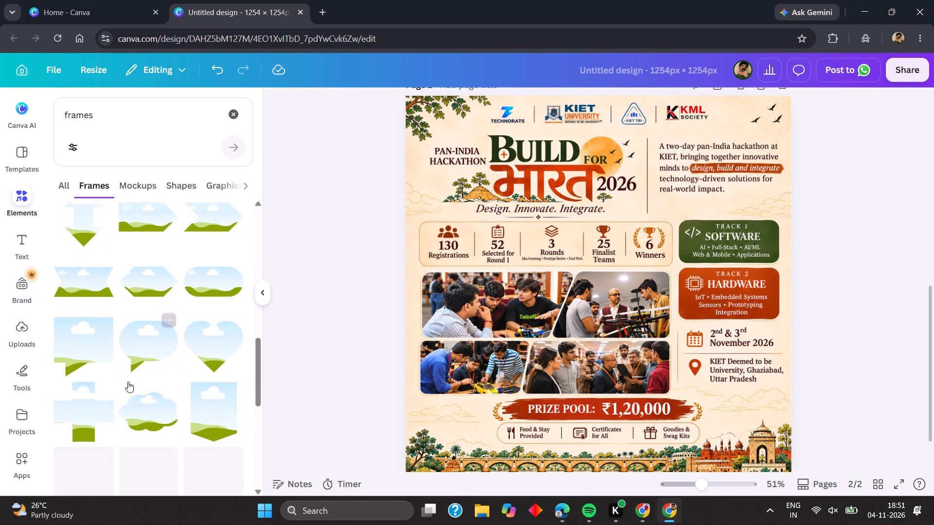
scroll(128, 383, down, 3)
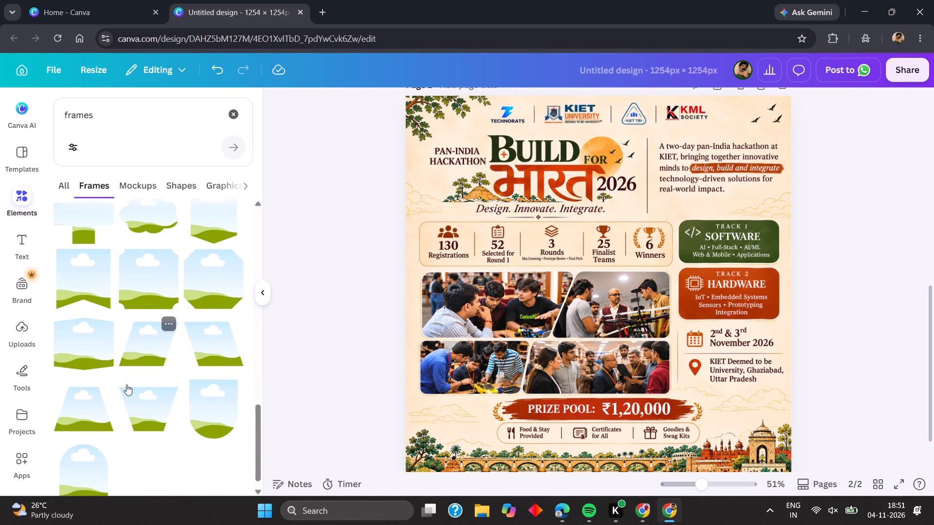
scroll(126, 385, down, 2)
scroll(126, 385, up, 13)
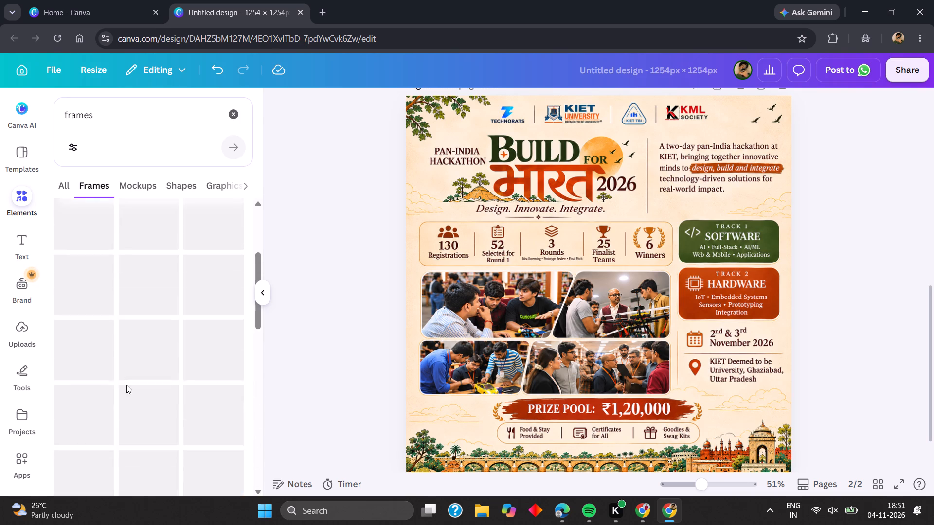
click(183, 184)
click(73, 183)
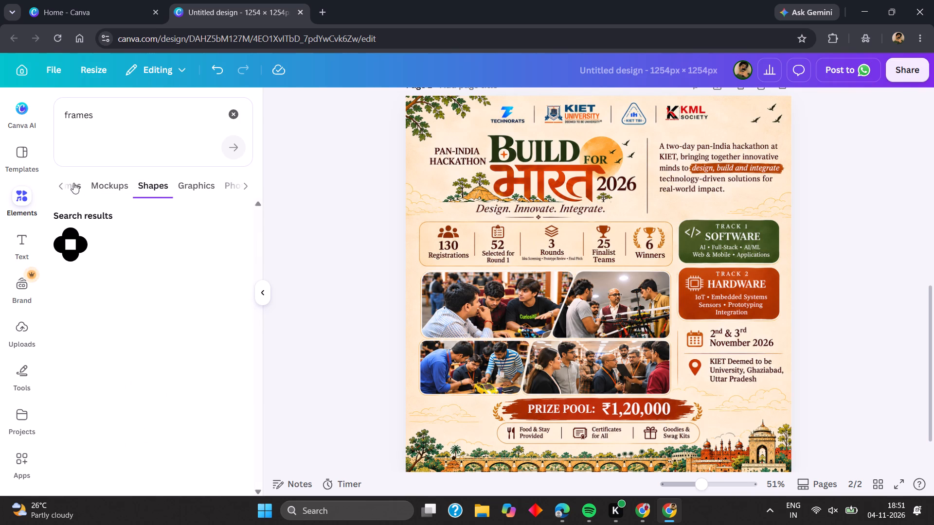
click(129, 189)
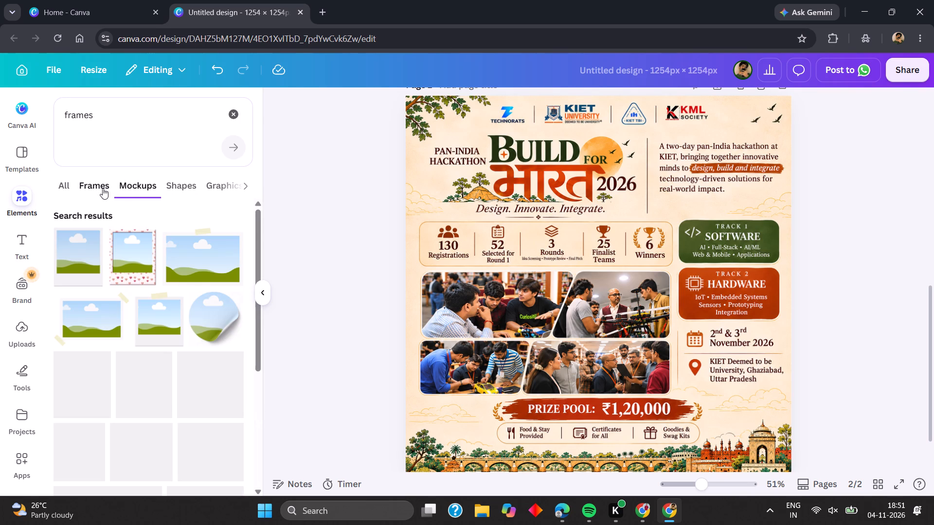
Add the square frame with rounded corners from the frame results to page 2.
click(86, 188)
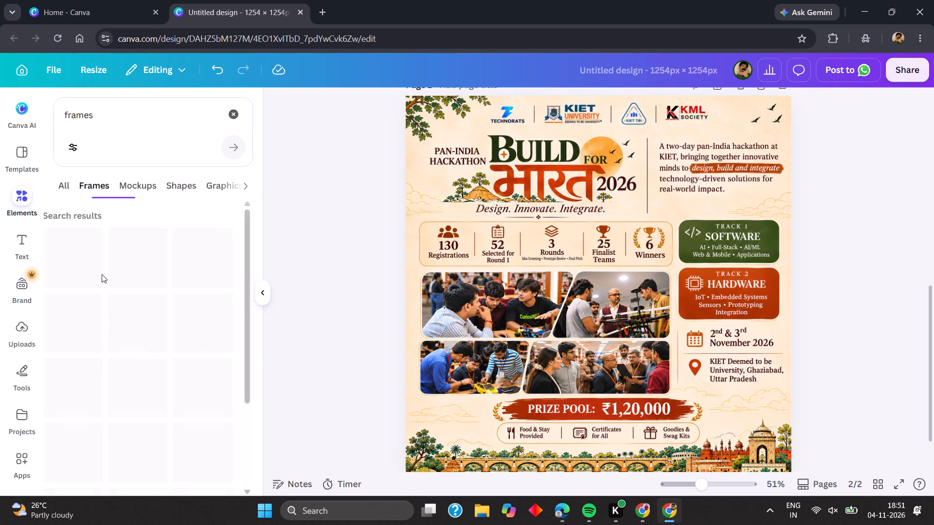
scroll(96, 317, down, 2)
scroll(96, 318, up, 5)
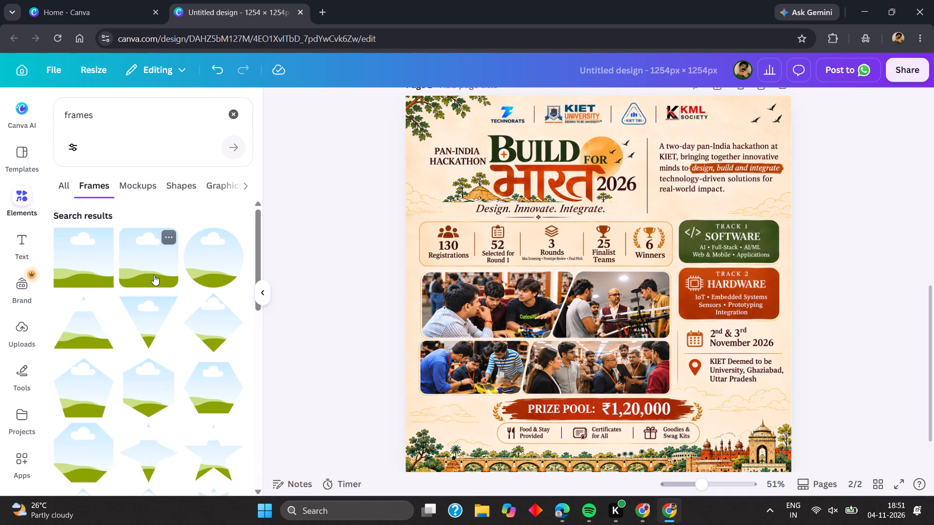
scroll(131, 326, down, 2)
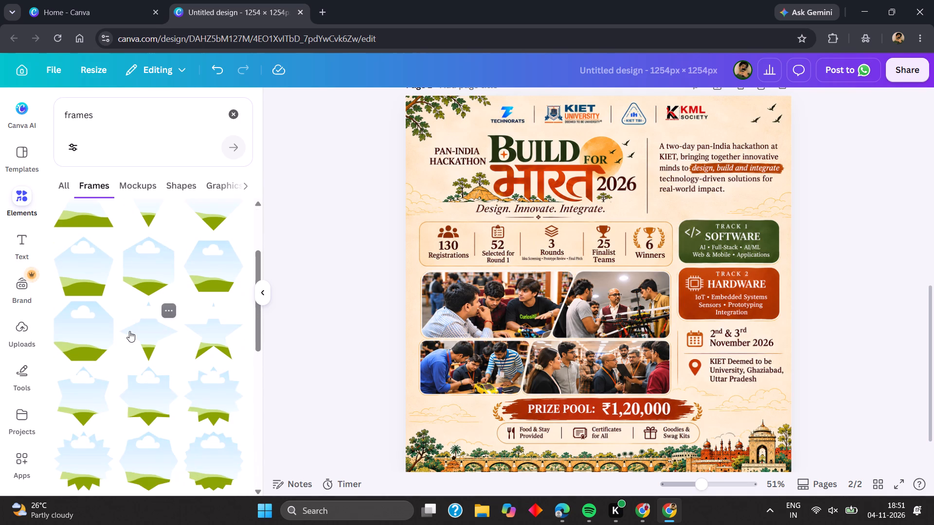
scroll(129, 331, up, 5)
click(142, 272)
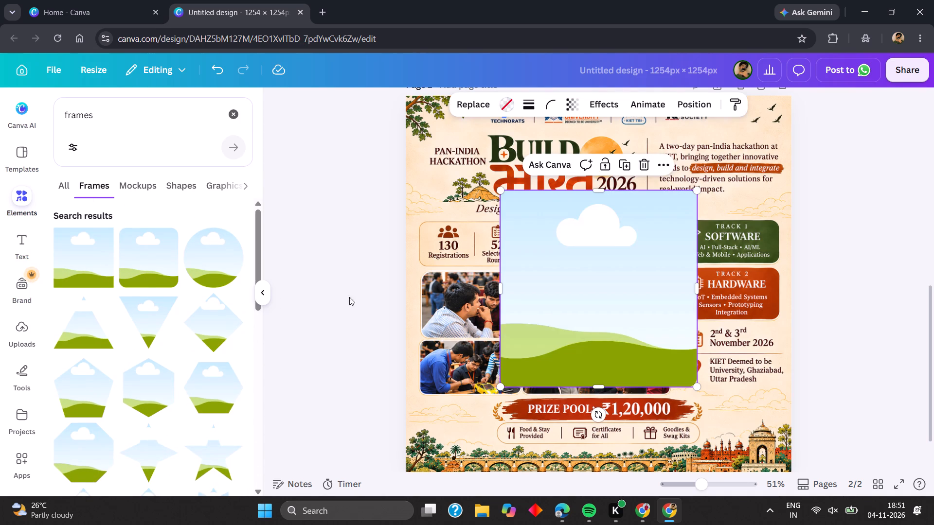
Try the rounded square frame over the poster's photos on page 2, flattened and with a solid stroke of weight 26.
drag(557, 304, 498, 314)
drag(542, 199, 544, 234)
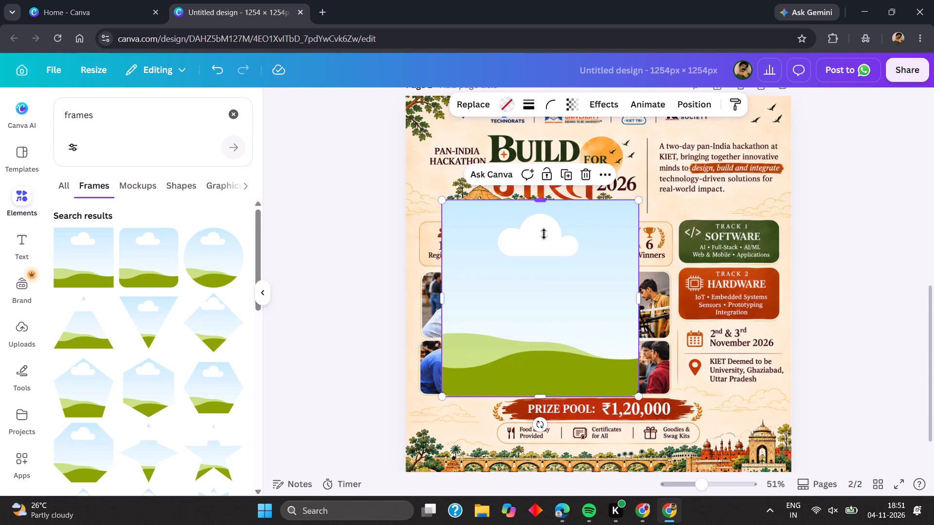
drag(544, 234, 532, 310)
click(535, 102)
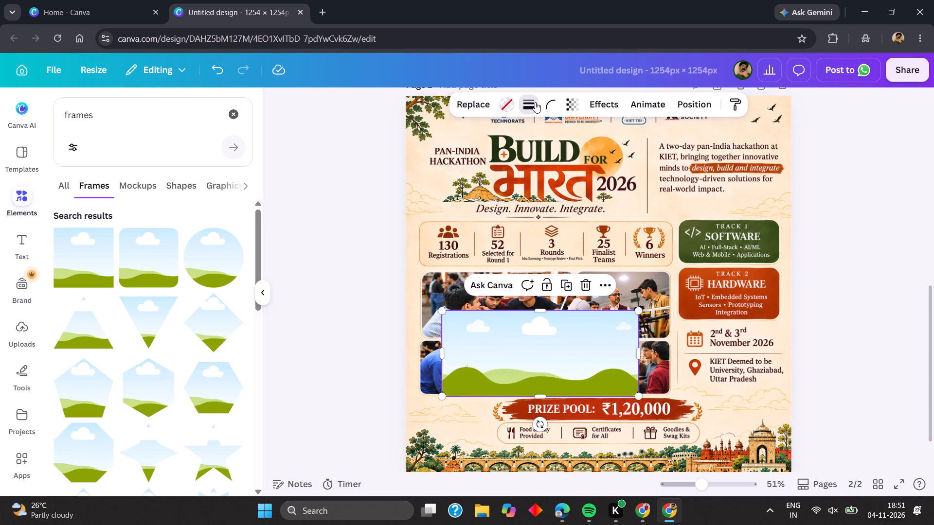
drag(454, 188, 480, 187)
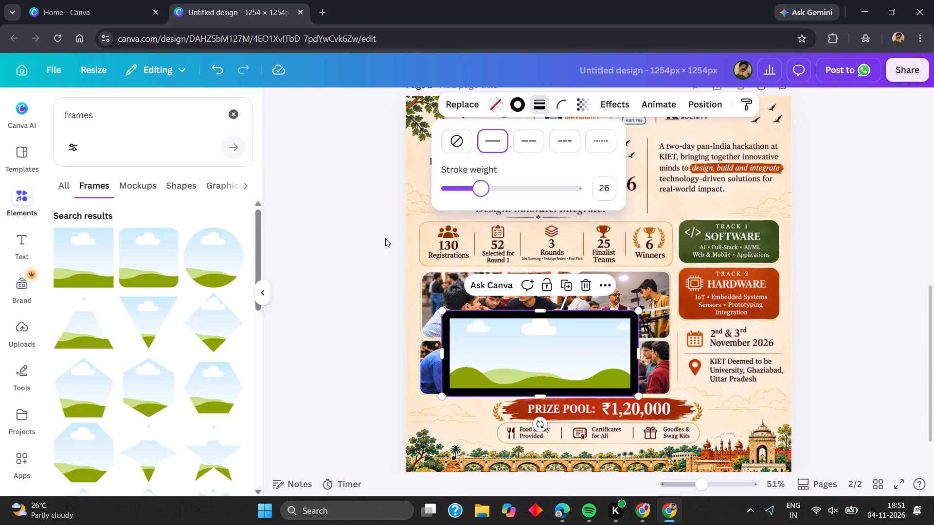
Delete the flattened, black-outlined frame from page 2.
key(BackSpace)
click(359, 283)
click(512, 362)
key(BackSpace)
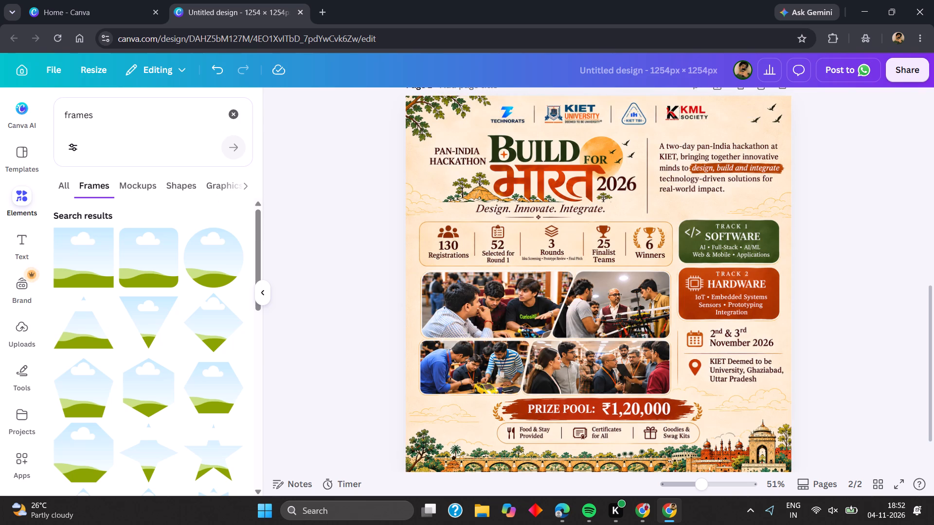
Add the recently used frame with two rounded opposite corners and fit it over the poster's upper-left group photo.
click(234, 119)
click(327, 184)
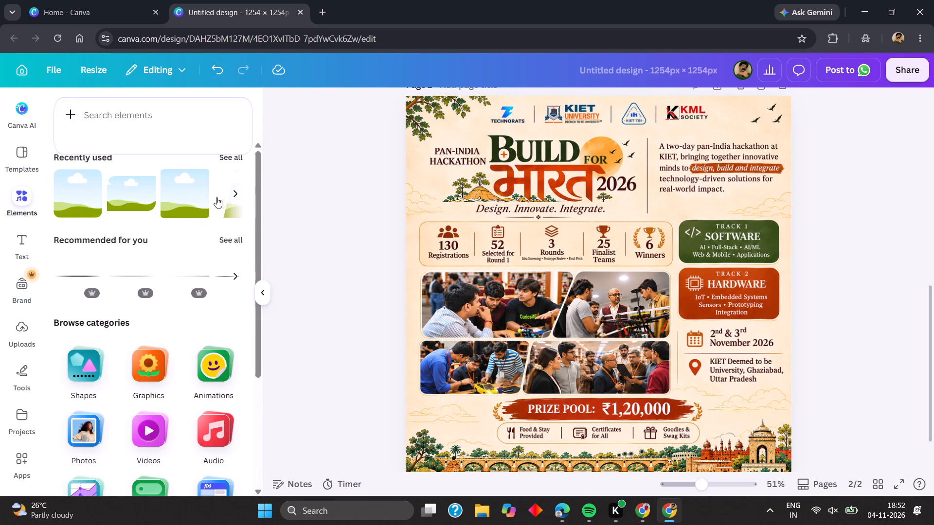
click(237, 161)
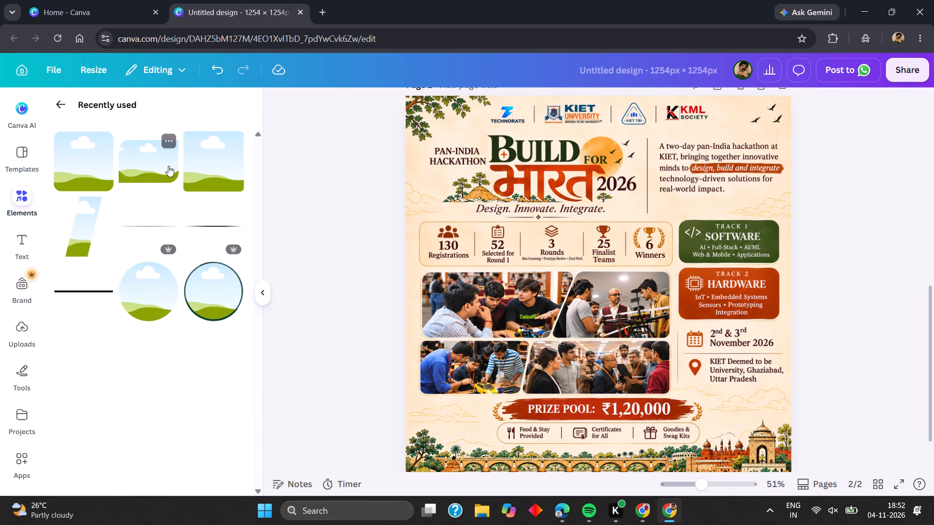
click(170, 165)
drag(605, 279, 528, 283)
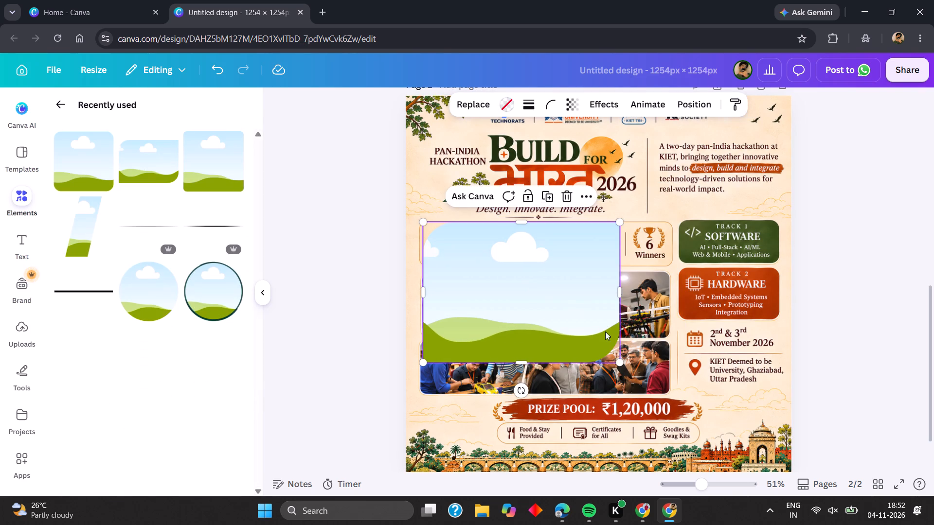
drag(617, 366, 526, 275)
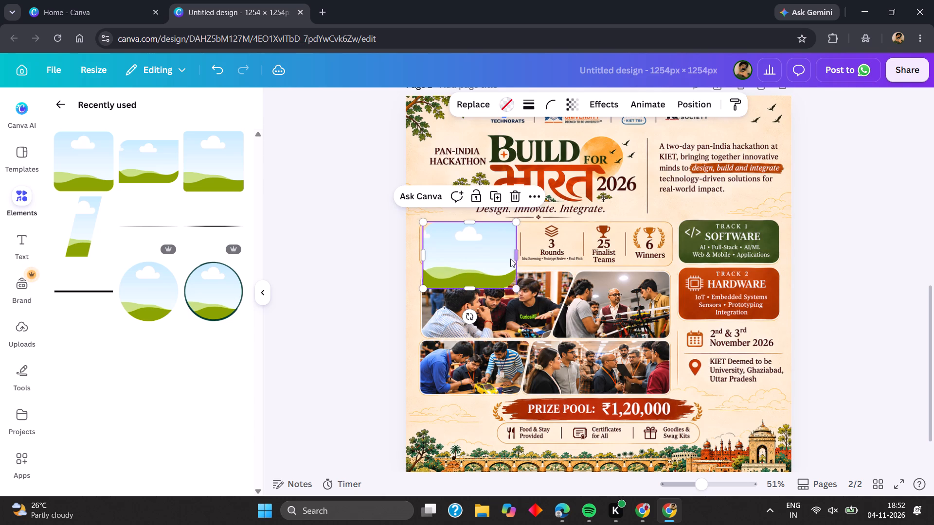
drag(517, 254, 571, 260)
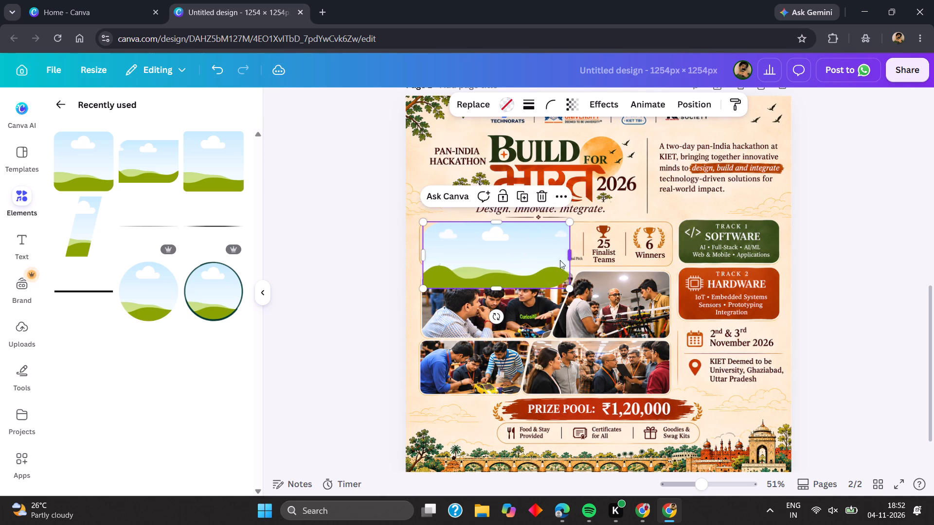
drag(504, 253, 502, 302)
drag(569, 302, 561, 307)
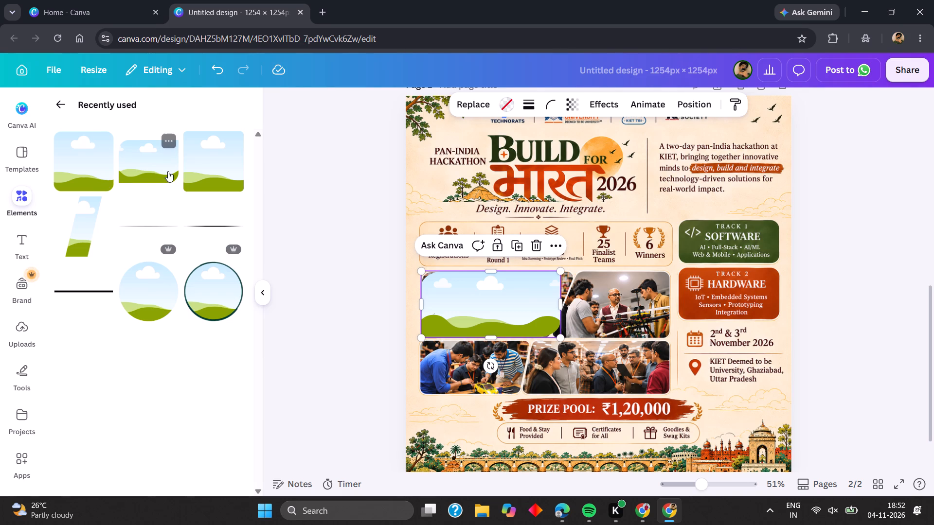
Add a second frame with two rounded opposite corners and fit it over the poster's upper-right photo.
click(206, 166)
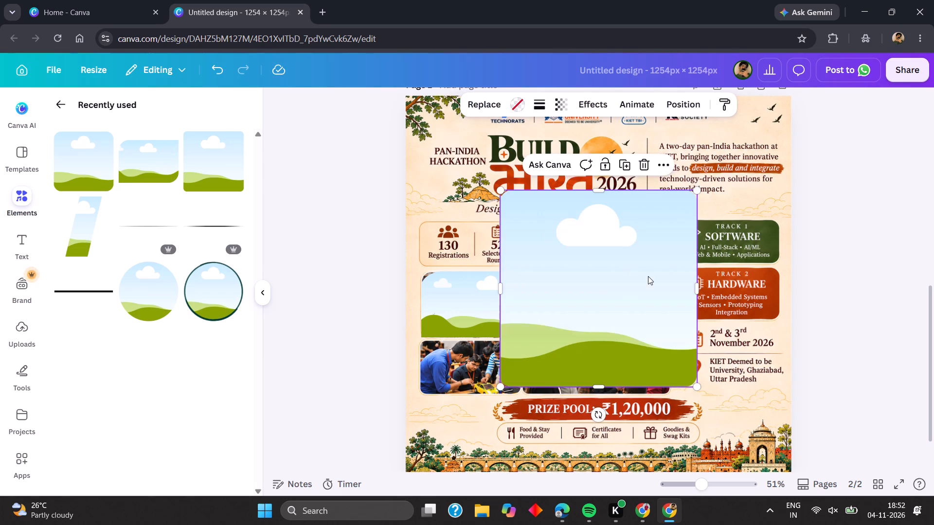
key(BackSpace)
click(163, 177)
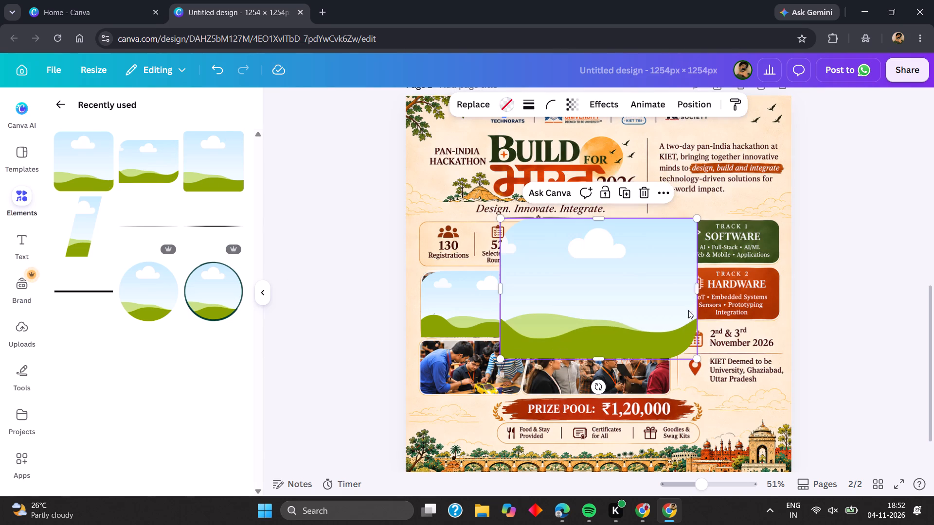
drag(696, 358, 583, 279)
drag(543, 258, 625, 315)
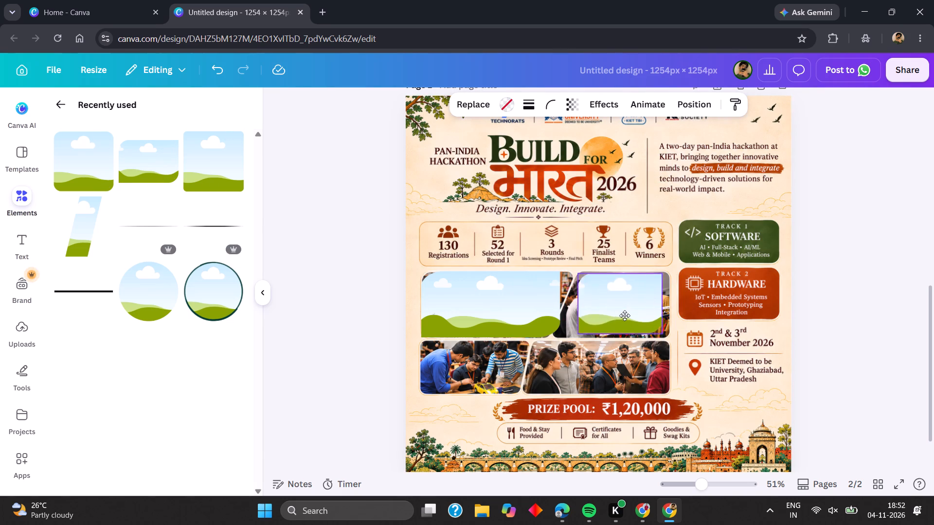
drag(625, 315, 629, 311)
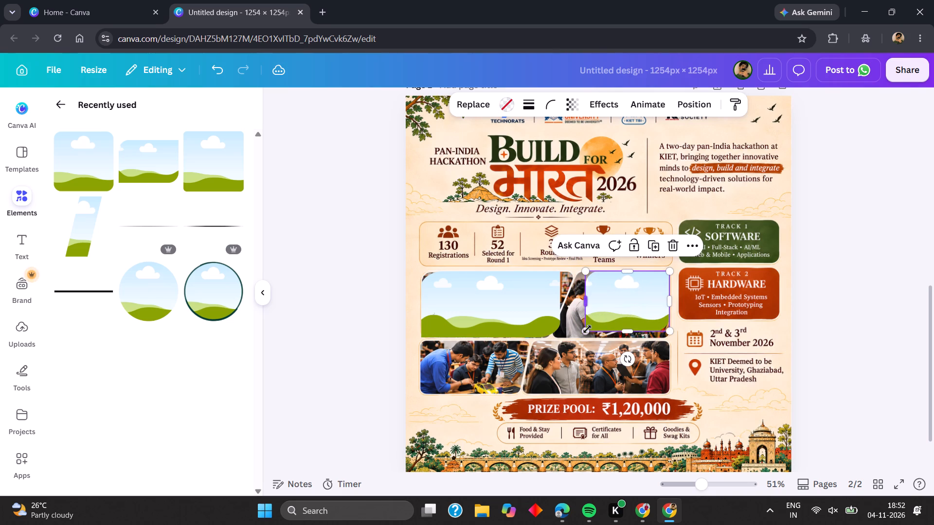
drag(586, 330, 573, 324)
drag(576, 302, 573, 304)
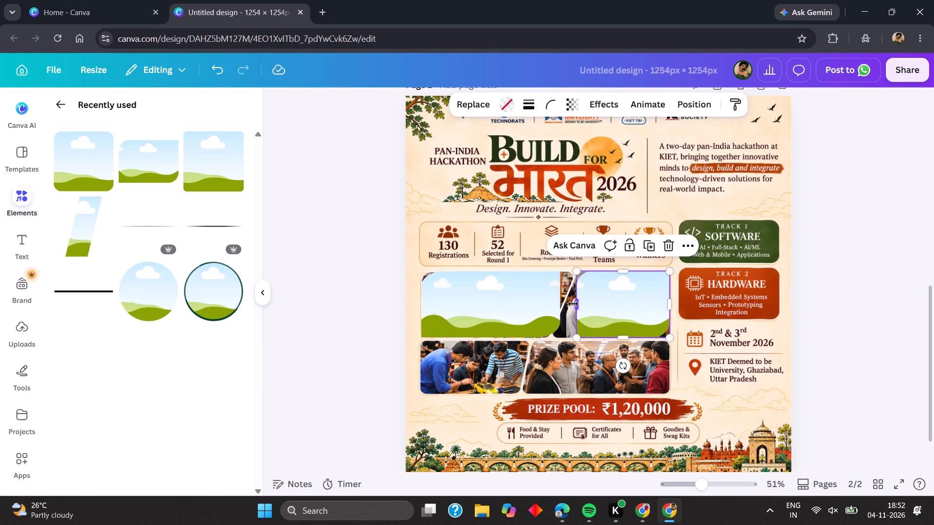
drag(573, 304, 570, 304)
click(352, 256)
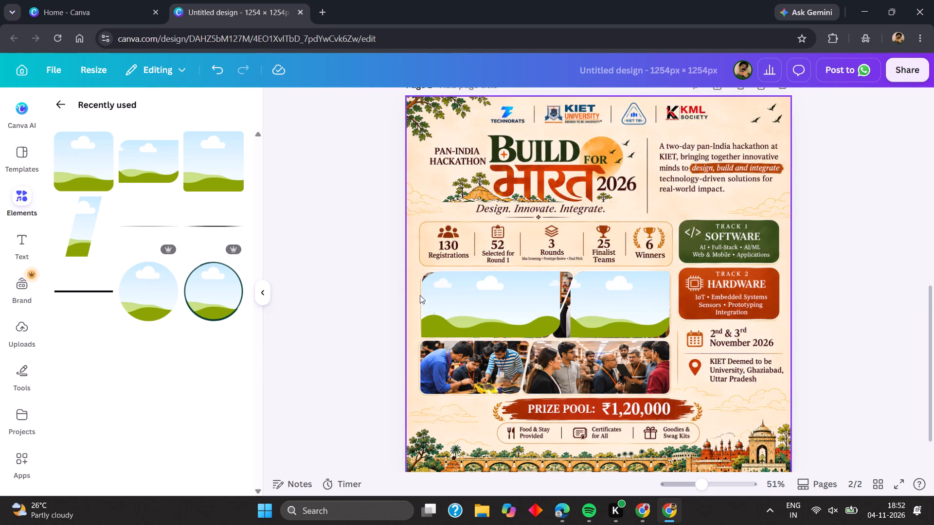
Search the elements for "rhombus" and limit the results to frames.
scroll(420, 295, down, 2)
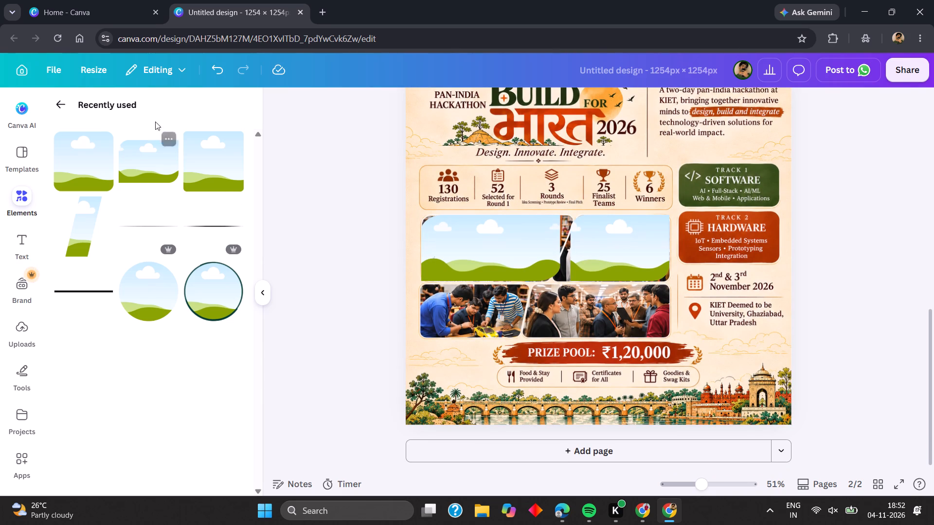
click(52, 102)
click(120, 121)
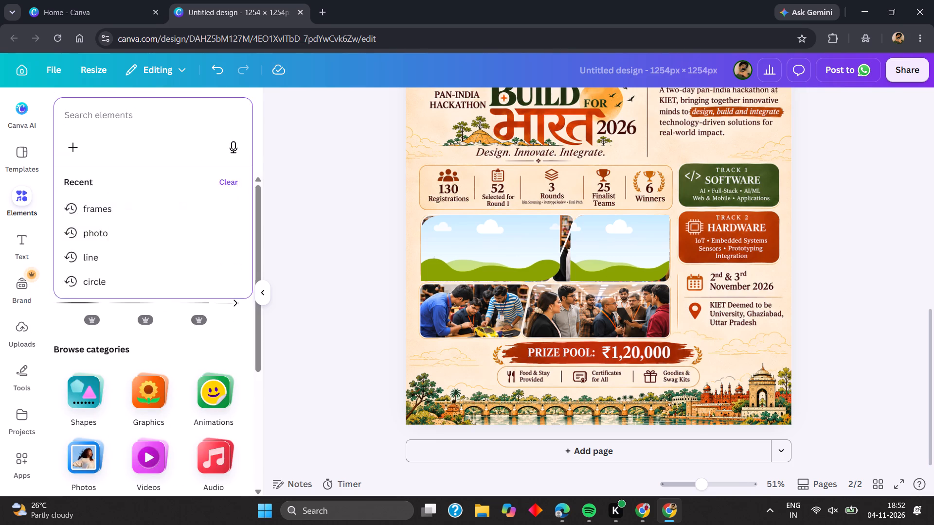
text(rhombus)
key(Return)
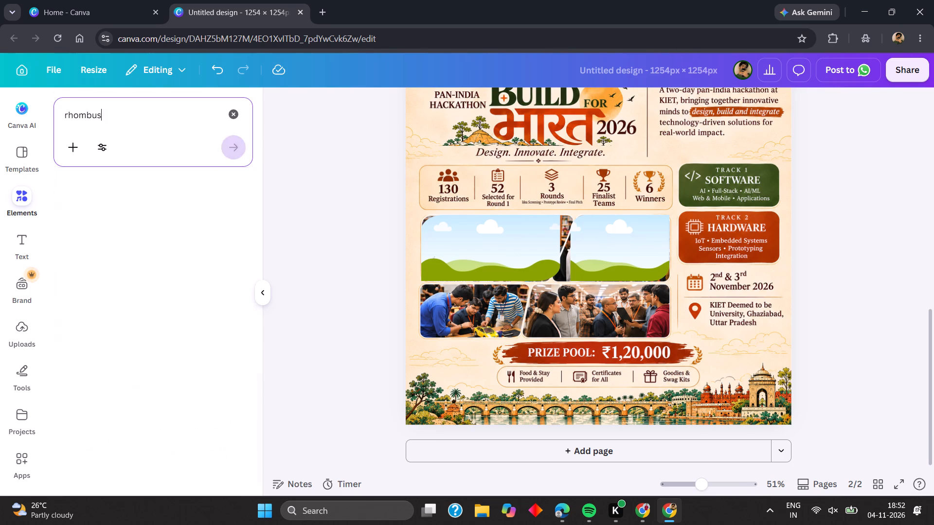
click(106, 180)
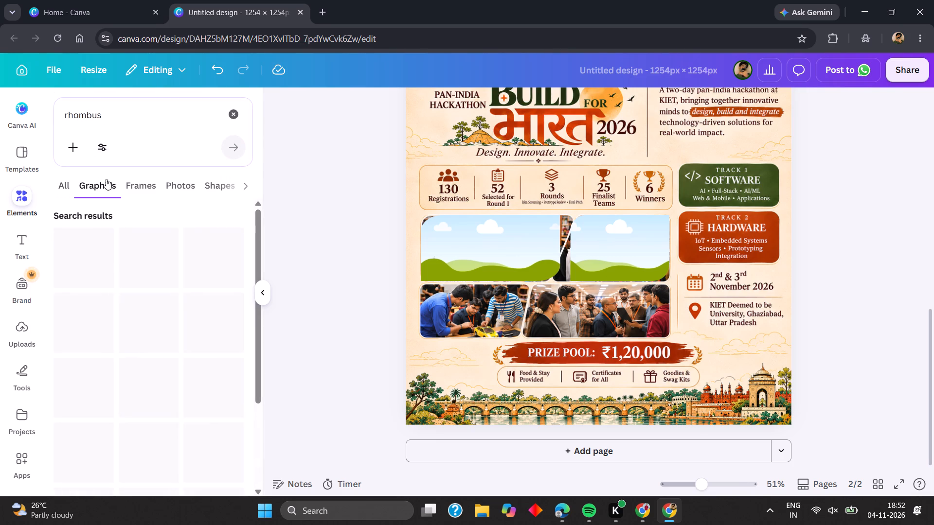
click(150, 180)
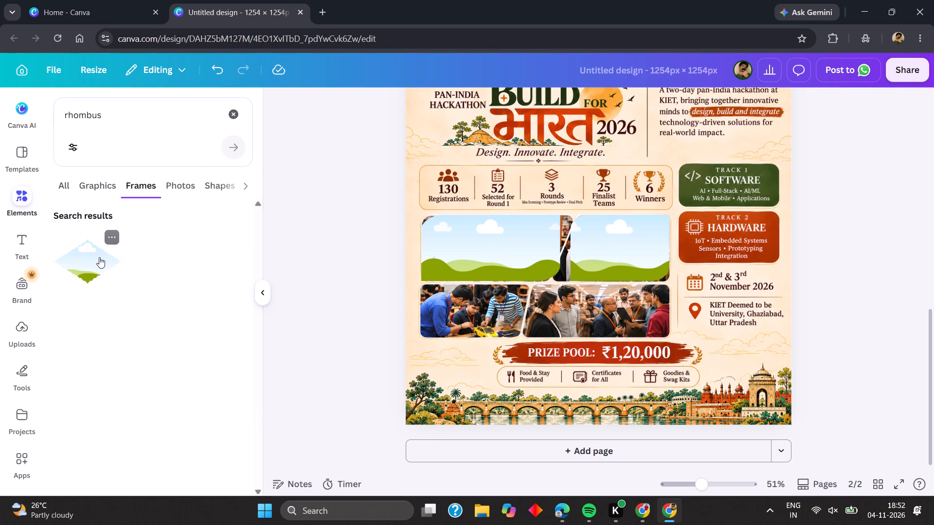
Search the elements for "parallelogram" frames and add the wide right-leaning one over the photos on page 2.
click(224, 116)
click(195, 109)
text(parall)
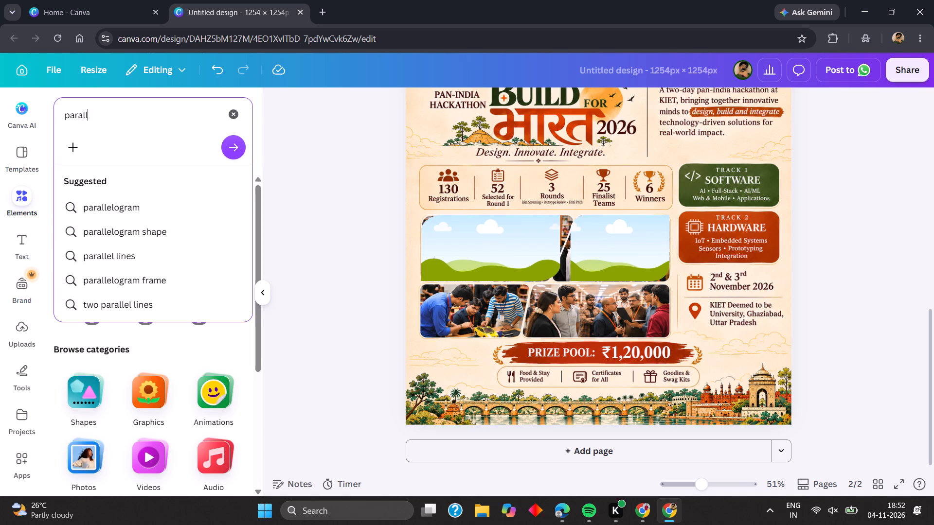
key(Down)
key(Up)
click(191, 214)
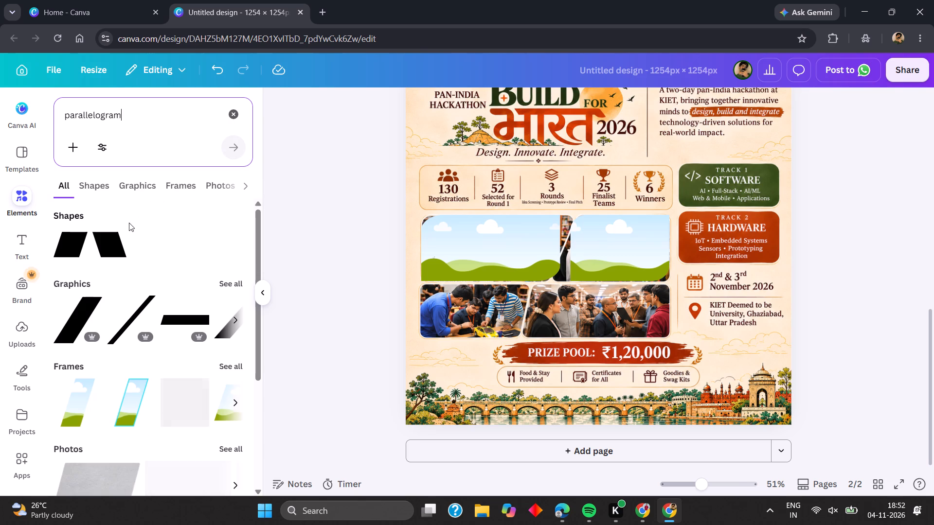
click(171, 185)
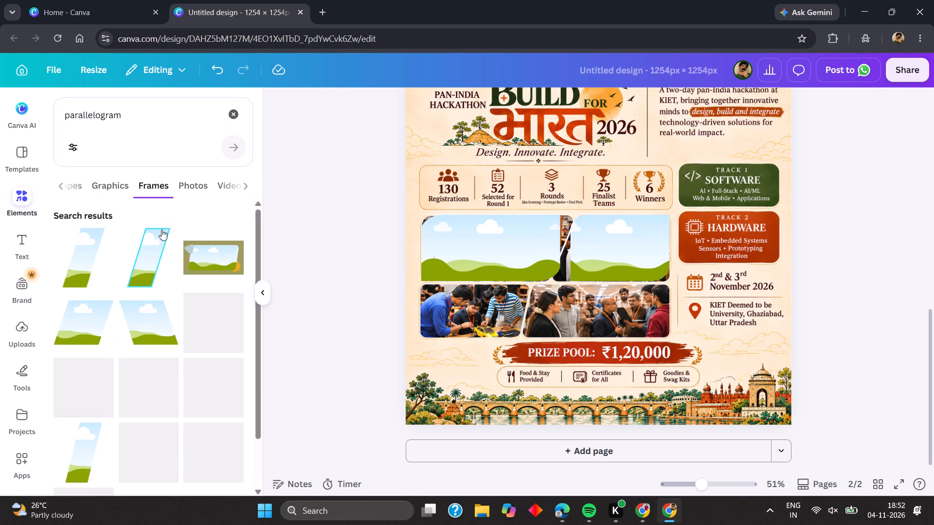
click(90, 321)
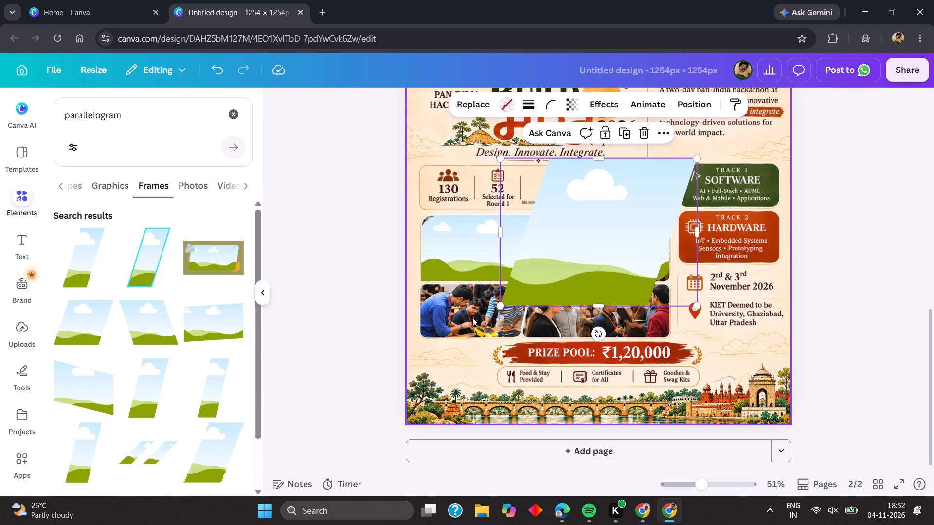
drag(582, 267, 517, 334)
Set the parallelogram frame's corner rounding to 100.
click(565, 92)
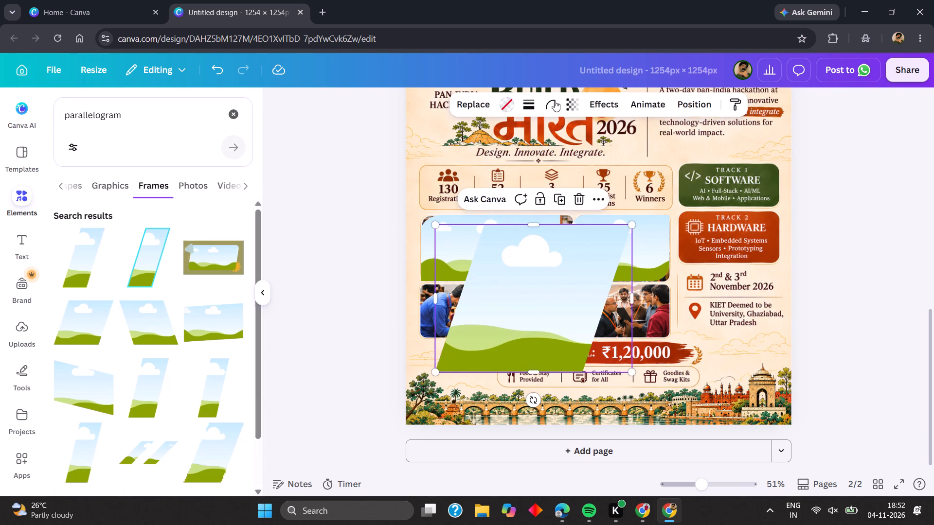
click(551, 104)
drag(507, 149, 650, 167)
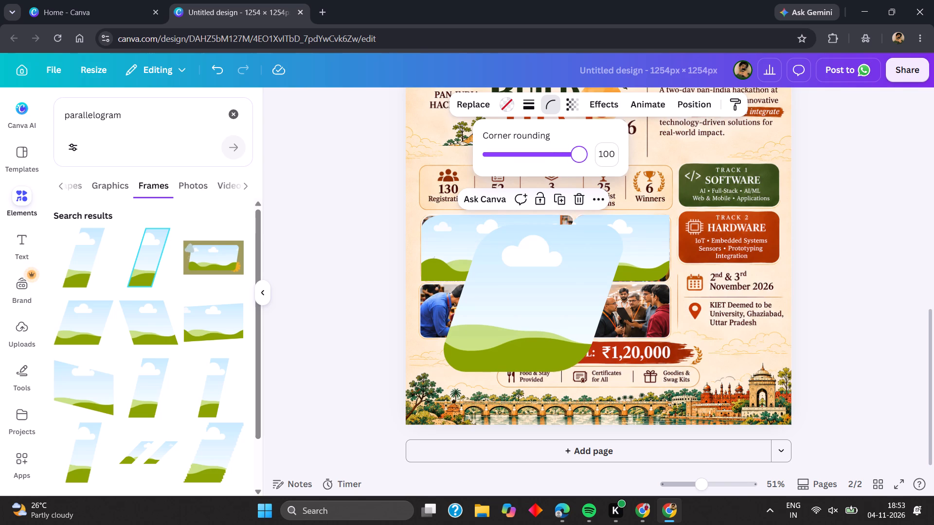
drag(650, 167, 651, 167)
Flatten the parallelogram frame to about 169 px high, move it over the lower-left photo and narrow it.
drag(537, 371, 539, 276)
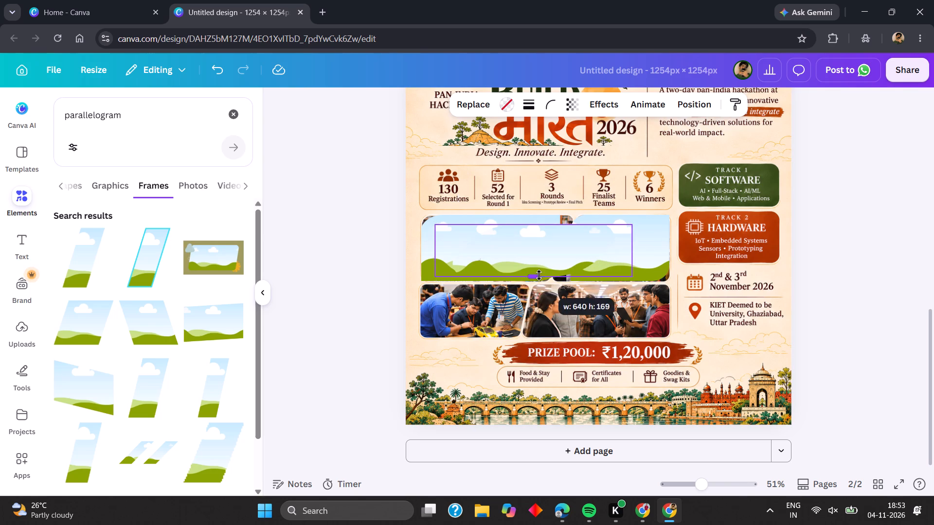
drag(536, 260, 487, 316)
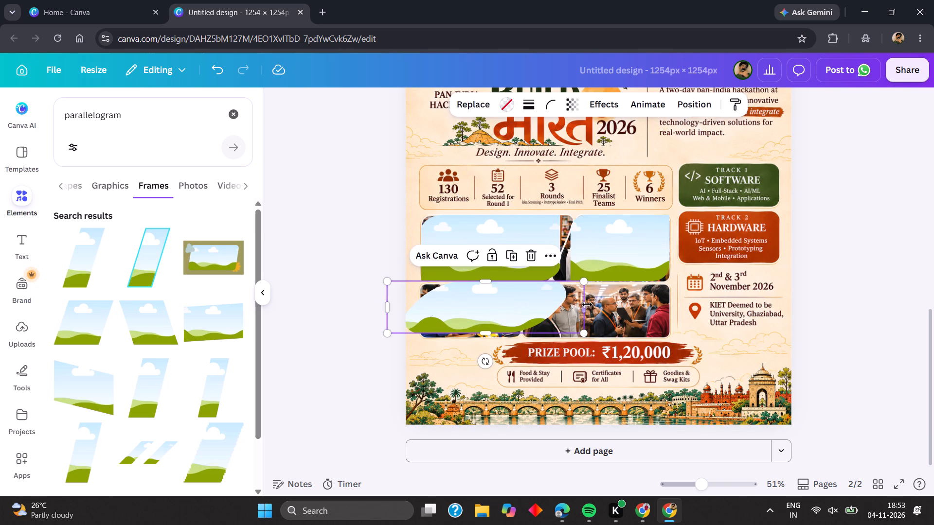
drag(587, 305, 541, 308)
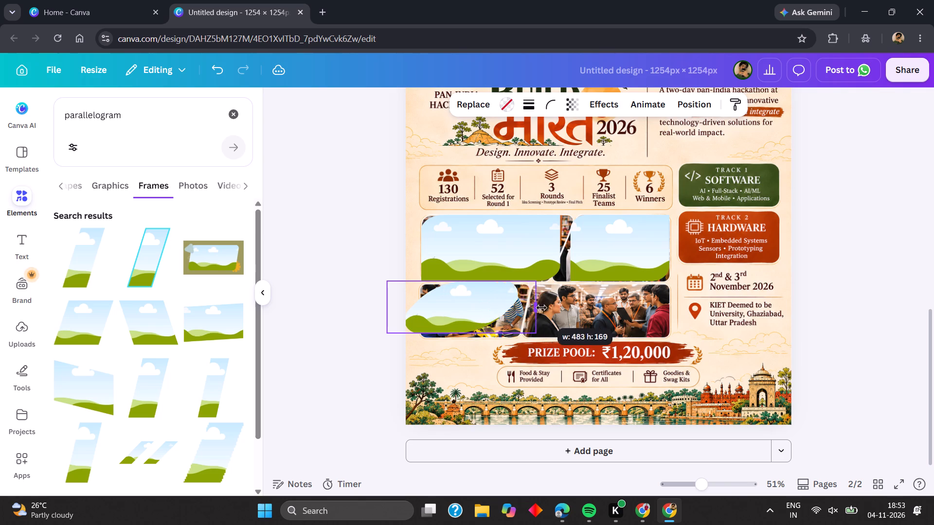
drag(541, 308, 550, 309)
Set the parallelogram frame's corner rounding to 0.
click(542, 103)
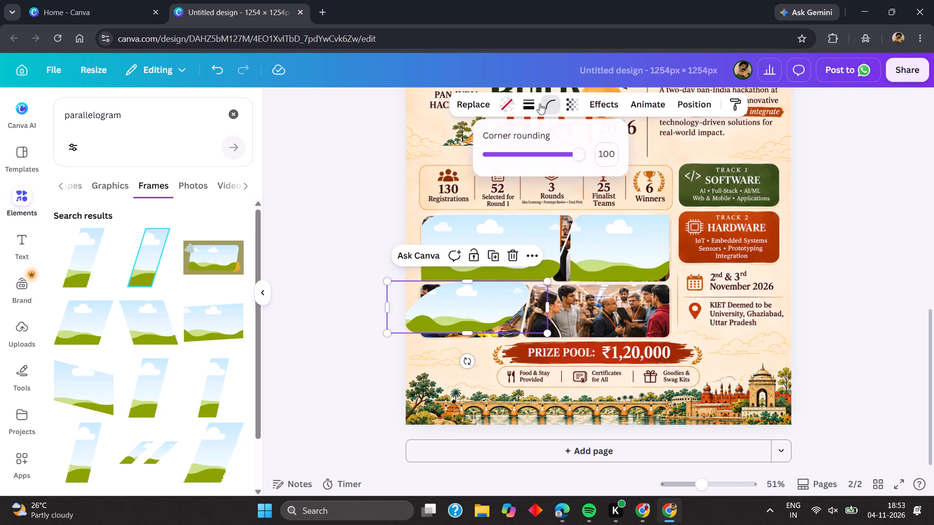
click(524, 152)
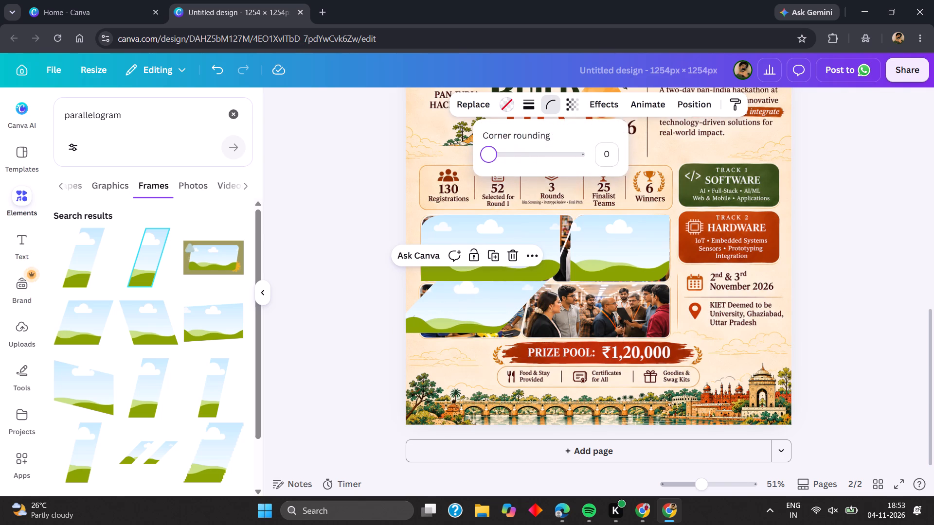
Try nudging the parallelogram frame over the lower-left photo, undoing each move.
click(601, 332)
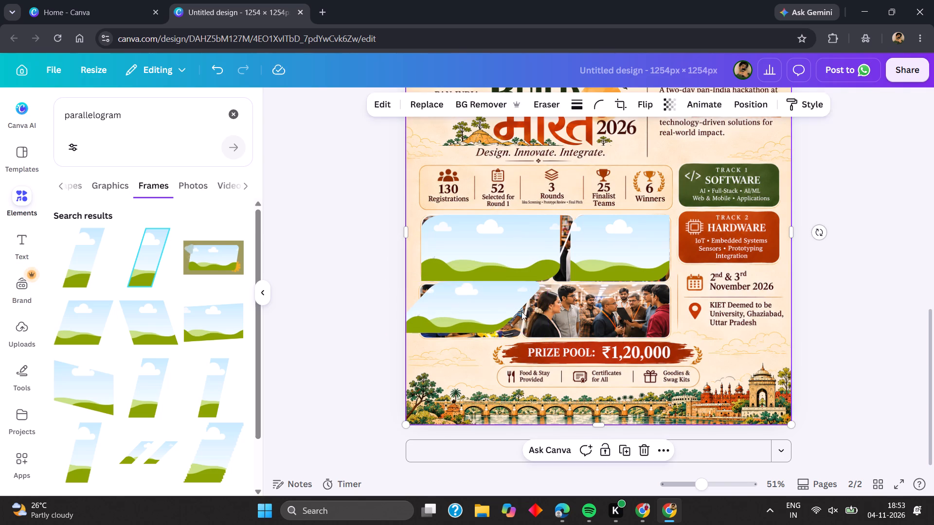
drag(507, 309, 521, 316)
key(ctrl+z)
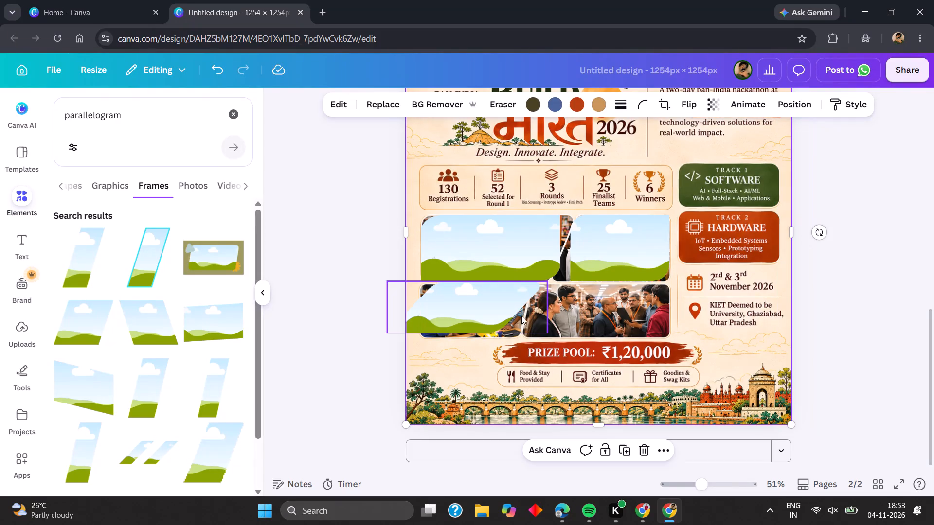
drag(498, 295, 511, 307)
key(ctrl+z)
Delete the parallelogram frame lying over the lower-left photo on page 2.
click(455, 370)
click(467, 299)
drag(467, 299, 478, 300)
key(BackSpace)
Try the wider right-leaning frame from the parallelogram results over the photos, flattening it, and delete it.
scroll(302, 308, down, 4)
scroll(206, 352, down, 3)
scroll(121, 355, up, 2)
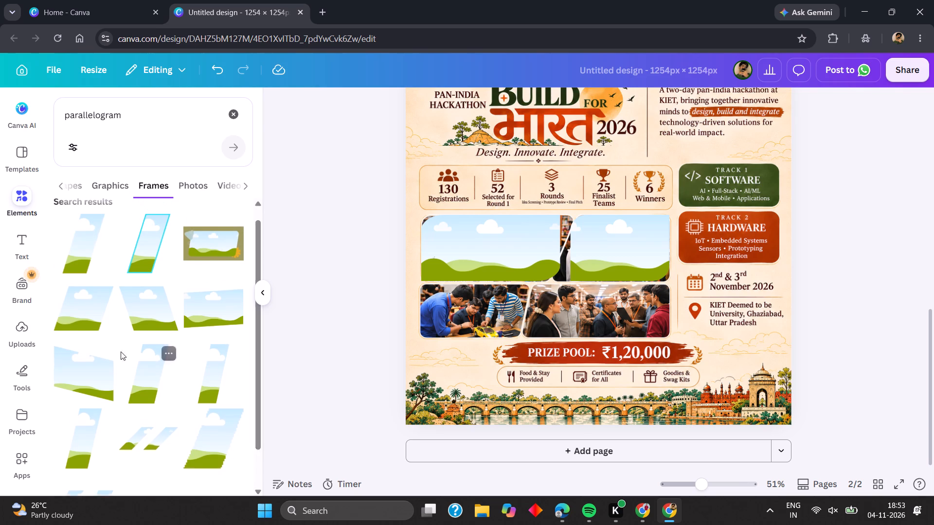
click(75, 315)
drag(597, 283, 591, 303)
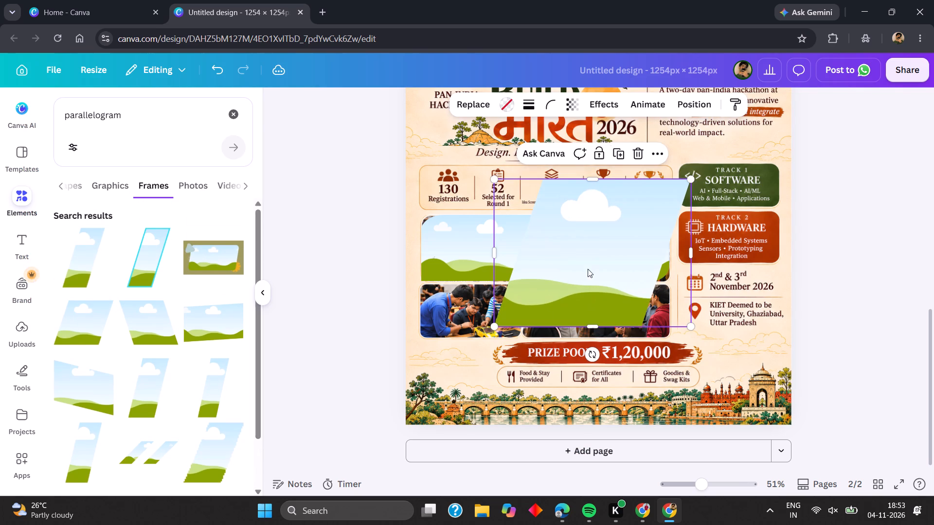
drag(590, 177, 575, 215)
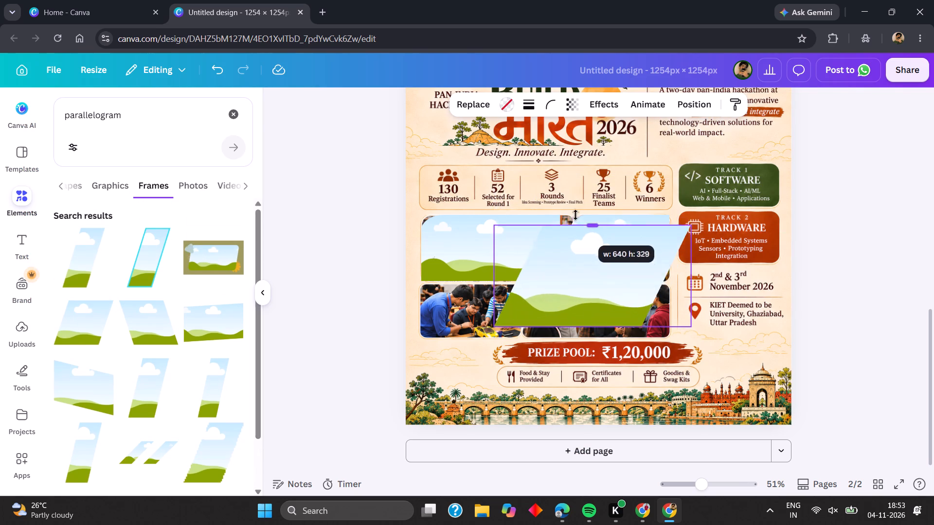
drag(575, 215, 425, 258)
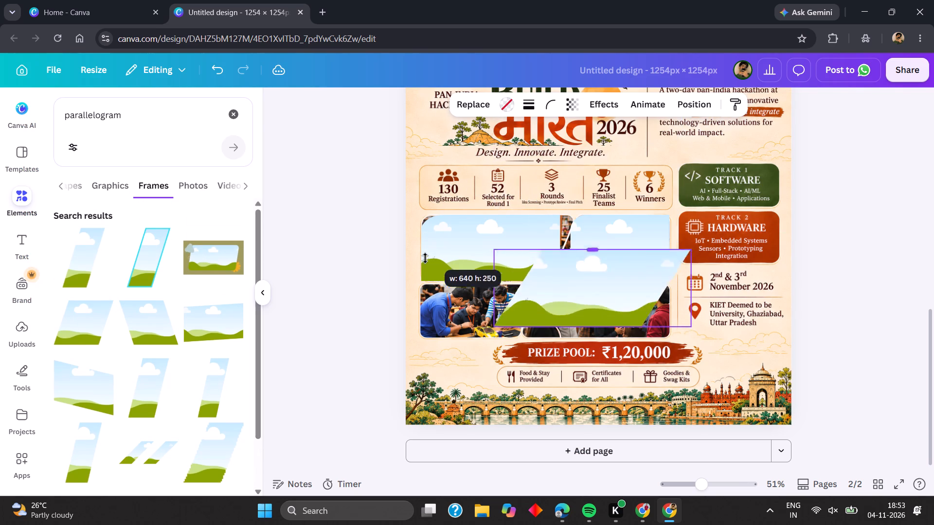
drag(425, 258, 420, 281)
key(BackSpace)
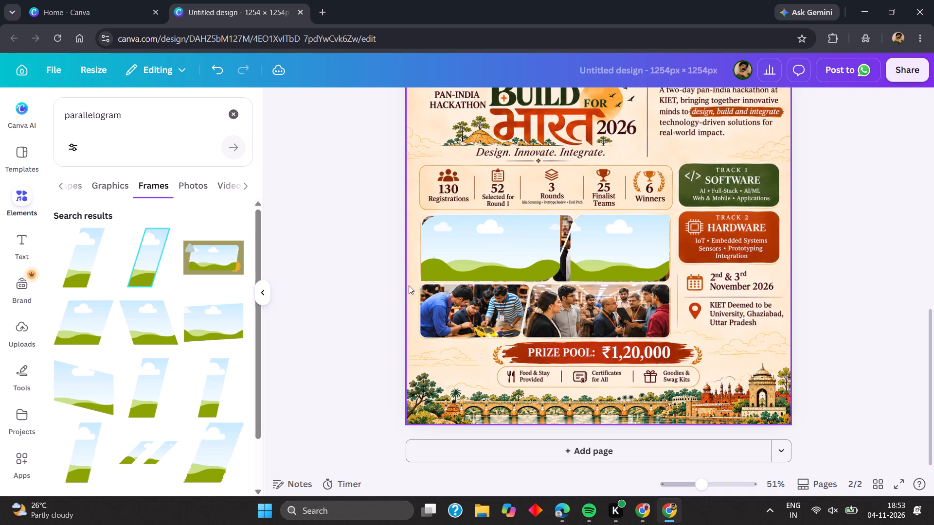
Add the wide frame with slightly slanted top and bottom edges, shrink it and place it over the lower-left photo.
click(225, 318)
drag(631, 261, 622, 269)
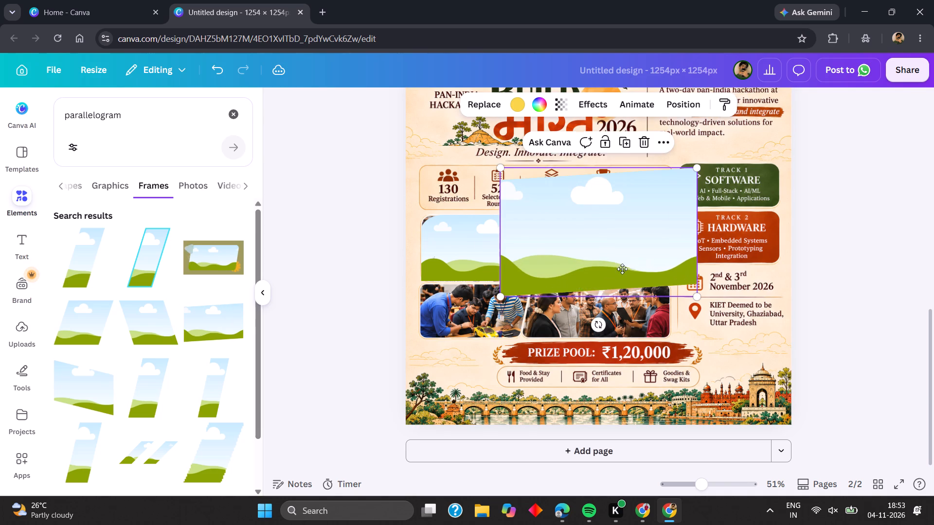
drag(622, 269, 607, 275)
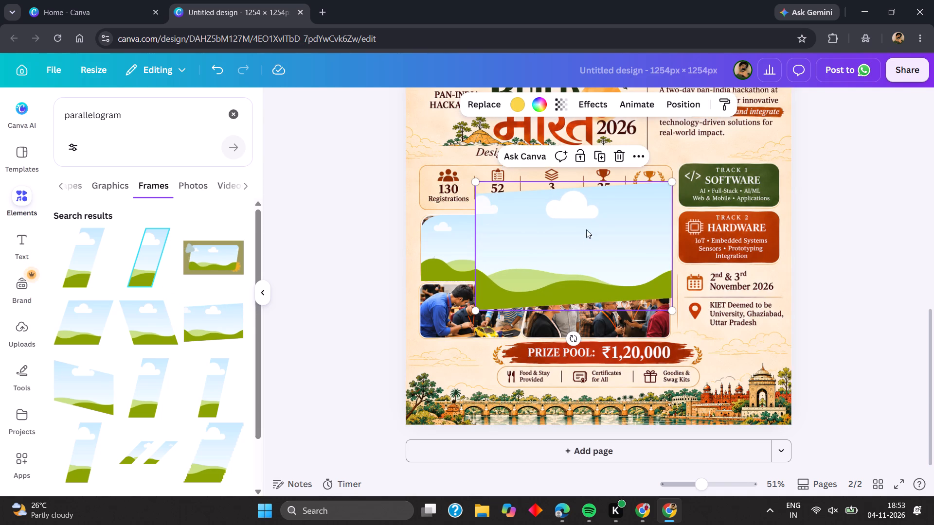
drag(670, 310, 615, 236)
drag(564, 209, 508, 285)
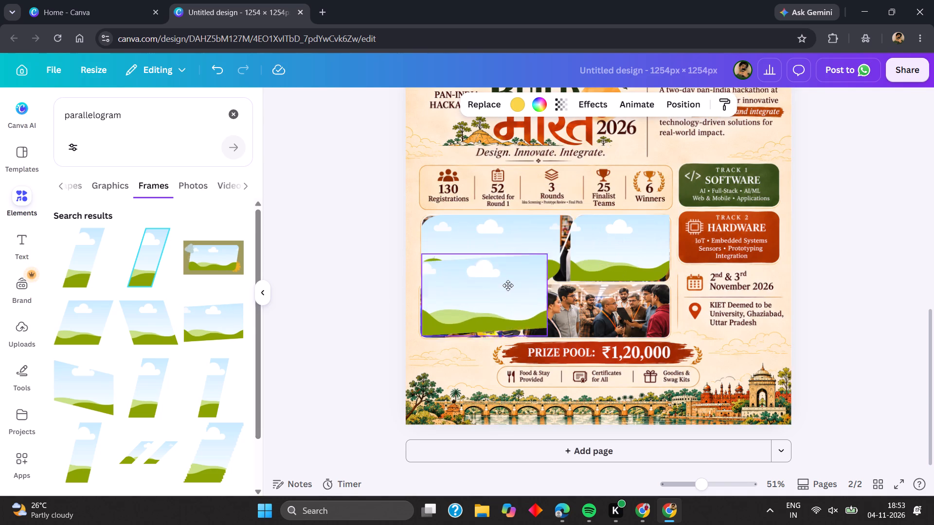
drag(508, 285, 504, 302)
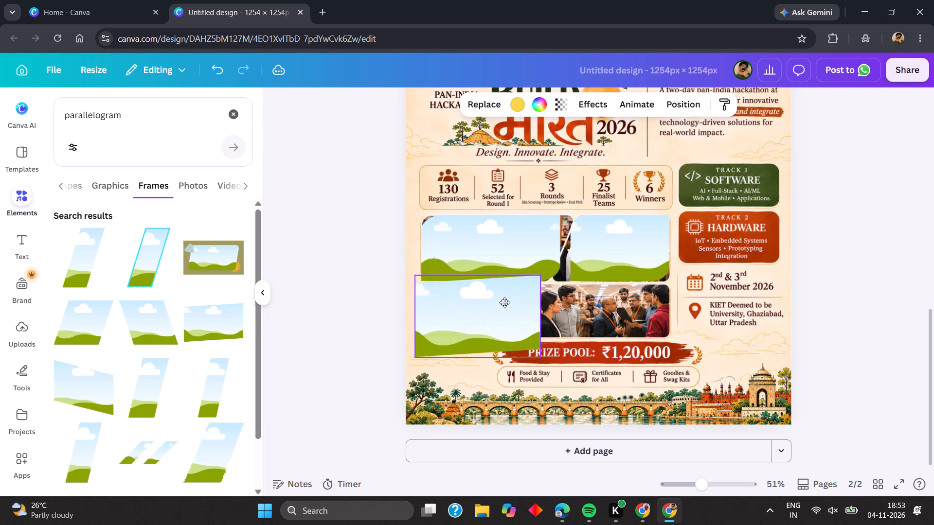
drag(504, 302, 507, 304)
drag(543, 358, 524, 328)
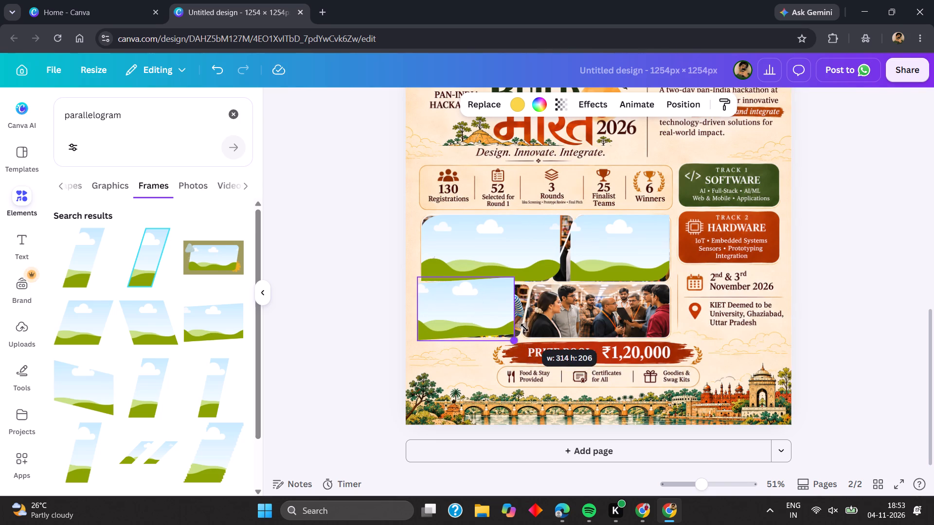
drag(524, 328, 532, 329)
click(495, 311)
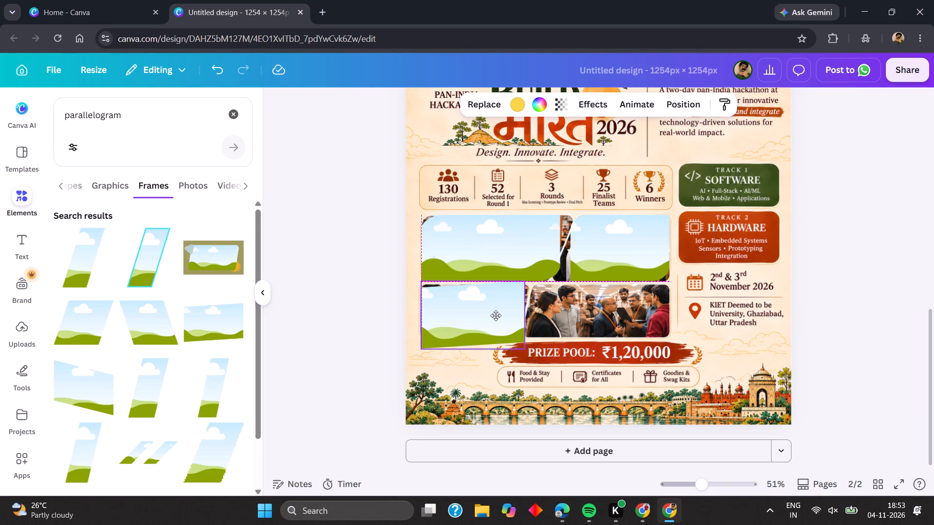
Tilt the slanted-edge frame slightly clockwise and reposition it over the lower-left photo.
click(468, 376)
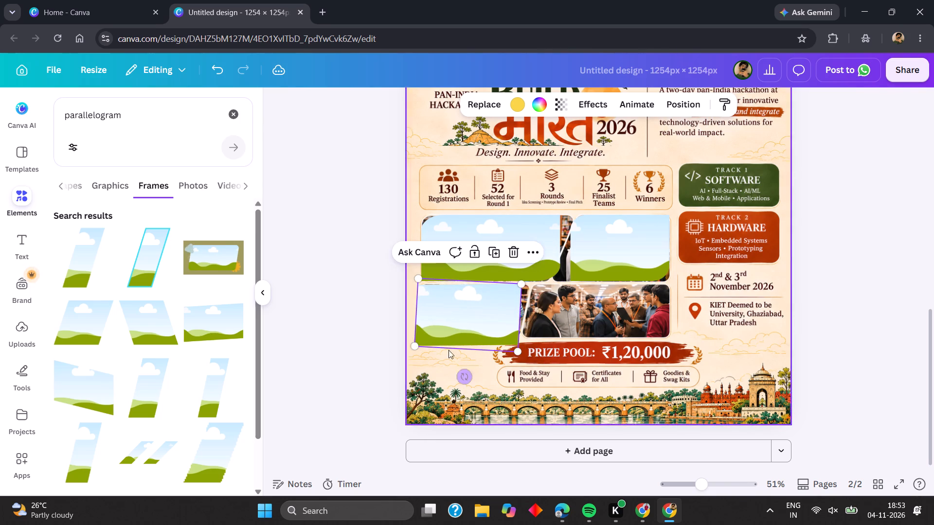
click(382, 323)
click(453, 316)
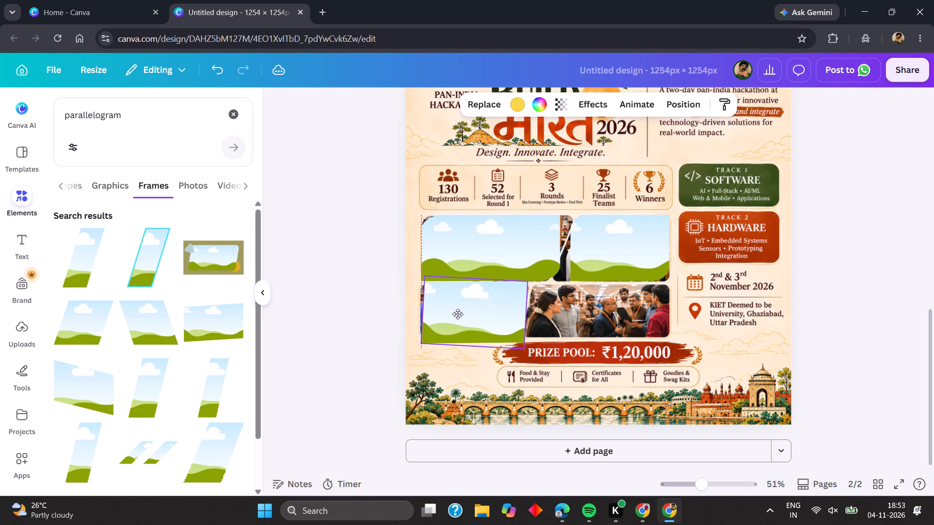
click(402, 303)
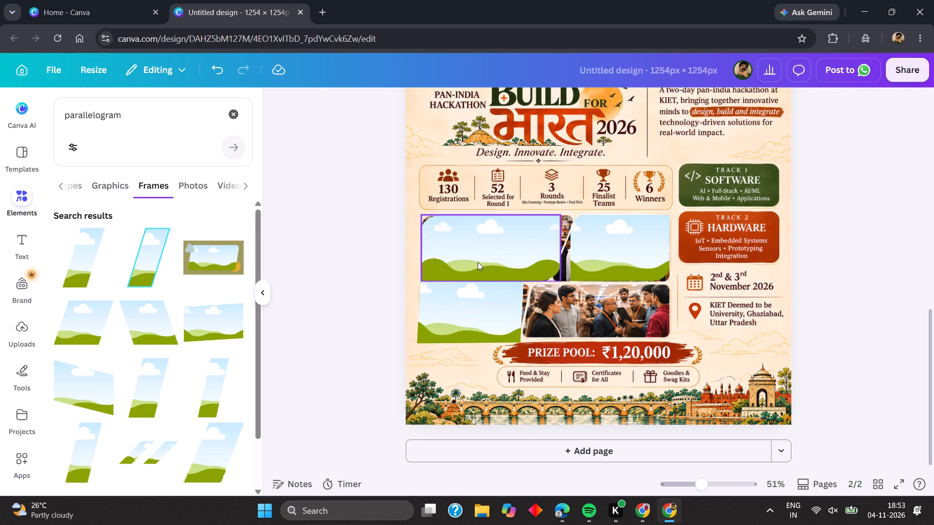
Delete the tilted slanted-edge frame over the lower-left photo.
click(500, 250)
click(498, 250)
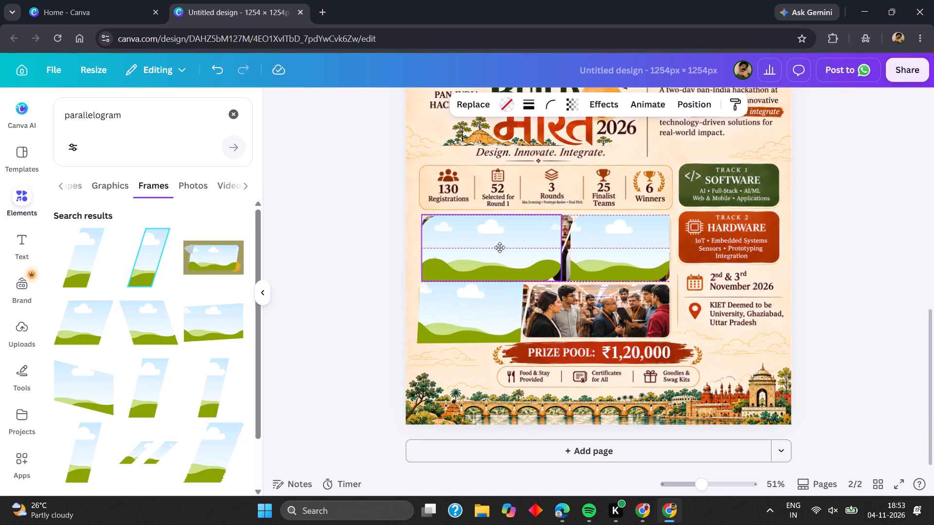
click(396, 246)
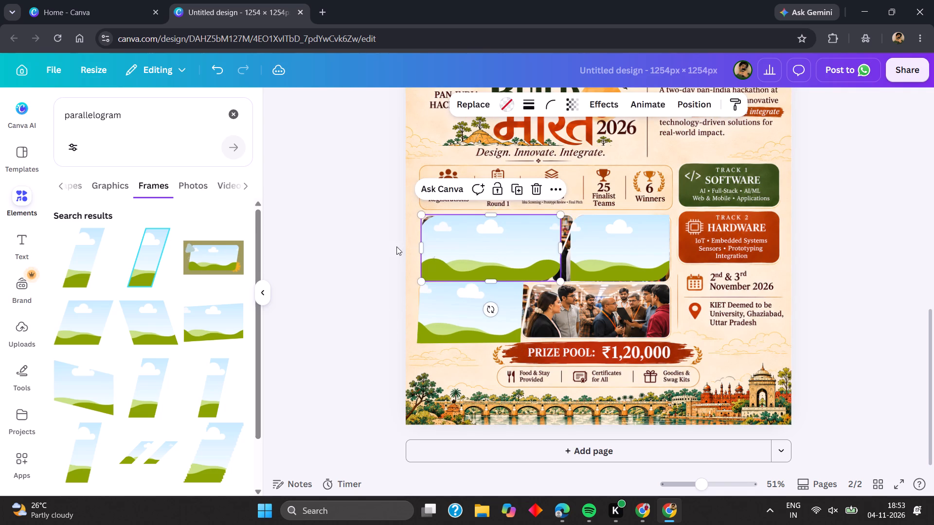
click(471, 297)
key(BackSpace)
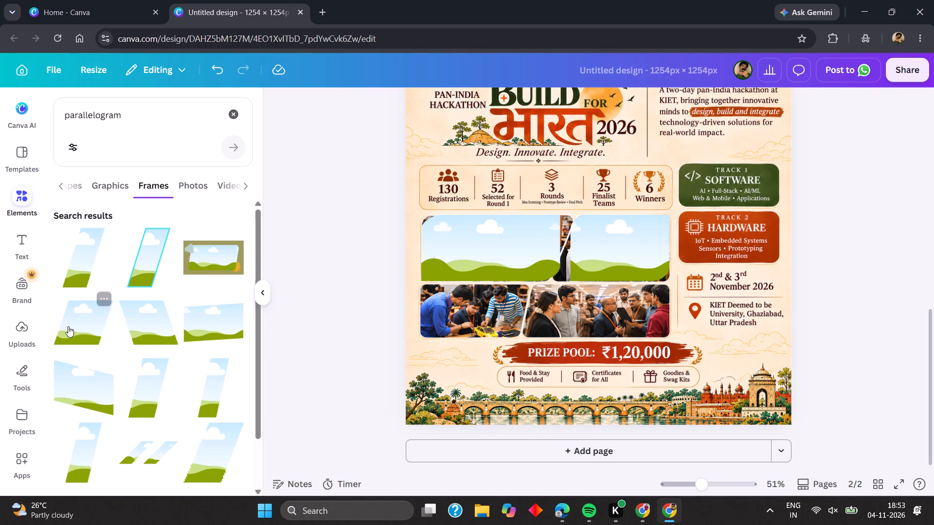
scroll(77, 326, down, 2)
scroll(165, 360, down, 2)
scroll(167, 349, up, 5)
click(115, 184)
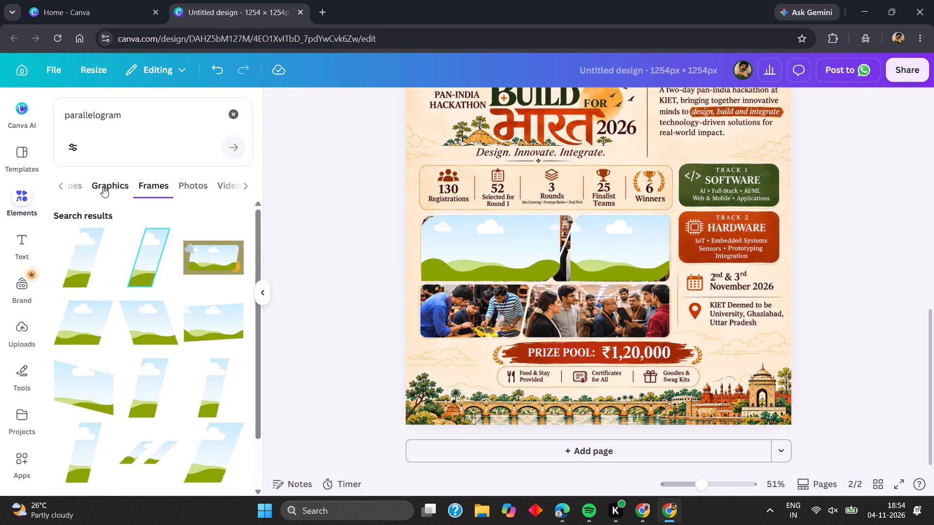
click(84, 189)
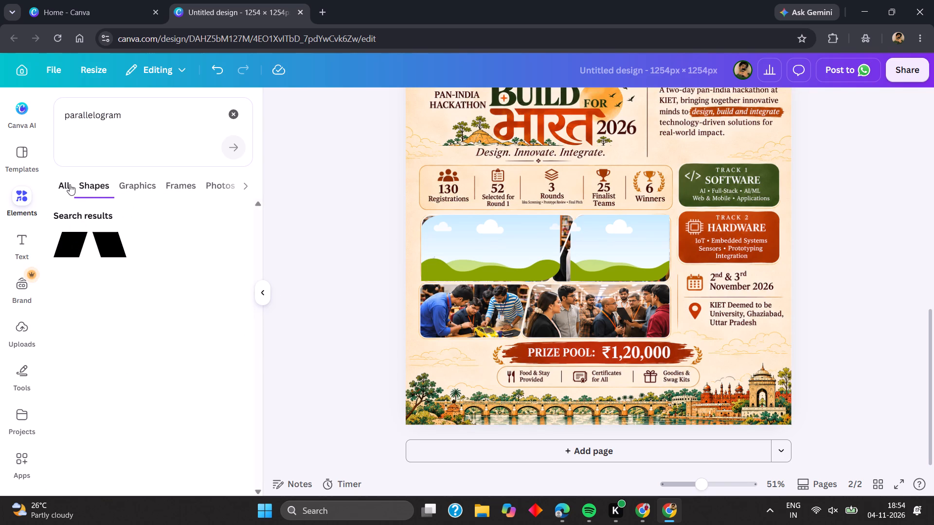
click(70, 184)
Search the elements for "frames" and add the plain square frame to page 2.
click(231, 113)
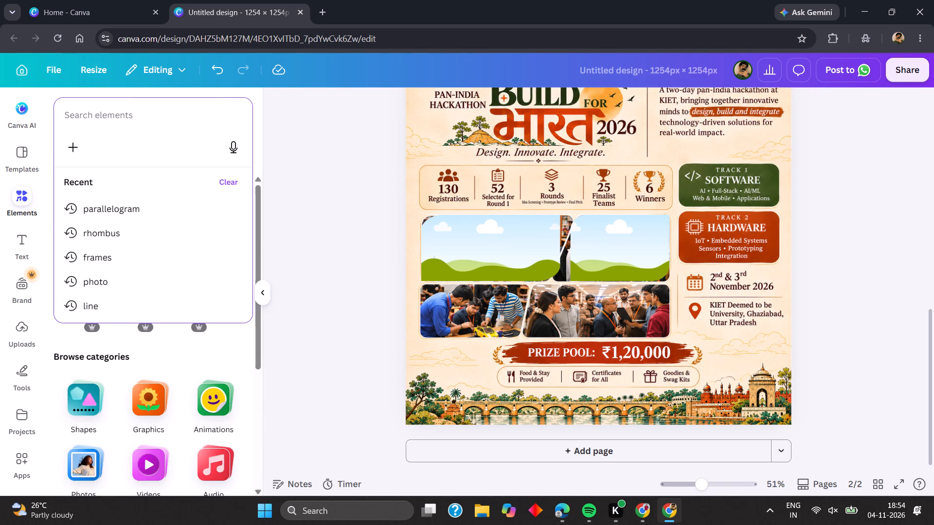
text(frames)
key(Return)
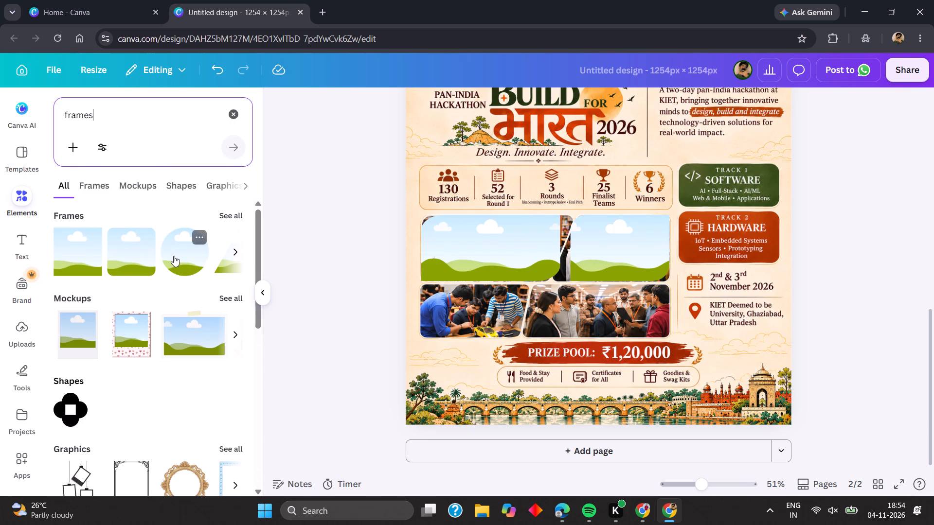
click(102, 245)
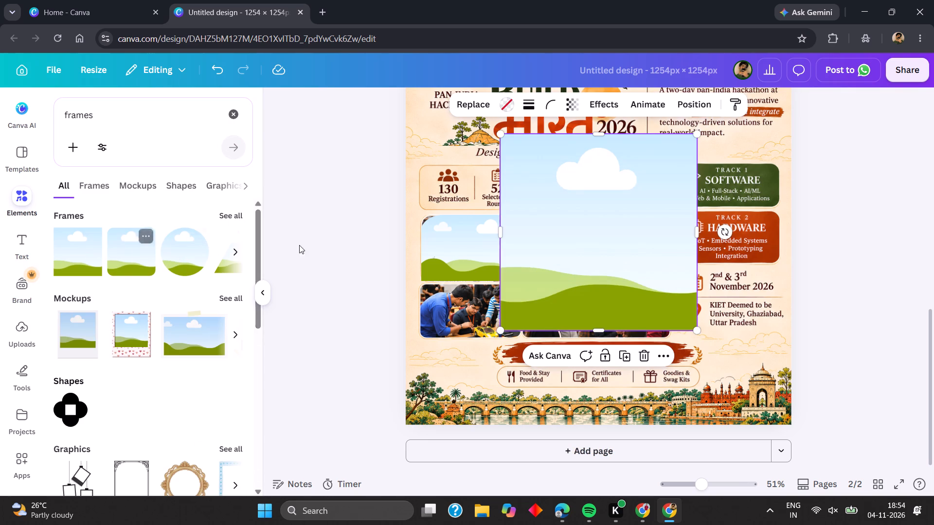
Flatten and narrow the square frame, move it over the lower-left photo and fit its edges to that photo.
drag(597, 131, 618, 216)
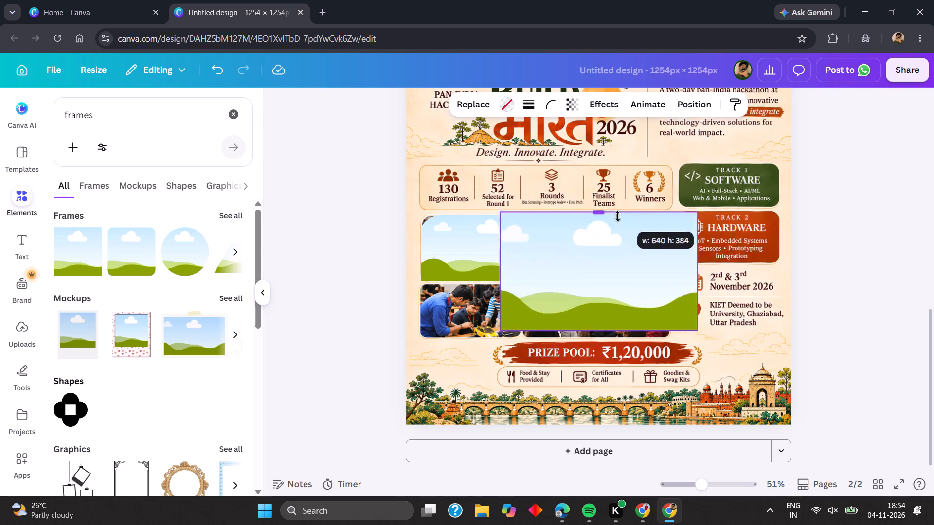
drag(618, 216, 609, 268)
drag(698, 295, 620, 292)
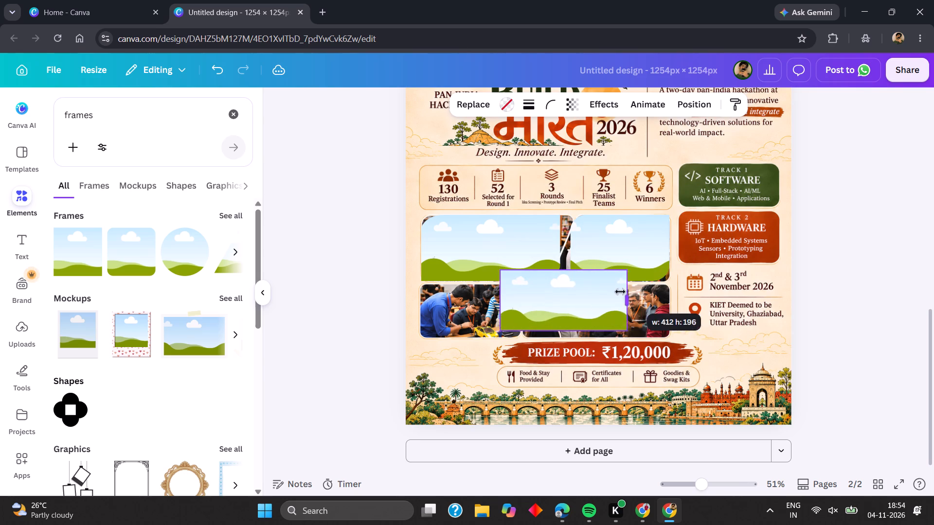
drag(620, 292, 616, 292)
drag(555, 286, 469, 300)
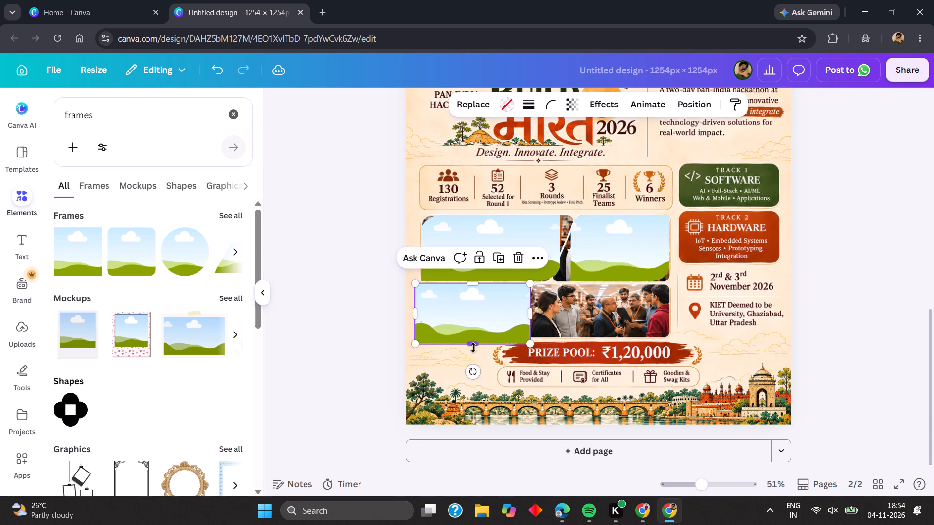
drag(473, 348, 469, 342)
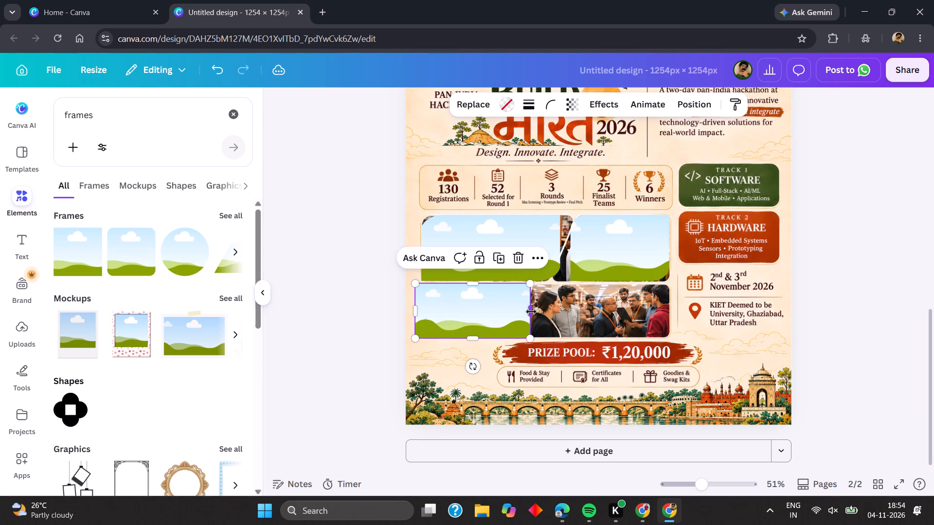
drag(531, 312, 521, 313)
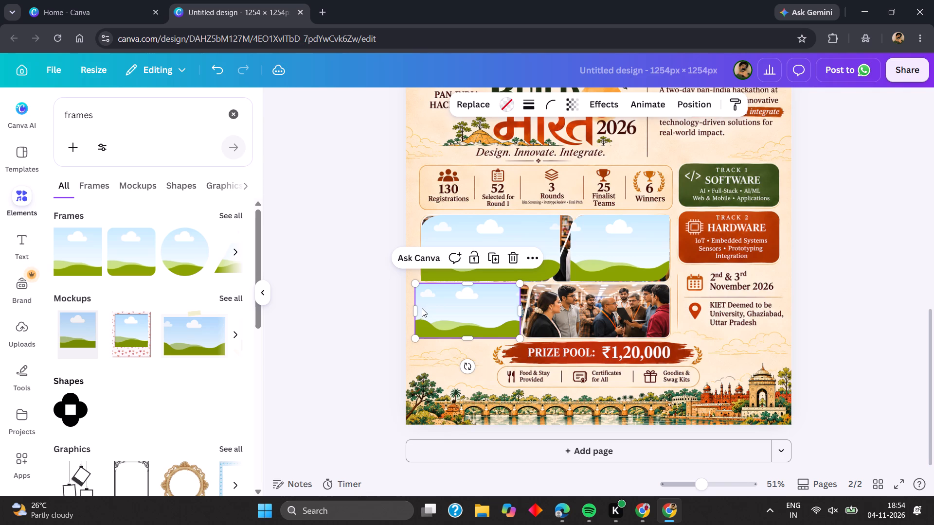
drag(418, 310, 423, 314)
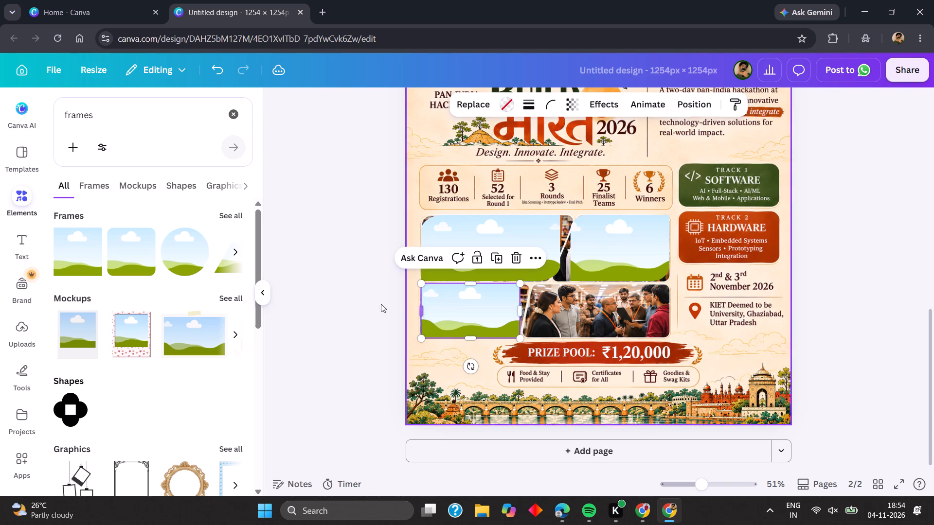
click(376, 302)
Round the lower-left photo frame's corners to just under the middle of the corner rounding range.
click(479, 303)
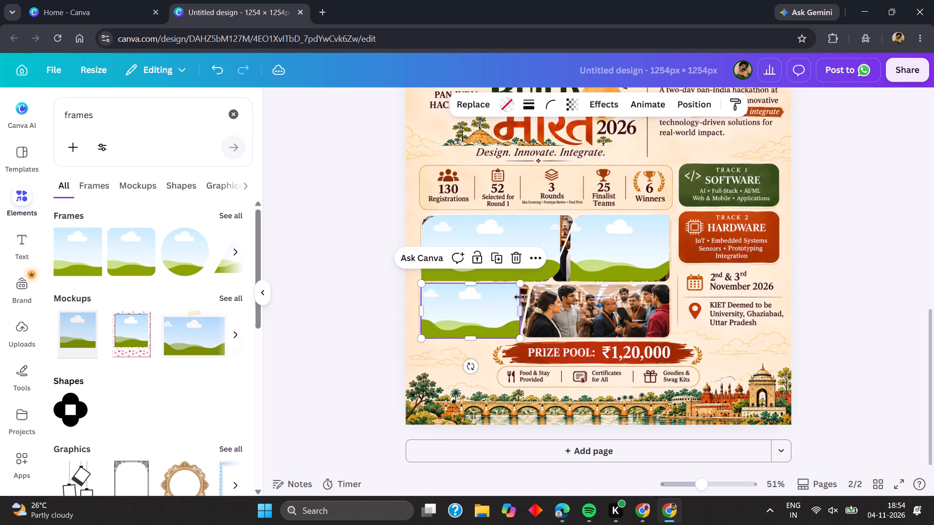
click(541, 101)
click(544, 104)
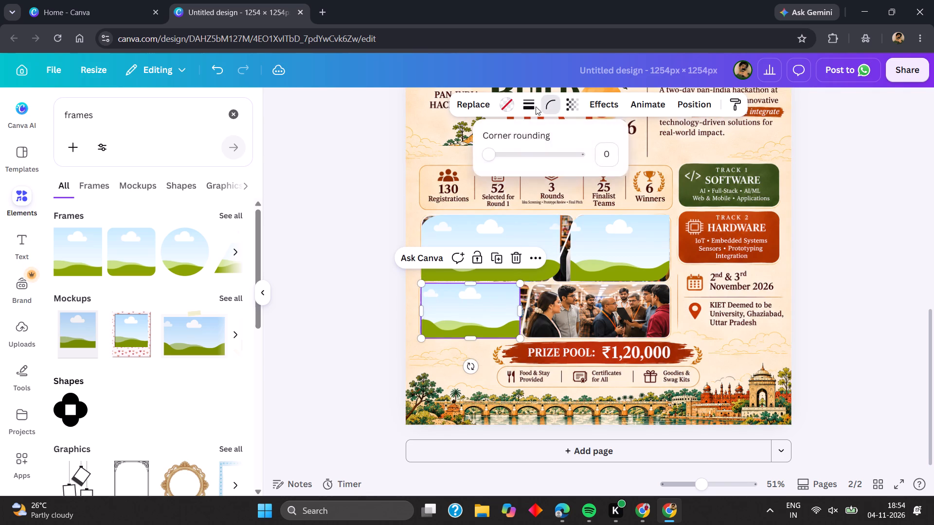
click(550, 98)
click(505, 149)
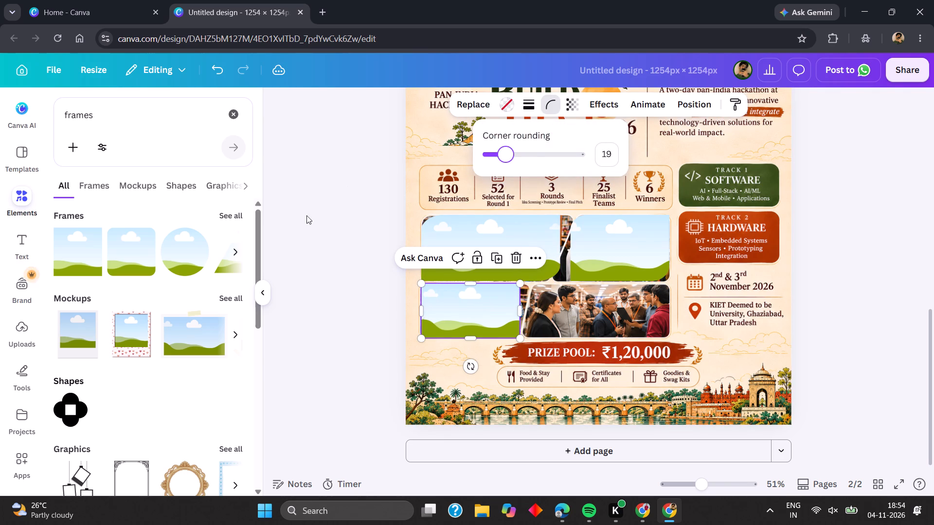
click(530, 153)
click(273, 202)
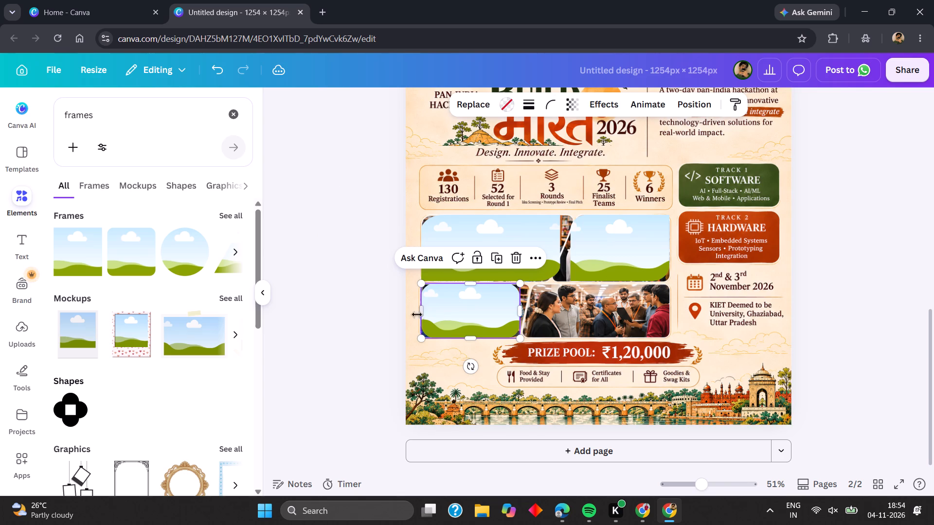
click(420, 310)
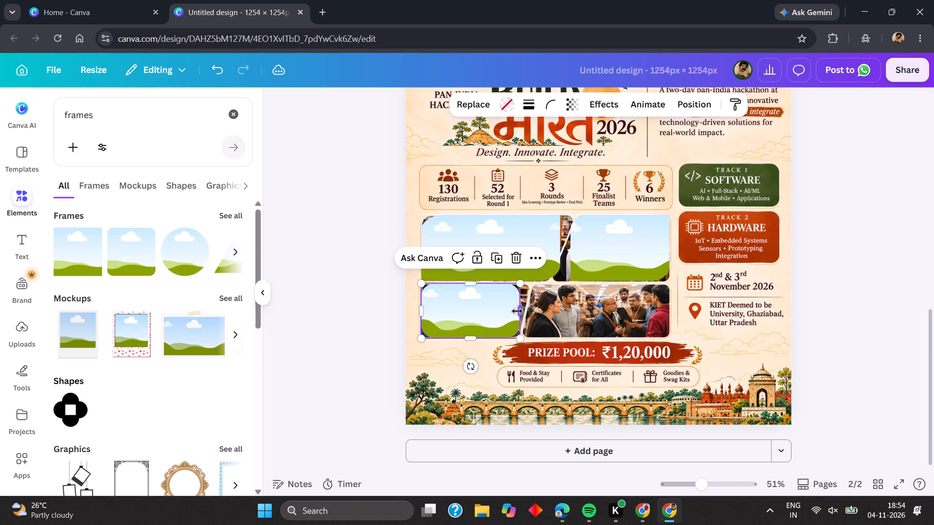
Widen the lower-left photo frame slightly so its inner edge reaches the edge of the photo beneath.
click(519, 311)
click(305, 272)
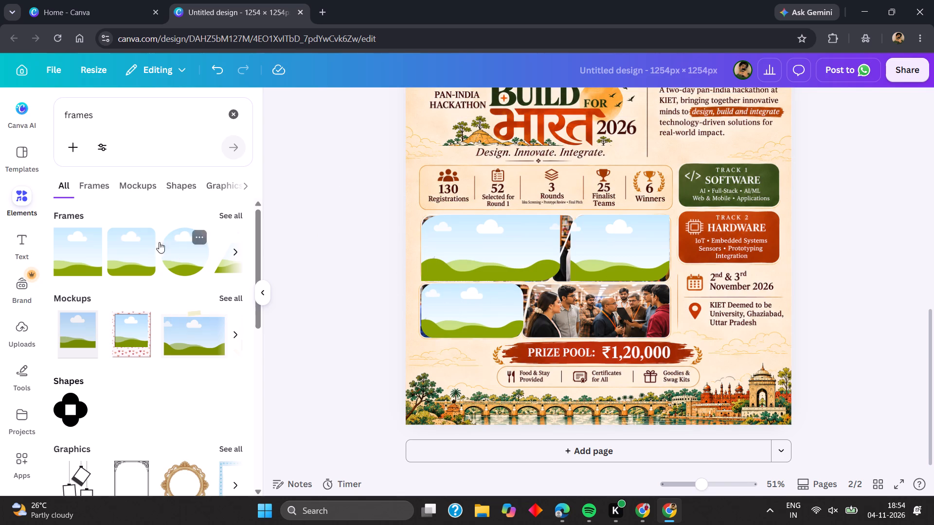
Add the rounded square frame to page 2, flatten it to about 179 px high, and fit it over the lower-right photo.
click(133, 257)
drag(606, 136, 615, 289)
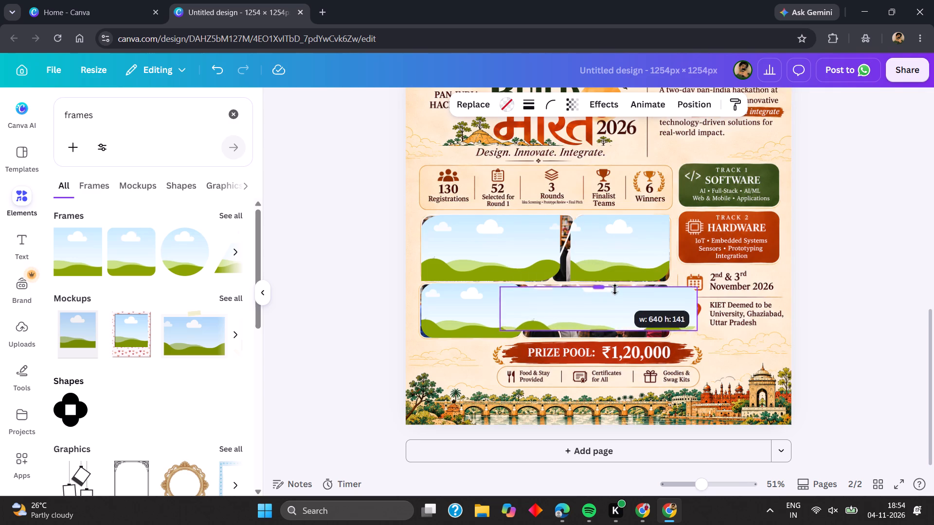
drag(615, 289, 616, 273)
drag(576, 302, 608, 310)
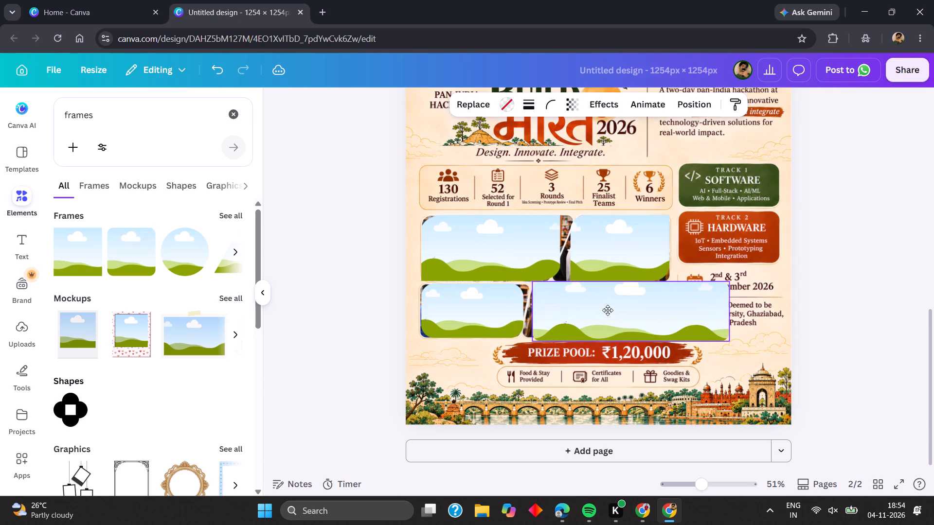
drag(608, 310, 607, 308)
drag(630, 280, 633, 287)
drag(730, 308, 694, 312)
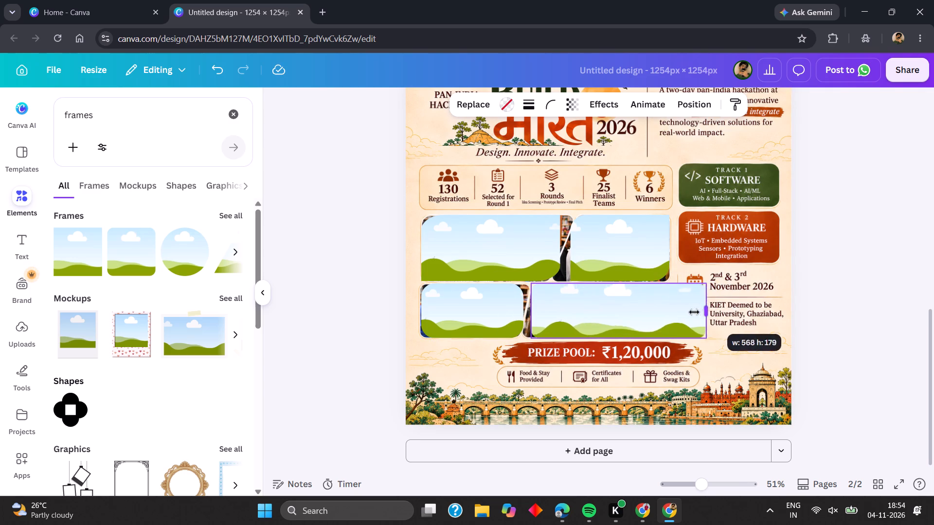
drag(694, 312, 672, 312)
click(729, 301)
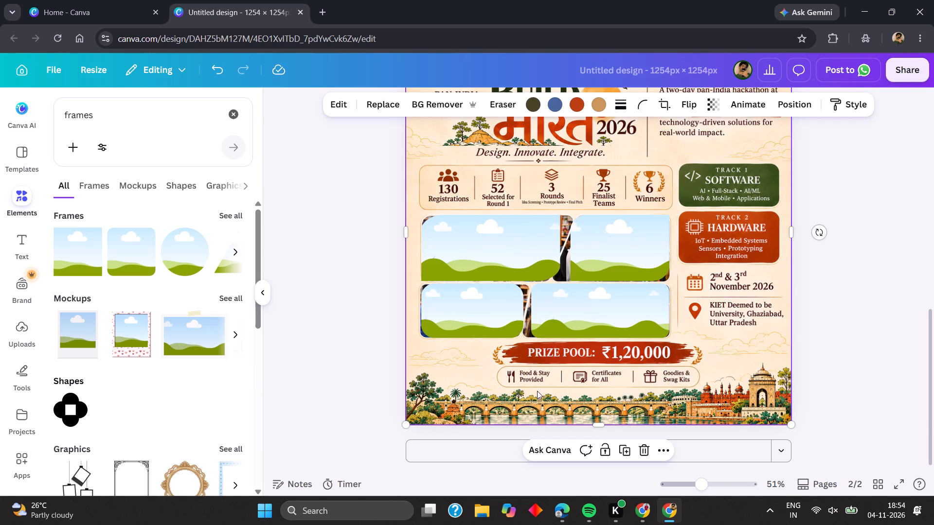
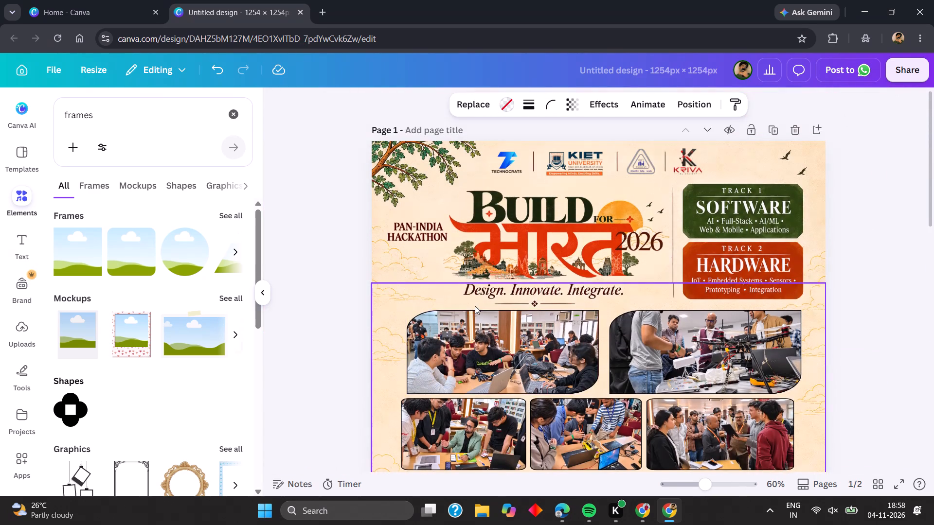
scroll(475, 306, up, 1)
drag(377, 279, 378, 280)
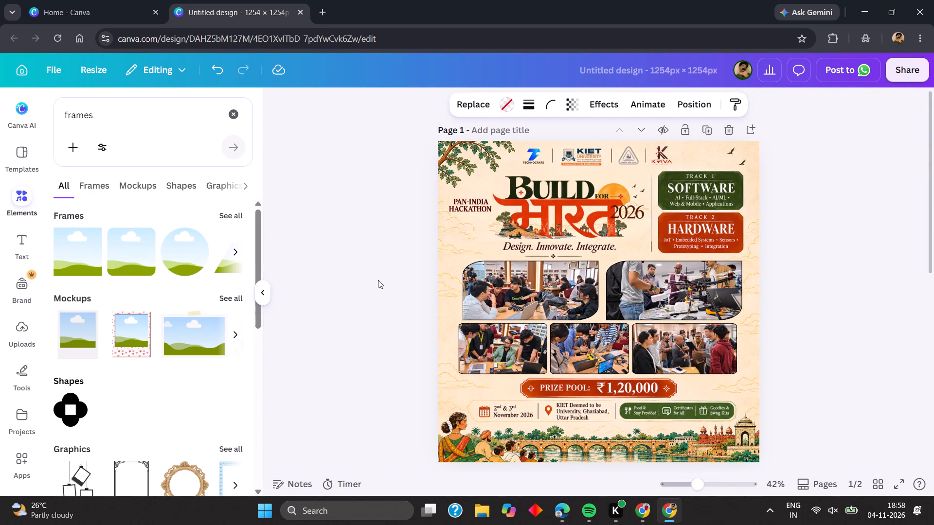
drag(378, 280, 634, 341)
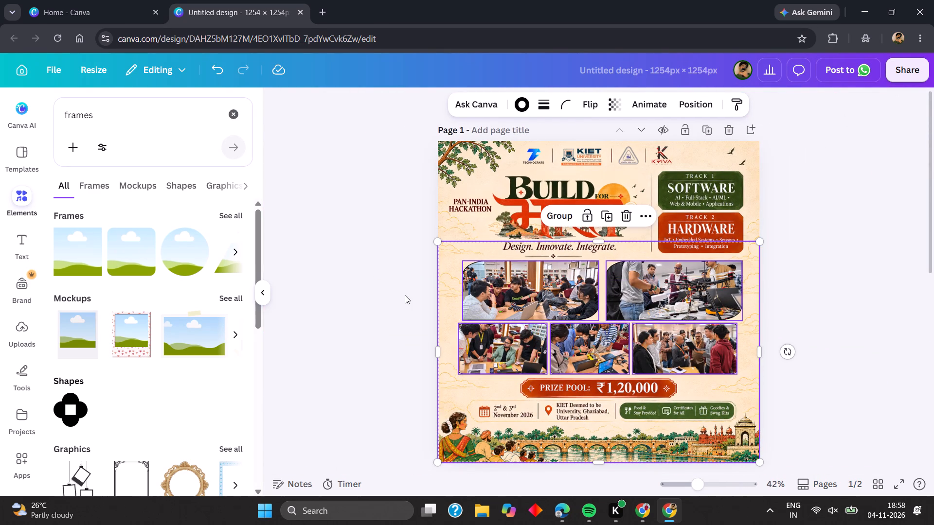
click(405, 295)
click(502, 297)
key(BackSpace)
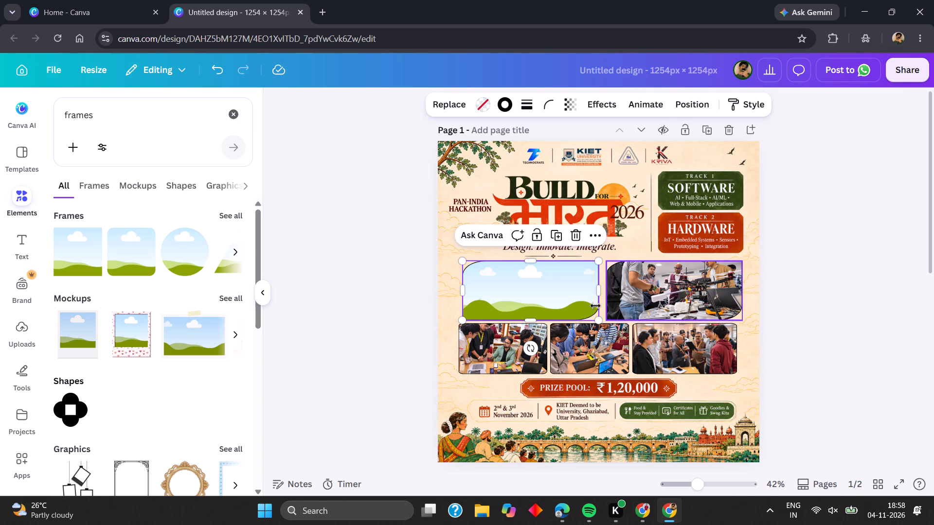
key(BackSpace)
click(652, 306)
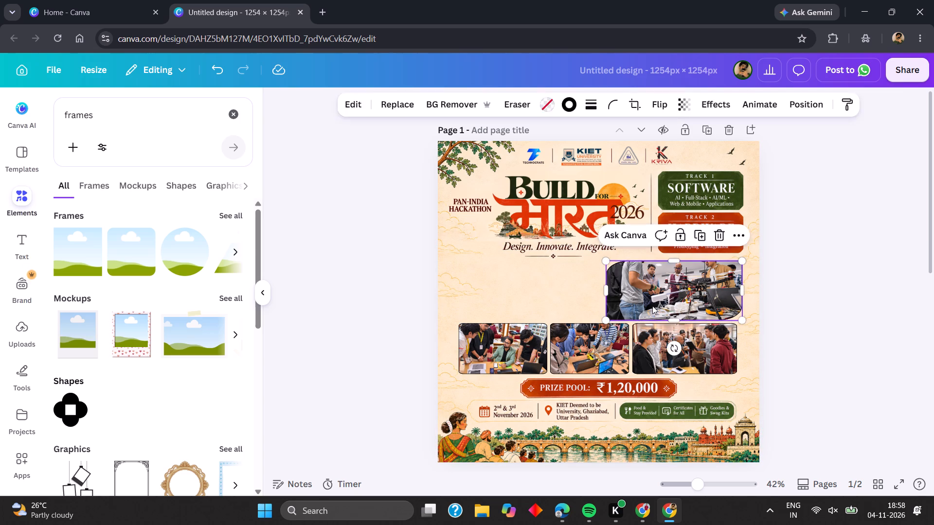
key(BackSpace)
key(BackSpace)
Delete the three lower photos on page 1 together with their frames.
click(611, 343)
key(BackSpace)
key(BackSpace)
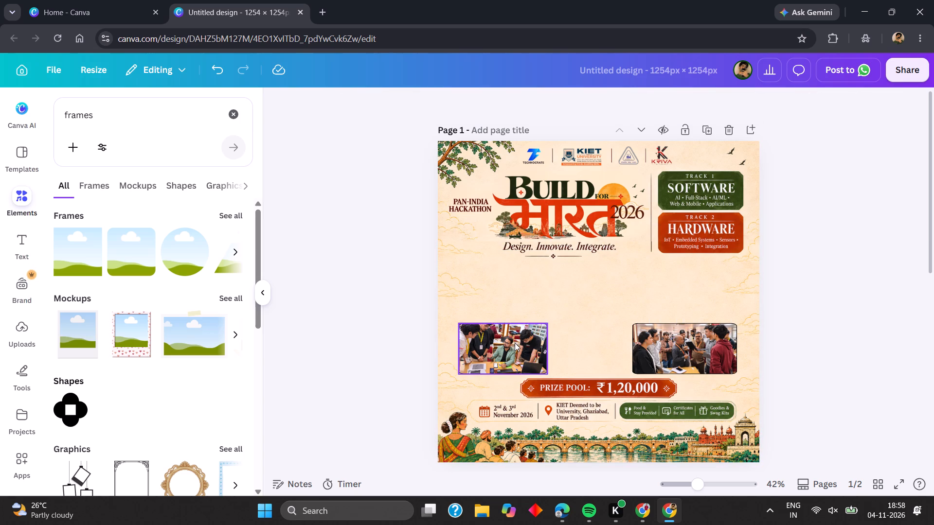
click(515, 343)
key(BackSpace)
key(BackSpace)
click(675, 344)
key(BackSpace)
key(BackSpace)
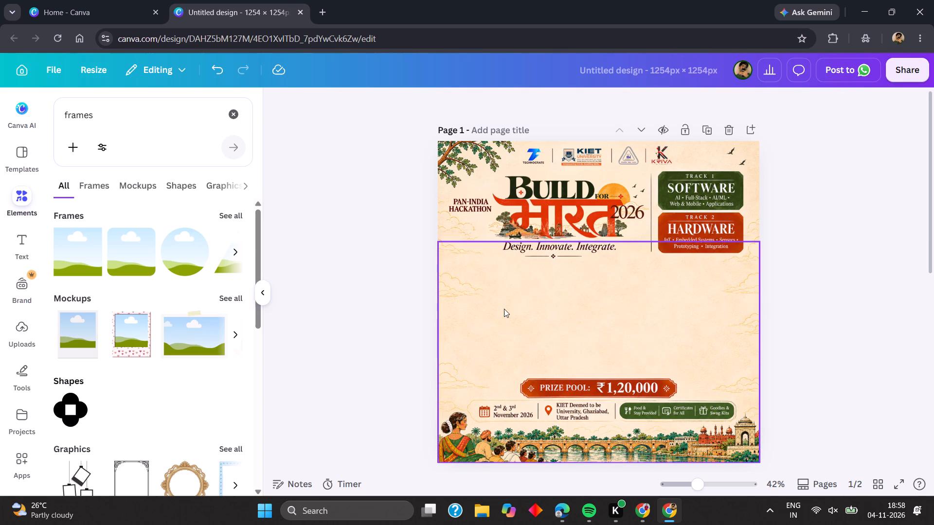
Capture a screenshot snippet of the blank cream background in the middle of page 1.
key(Print)
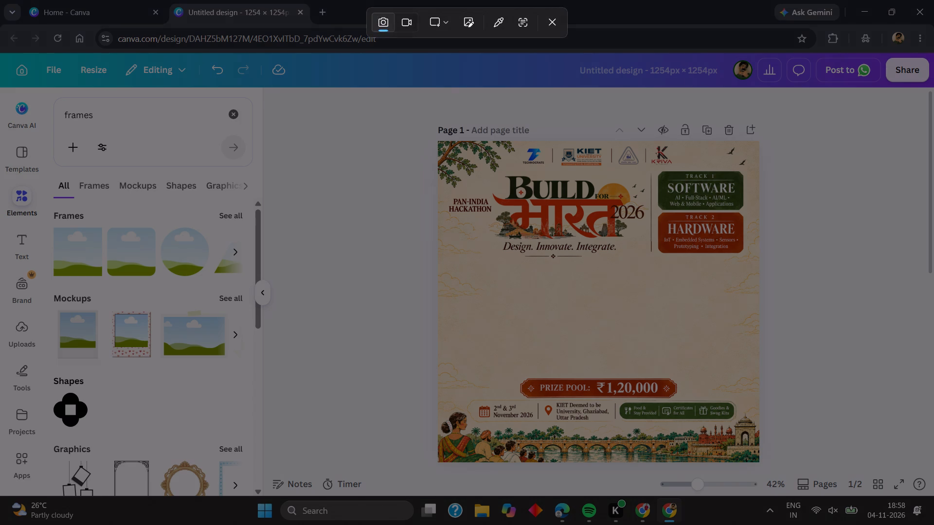
drag(505, 276, 660, 348)
Undo the photo and frame deletions on page 1.
key(ctrl+z)
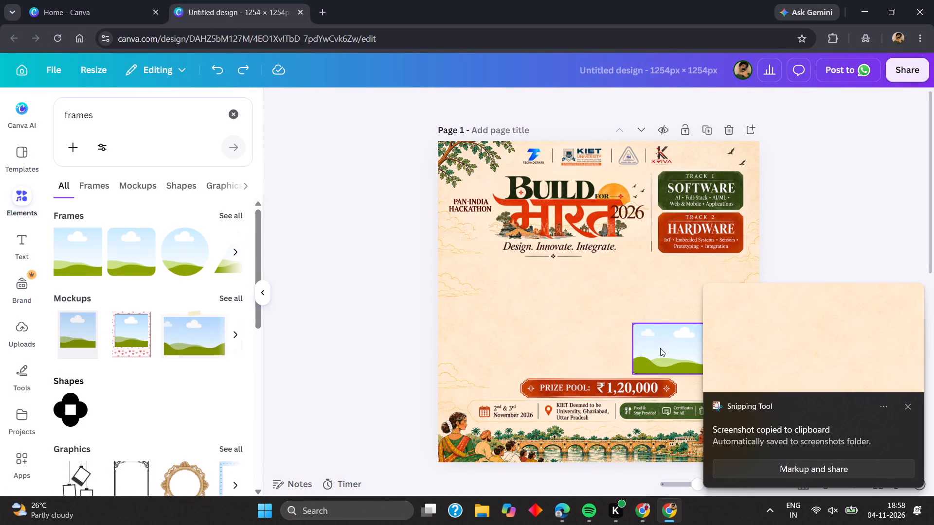
key(ctrl+z)
key(ctrl+z)
key(ctrl+z)
key(ctrl+z)
key(ctrl+z)
key(ctrl+z)
key(ctrl+z)
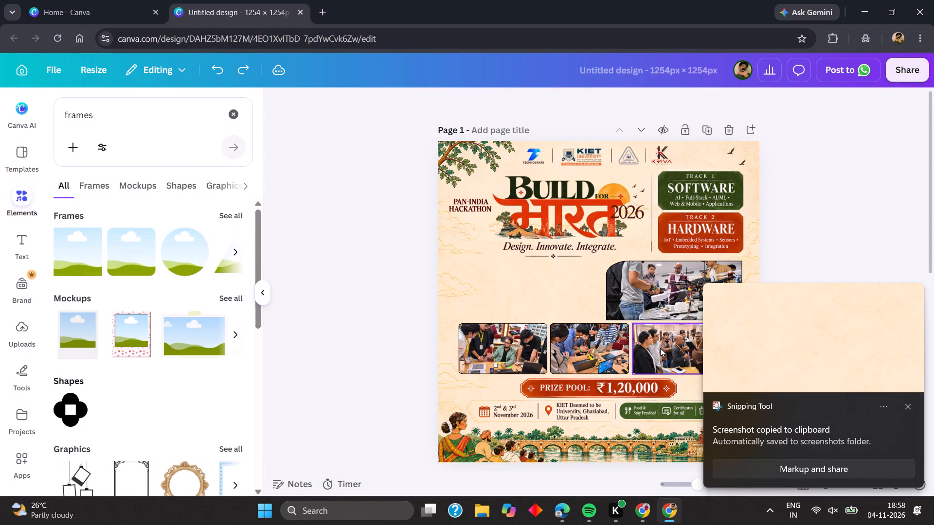
key(ctrl+z)
key(ctrl+z)
Paste the captured cream background onto page 2 and place it over the left part of the photo collage.
scroll(515, 344, down, 10)
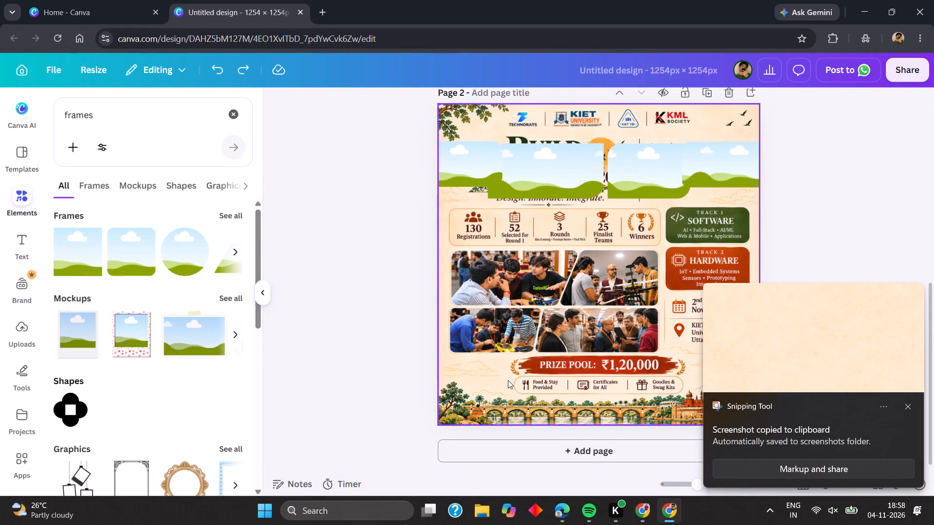
click(536, 318)
key(ctrl+v)
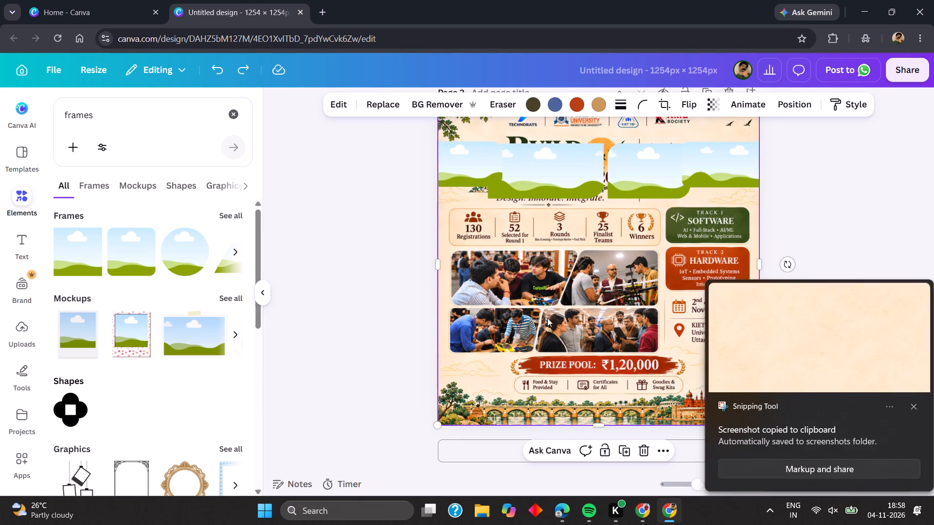
drag(559, 250, 459, 282)
drag(321, 277, 321, 284)
Align and enlarge the pasted background patch to about 848 × 414 so it covers all the photos in page 2's collage.
click(603, 350)
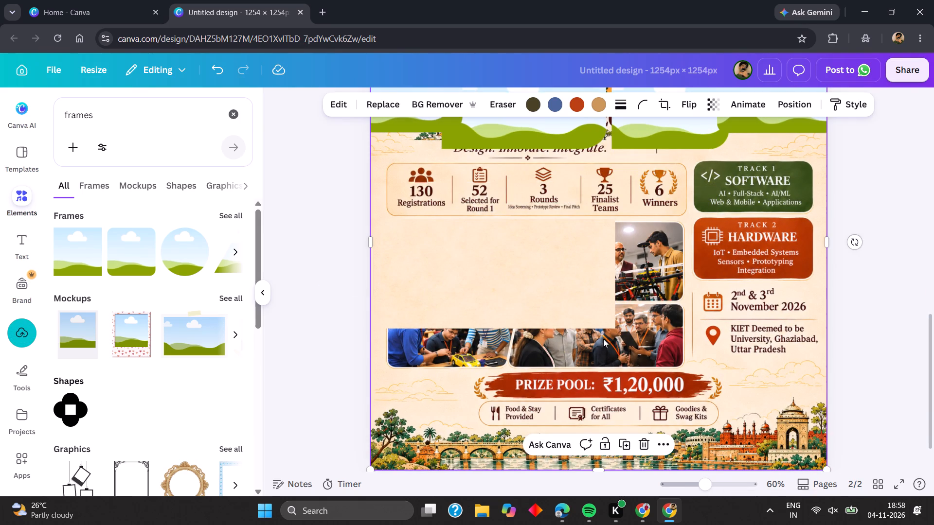
scroll(604, 337, down, 1)
click(598, 332)
drag(487, 329, 486, 323)
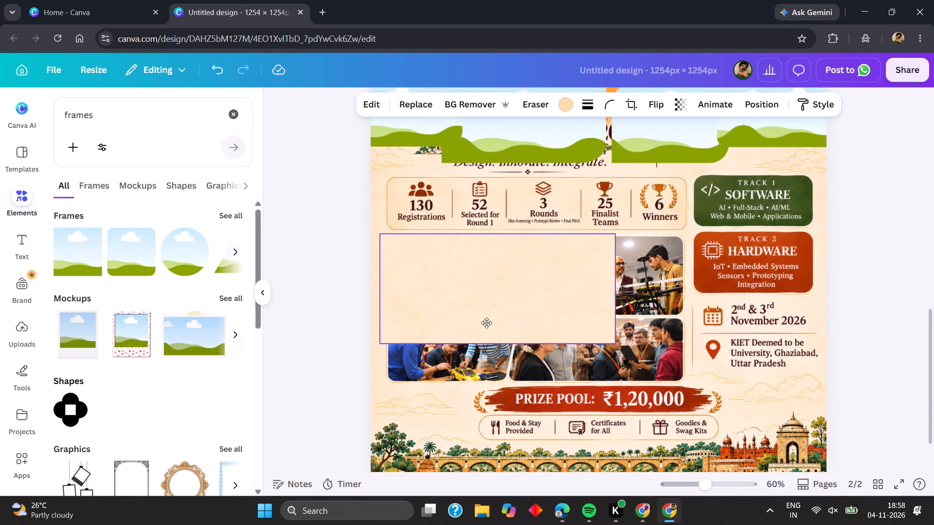
drag(486, 323, 486, 322)
drag(500, 341, 503, 382)
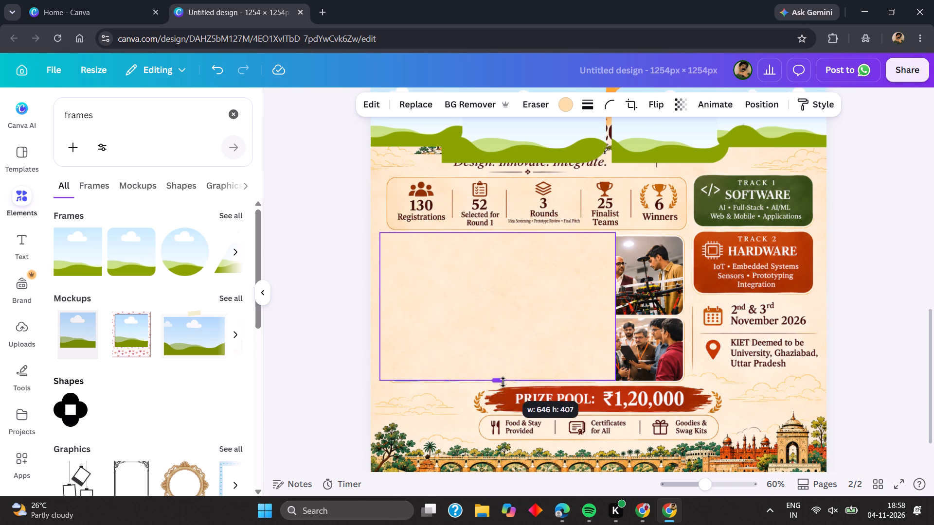
drag(503, 382, 515, 332)
drag(618, 332, 673, 345)
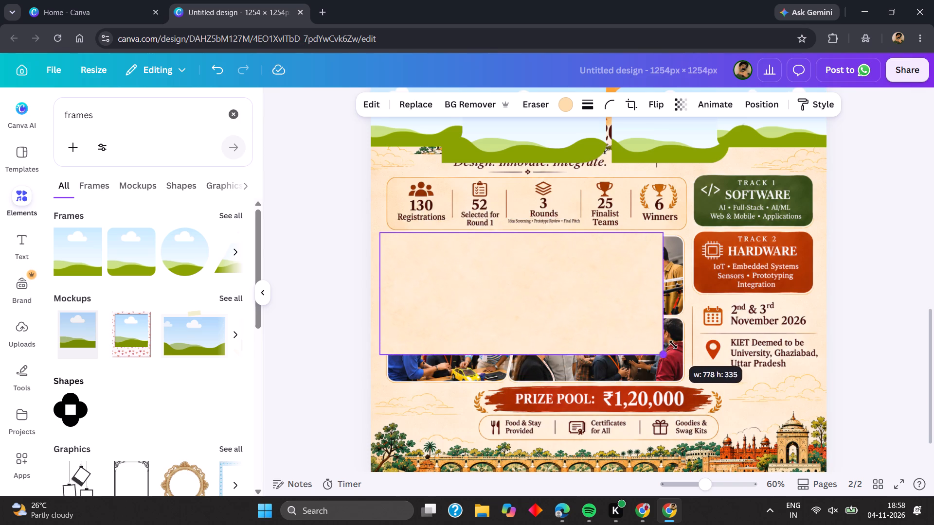
drag(673, 345, 698, 350)
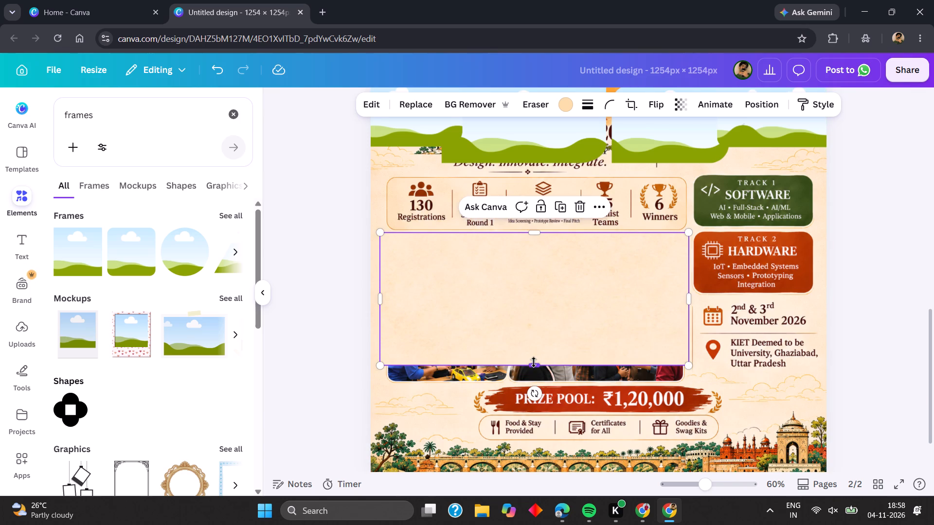
drag(534, 365, 537, 383)
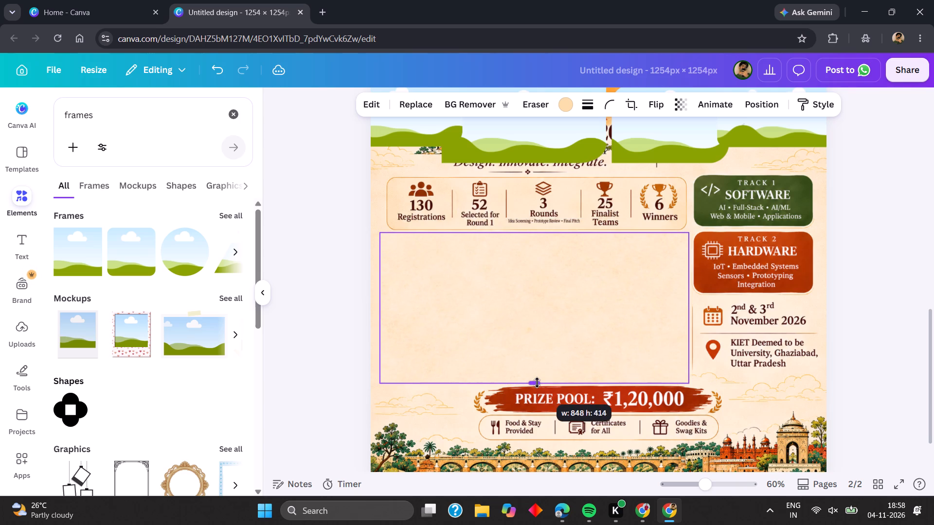
drag(537, 383, 538, 383)
click(310, 356)
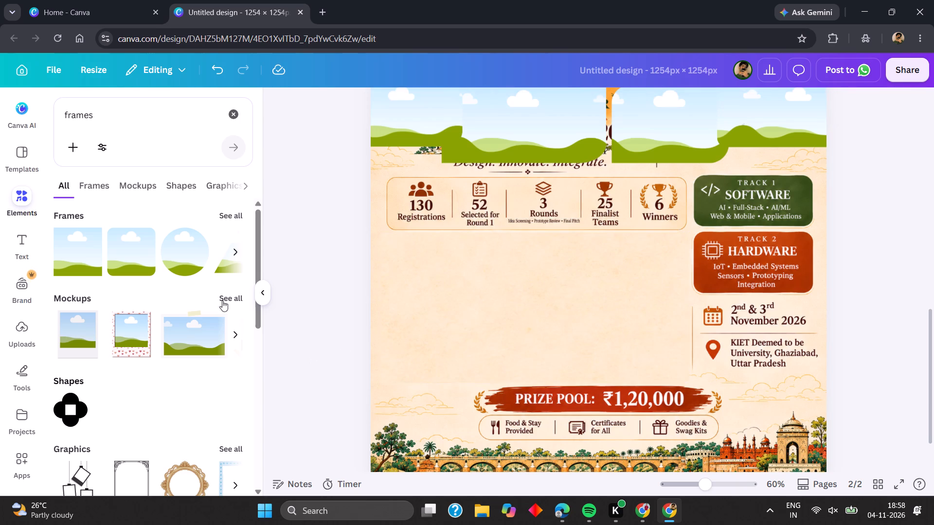
Extend the background patch's upper edge to the lower border of the statistics box, making it about 419 high.
scroll(743, 326, left, 6)
scroll(700, 333, left, 1)
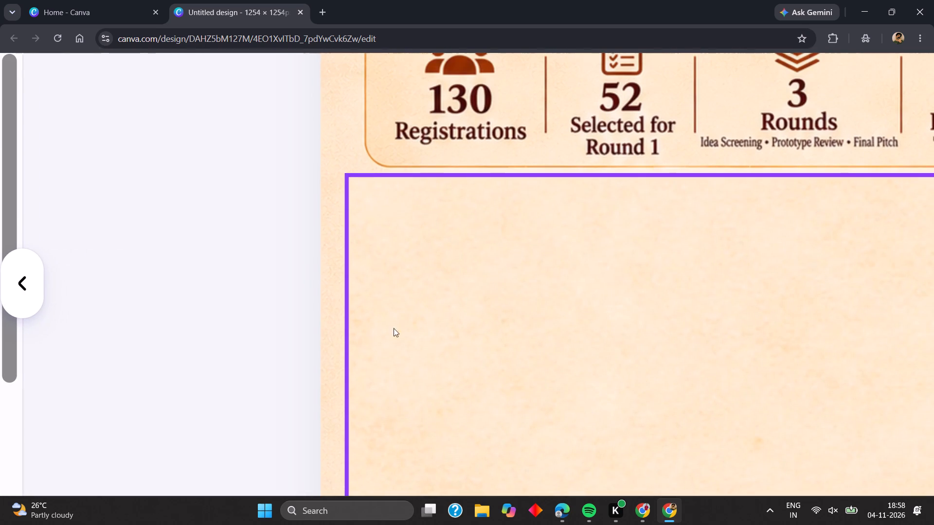
scroll(394, 328, left, 1)
scroll(204, 326, left, 5)
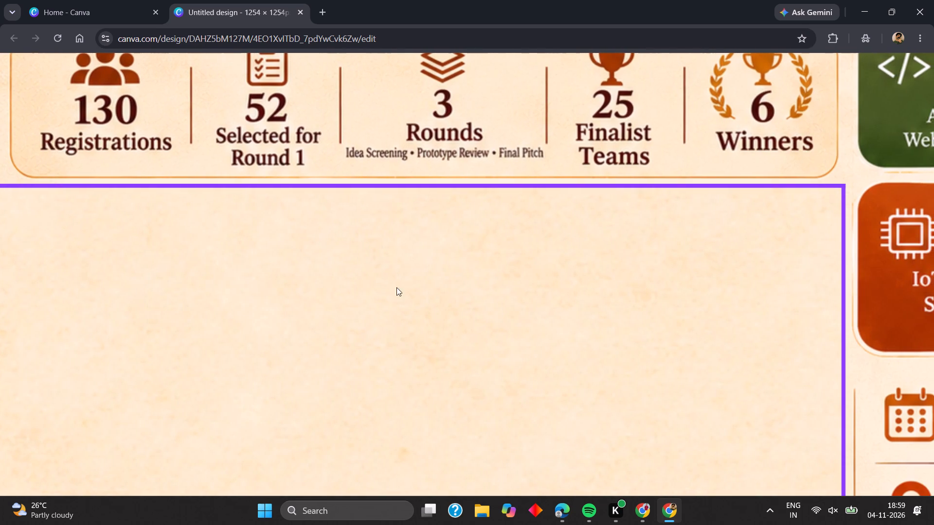
click(407, 287)
drag(410, 188, 413, 185)
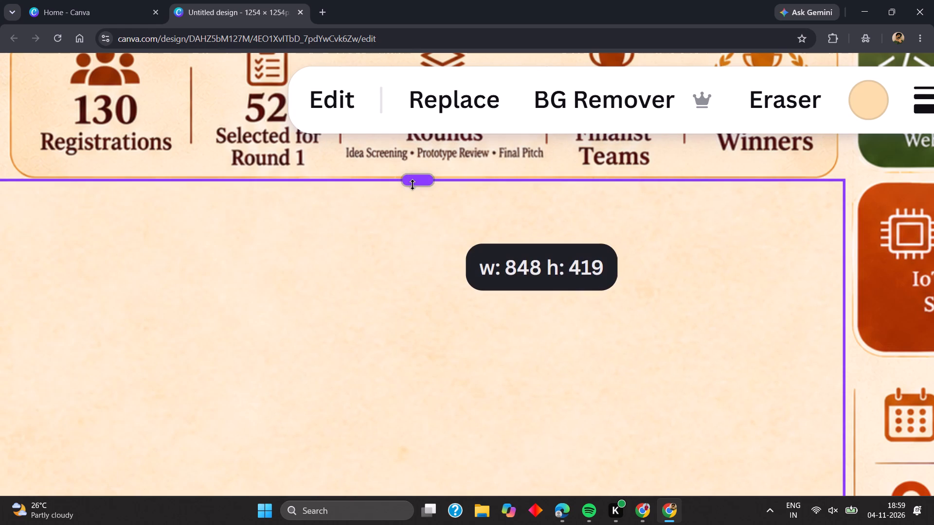
drag(413, 185, 413, 183)
click(397, 213)
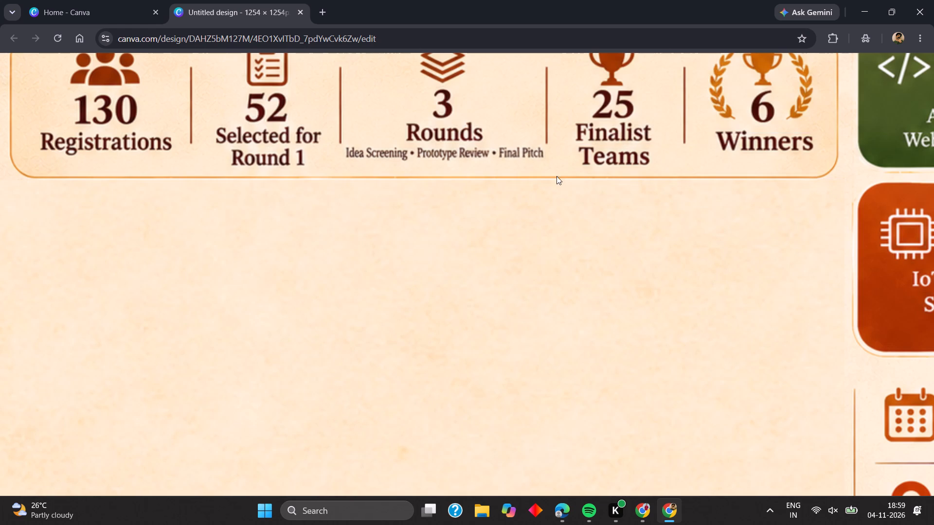
click(568, 166)
click(301, 204)
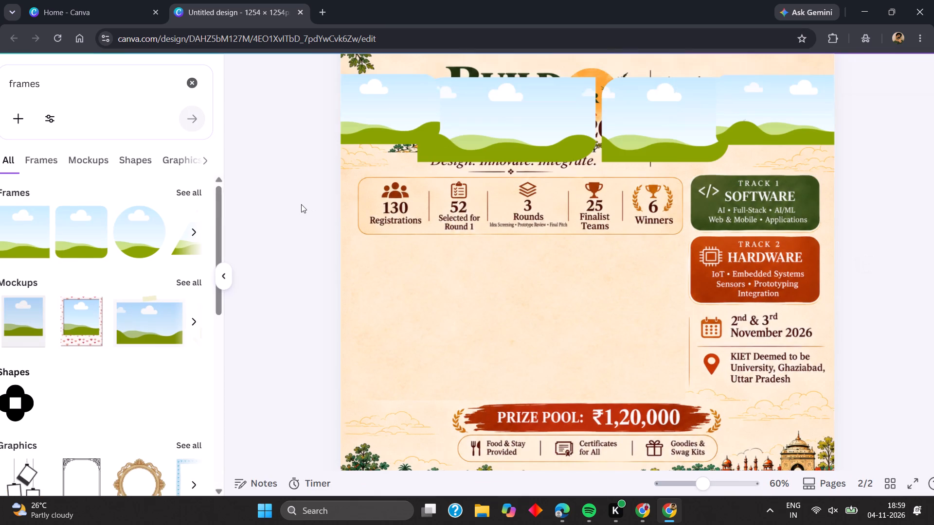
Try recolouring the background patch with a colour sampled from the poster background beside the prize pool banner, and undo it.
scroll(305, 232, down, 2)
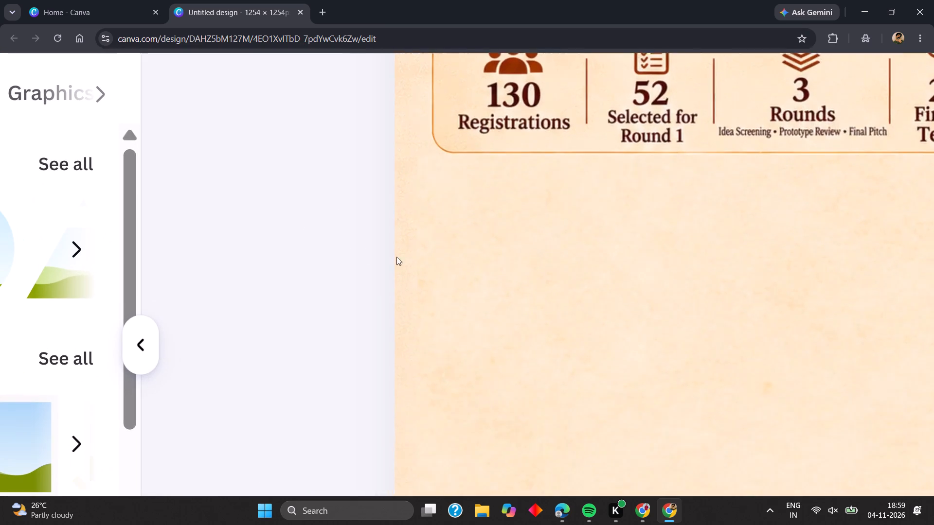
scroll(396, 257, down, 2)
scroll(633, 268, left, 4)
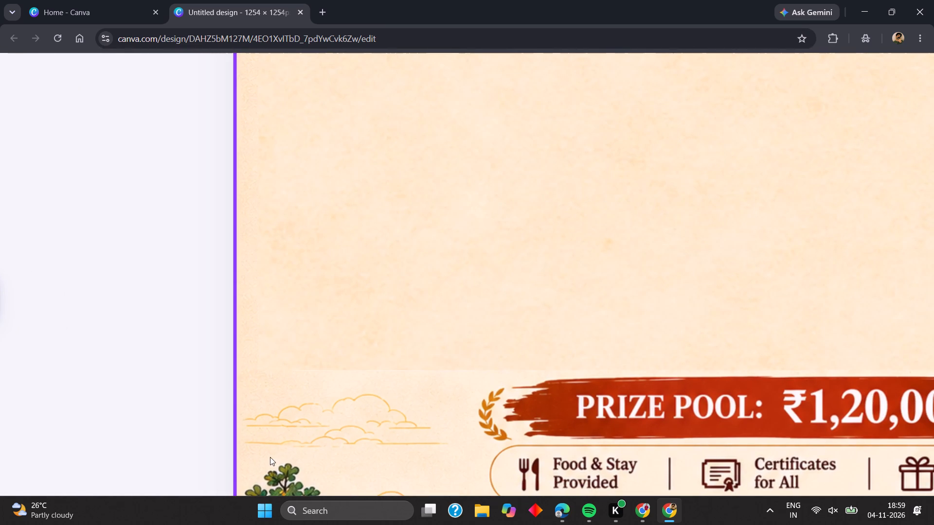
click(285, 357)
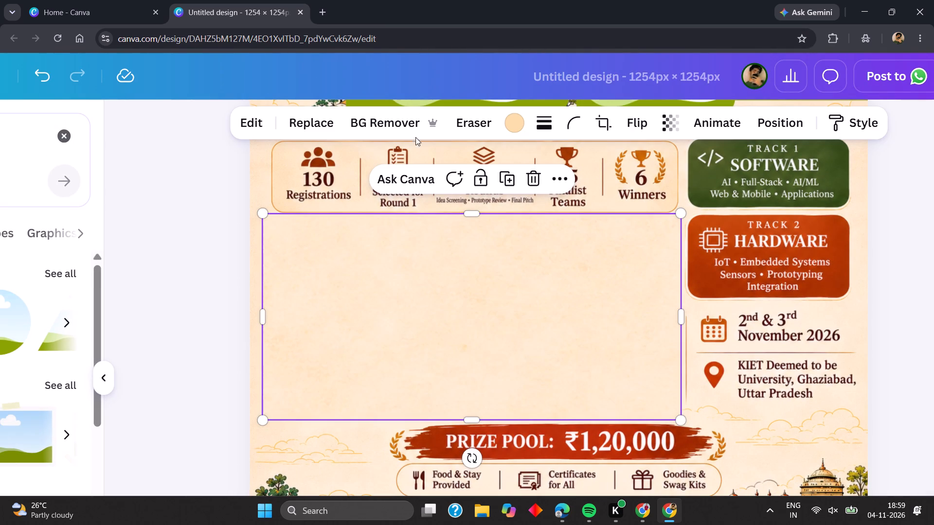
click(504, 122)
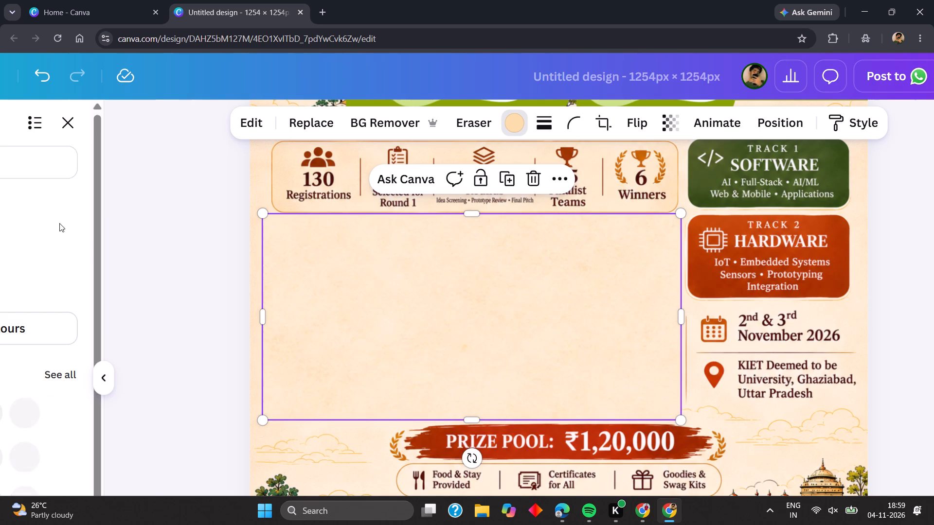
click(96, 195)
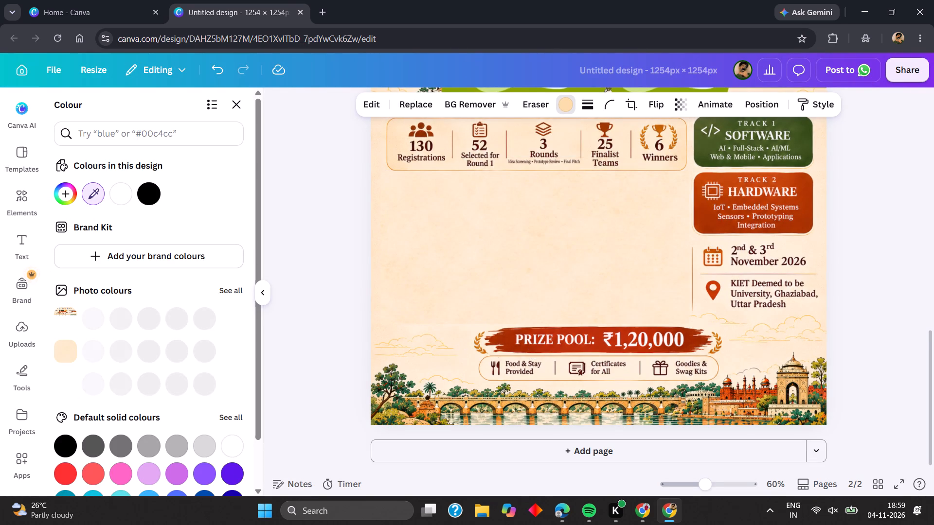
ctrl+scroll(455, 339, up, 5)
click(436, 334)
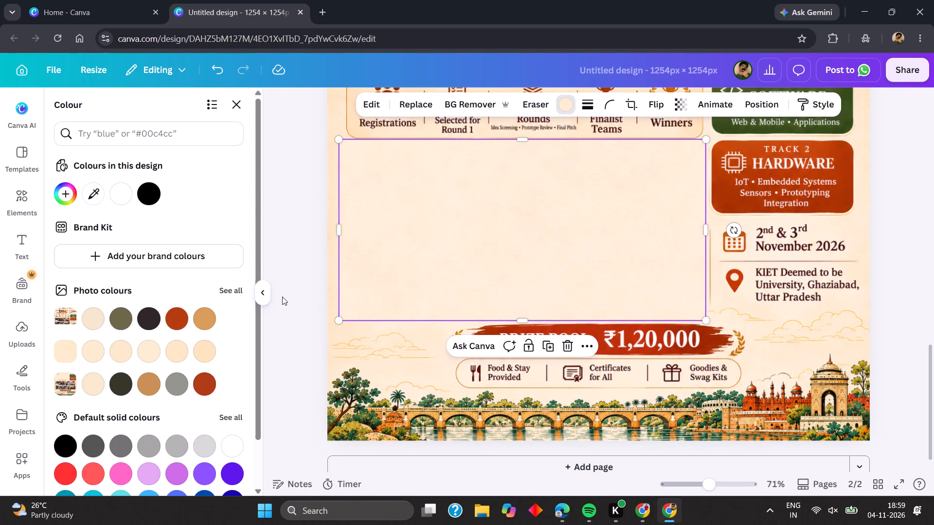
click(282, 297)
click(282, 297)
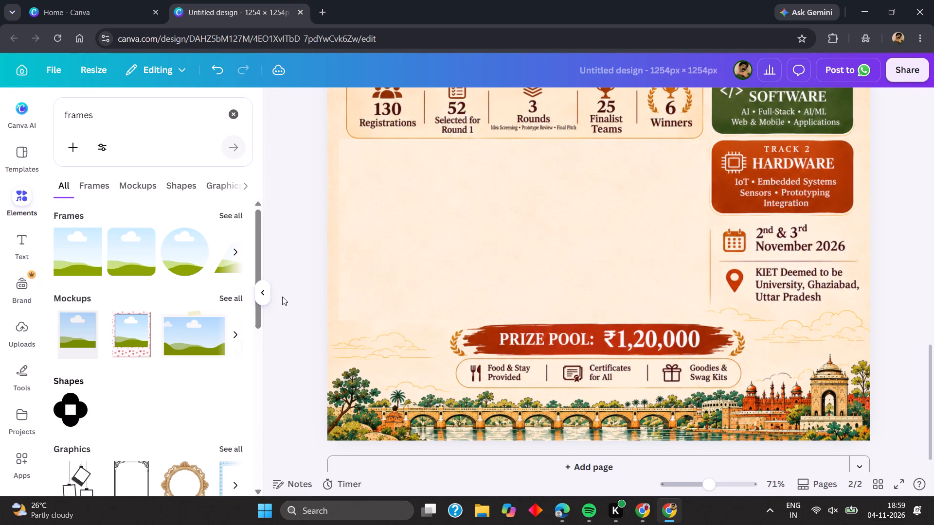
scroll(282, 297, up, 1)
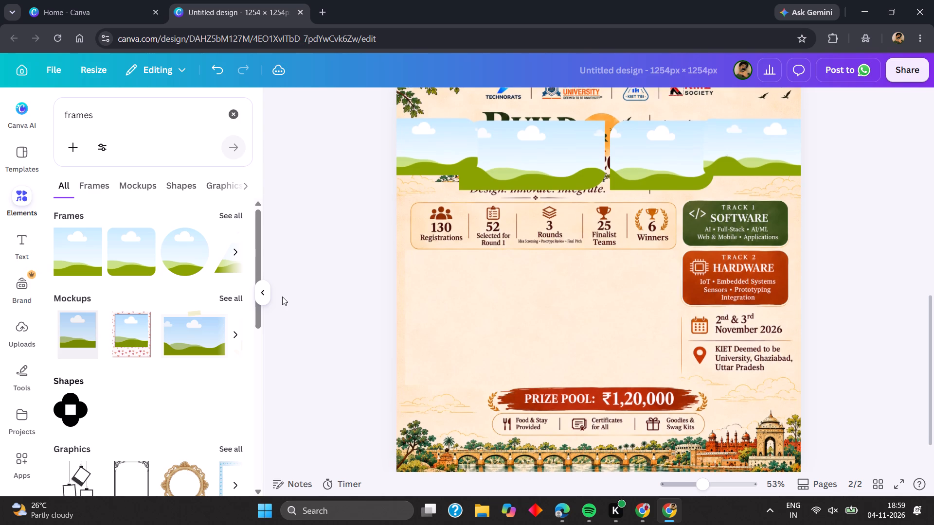
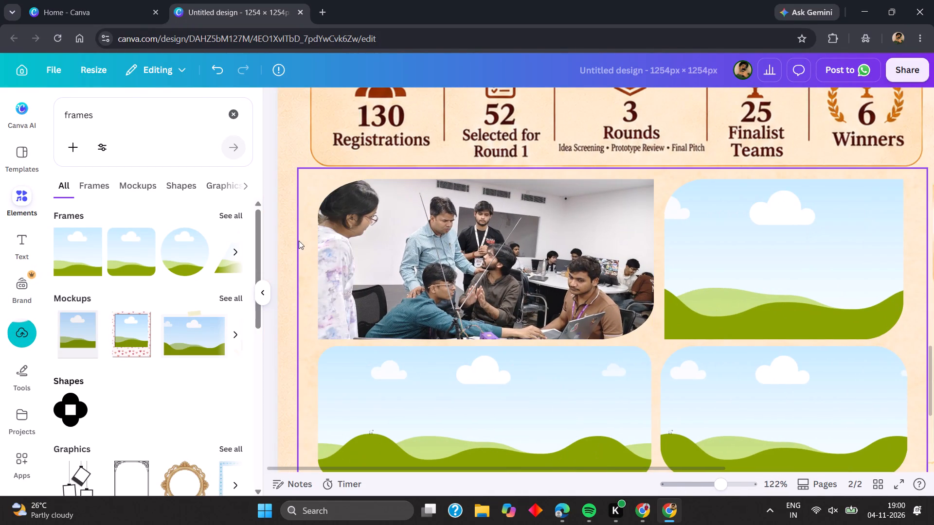
Examine page 1's photo collage up close, checking the shapes, borders and arrangement of its five photo frames.
click(285, 235)
scroll(397, 224, up, 6)
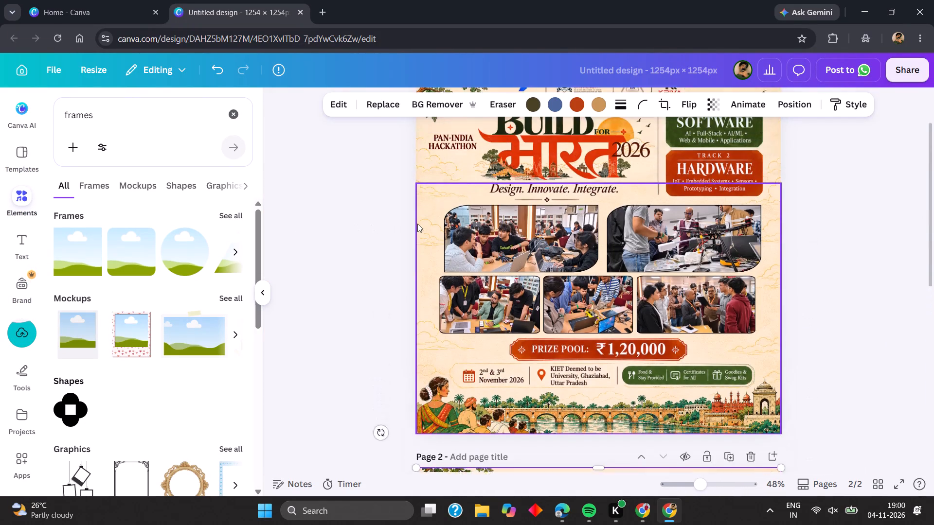
scroll(576, 253, left, 1)
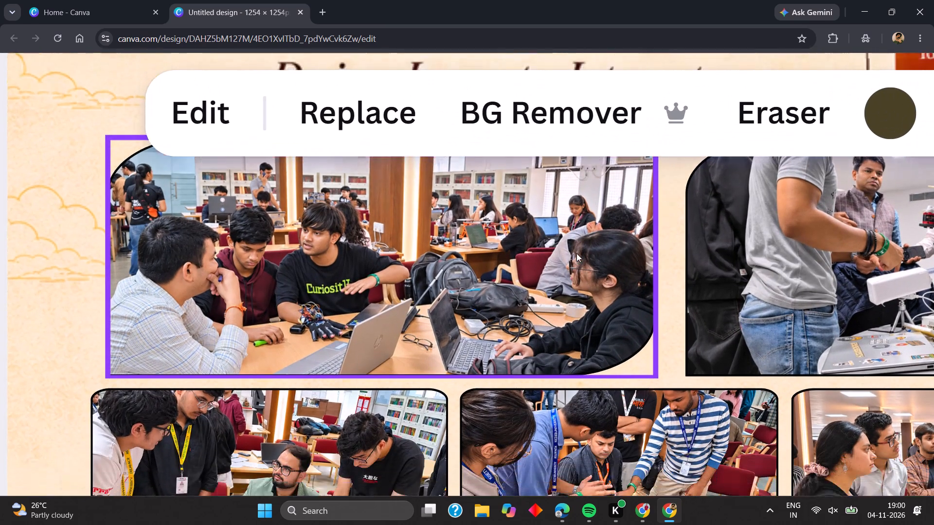
scroll(576, 253, down, 1)
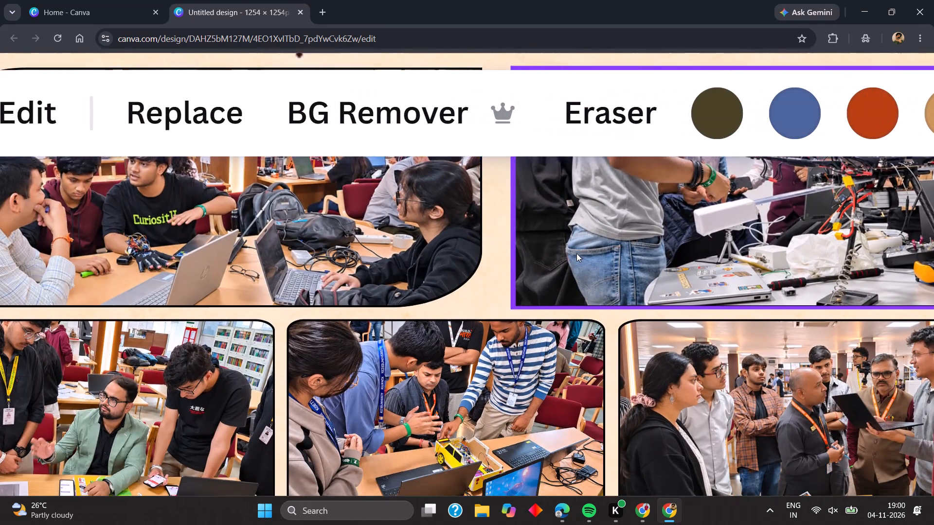
scroll(576, 253, down, 1)
scroll(576, 253, up, 1)
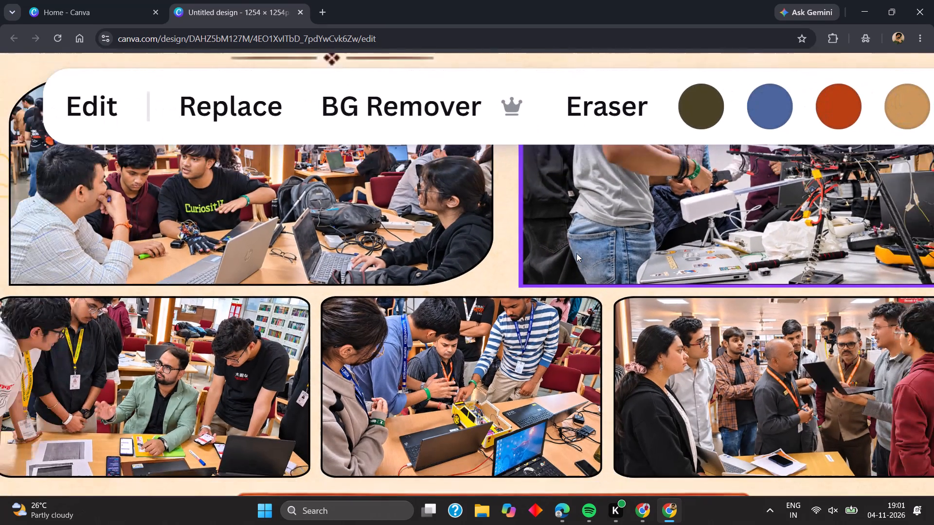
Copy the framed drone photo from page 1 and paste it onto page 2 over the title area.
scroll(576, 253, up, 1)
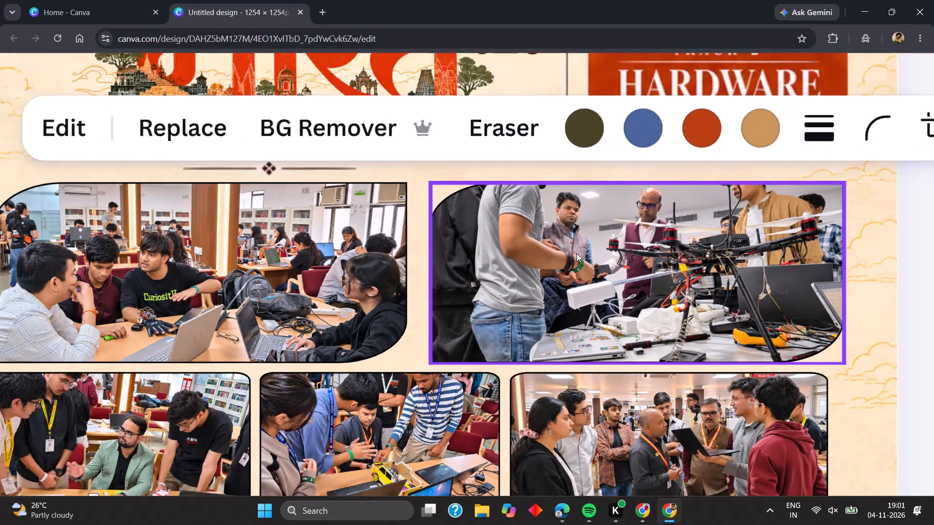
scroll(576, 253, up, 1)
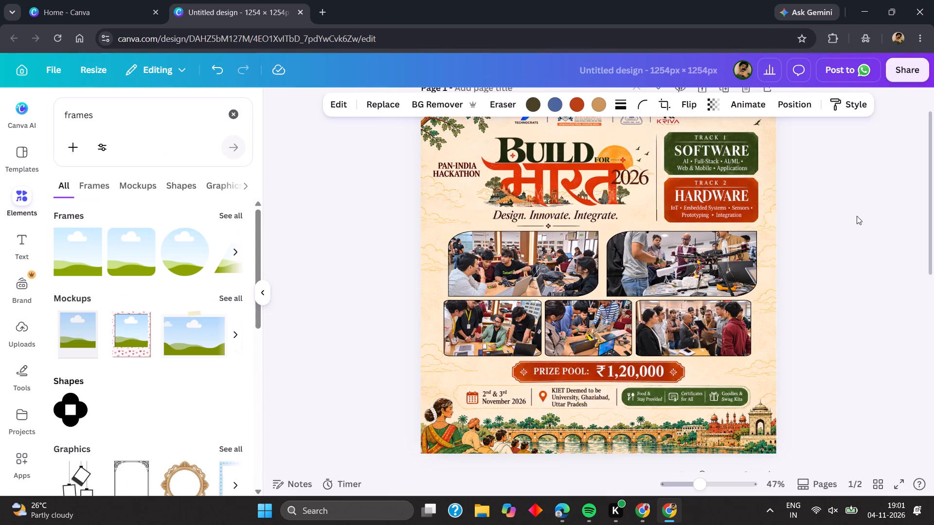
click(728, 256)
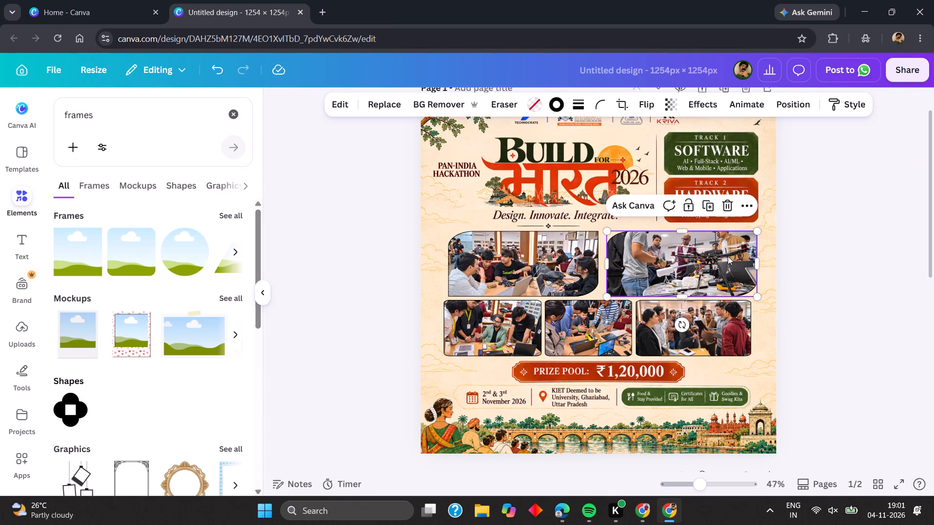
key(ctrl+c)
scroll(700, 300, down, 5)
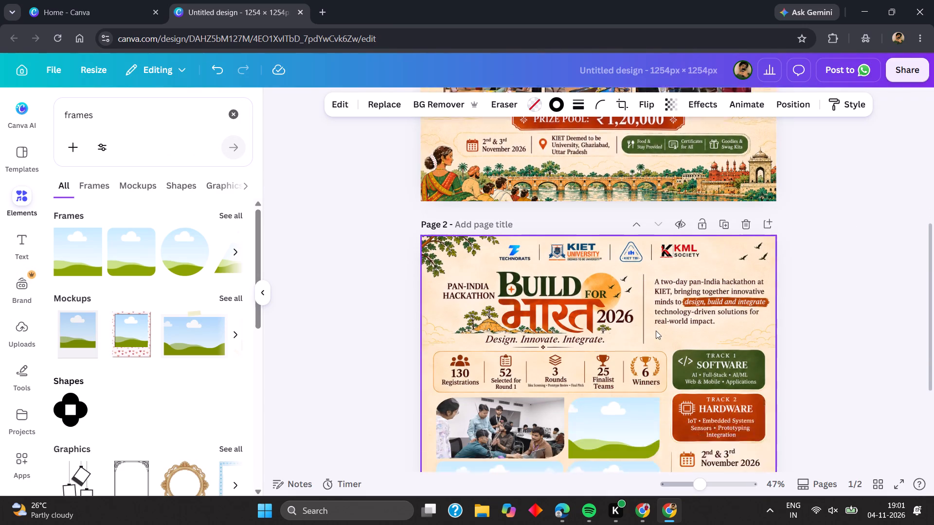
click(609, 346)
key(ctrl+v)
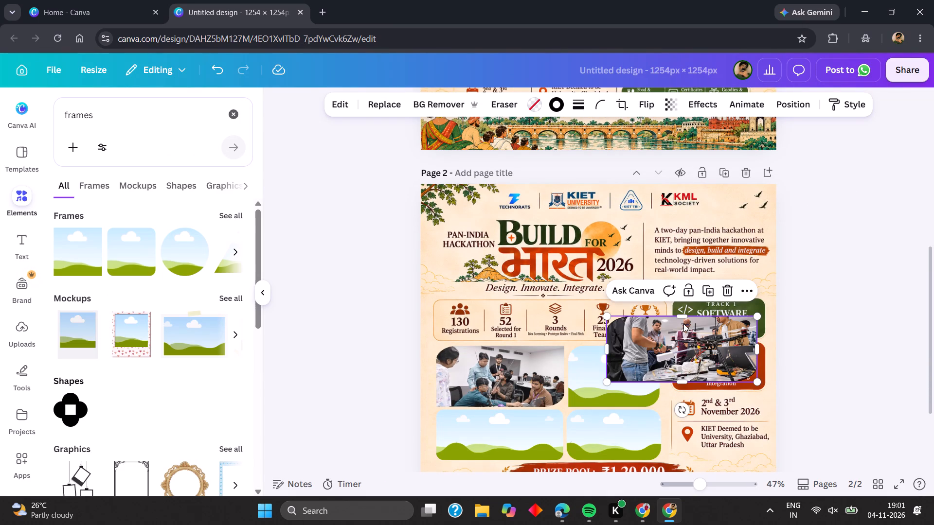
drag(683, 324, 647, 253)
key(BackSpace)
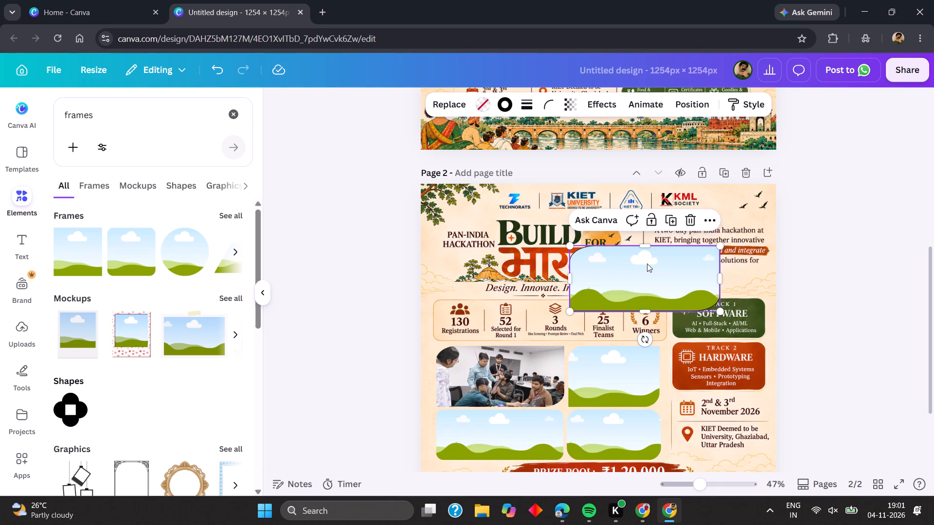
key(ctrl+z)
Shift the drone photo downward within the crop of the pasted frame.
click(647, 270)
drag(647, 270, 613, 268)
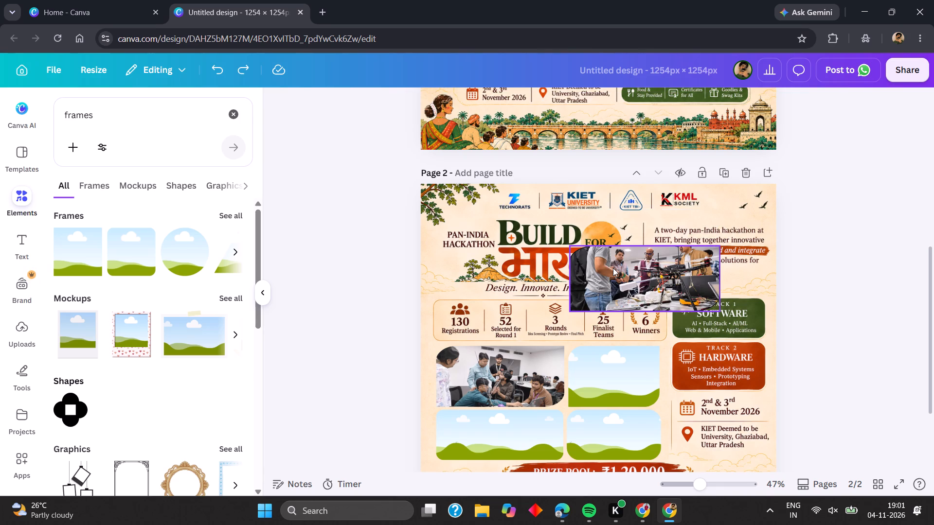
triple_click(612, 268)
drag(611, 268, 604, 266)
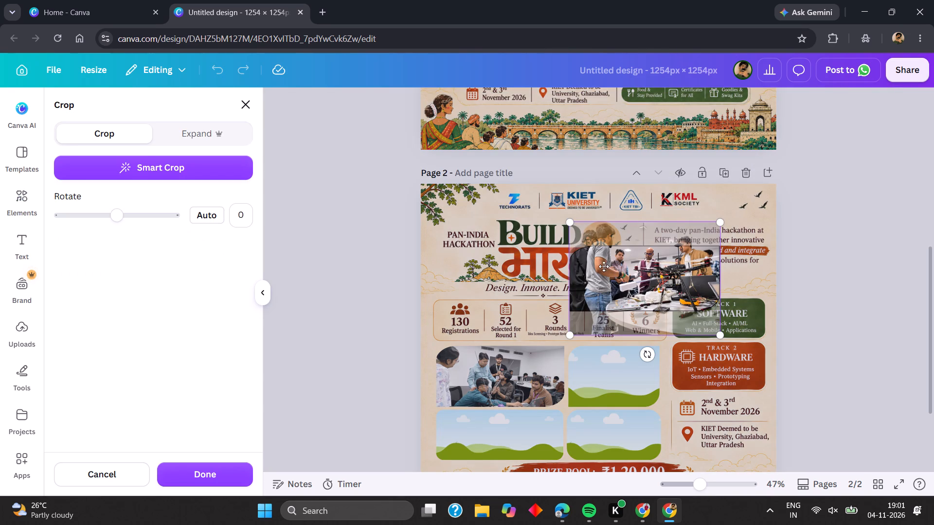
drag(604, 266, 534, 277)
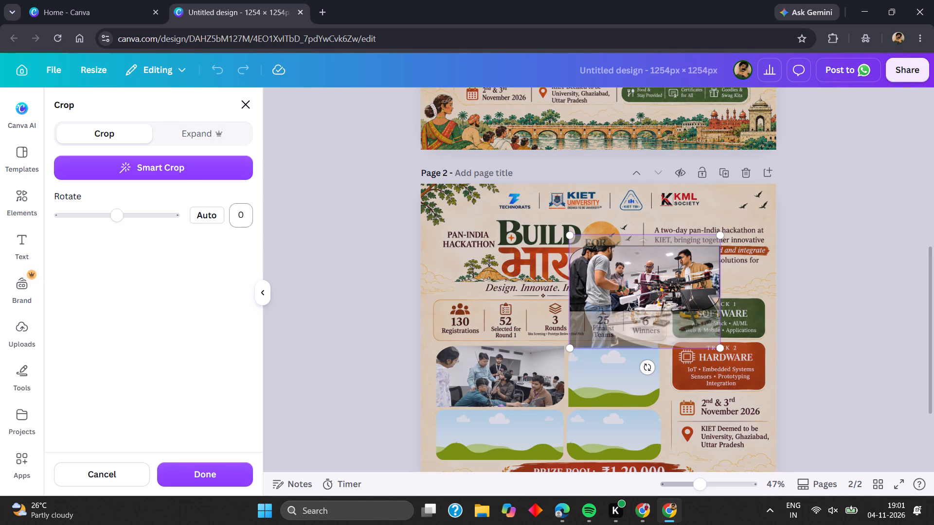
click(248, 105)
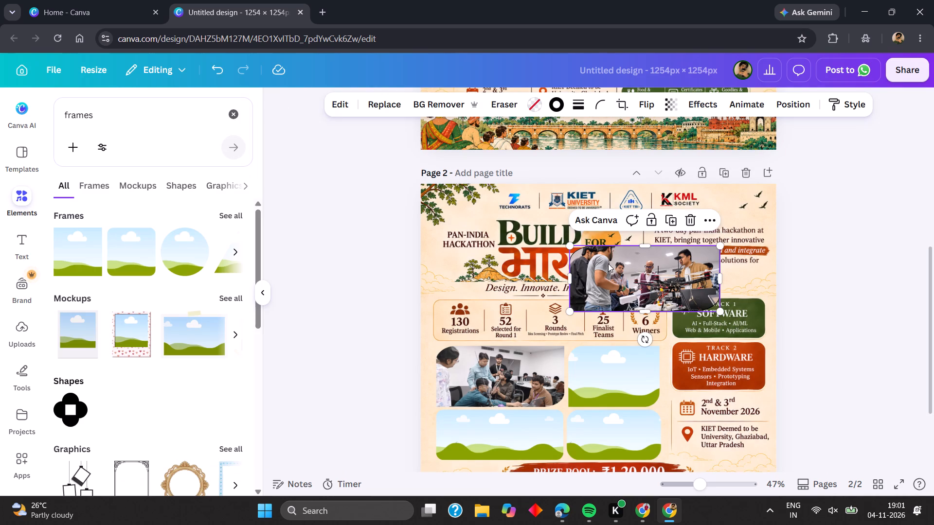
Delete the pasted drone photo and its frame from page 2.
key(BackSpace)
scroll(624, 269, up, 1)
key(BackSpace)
Detach the drone photo from its frame on page 1.
scroll(624, 269, up, 2)
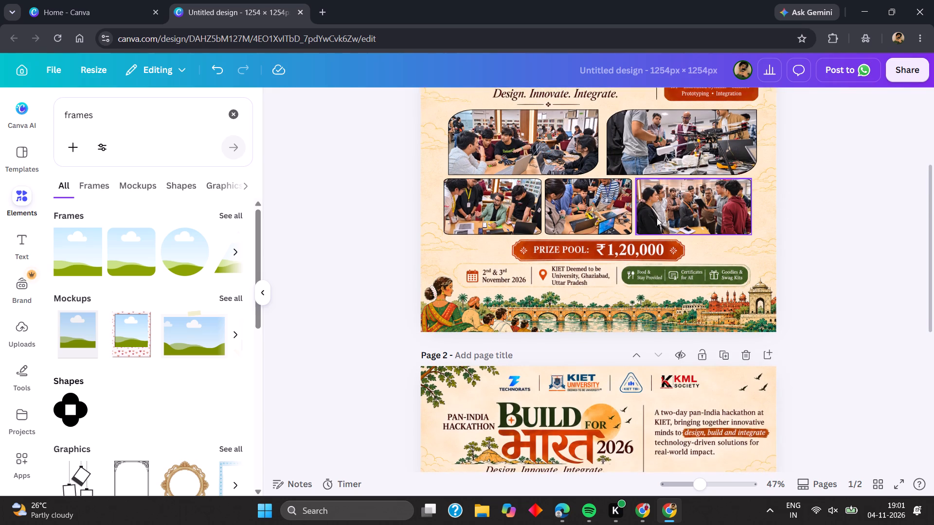
scroll(657, 217, up, 1)
click(657, 214)
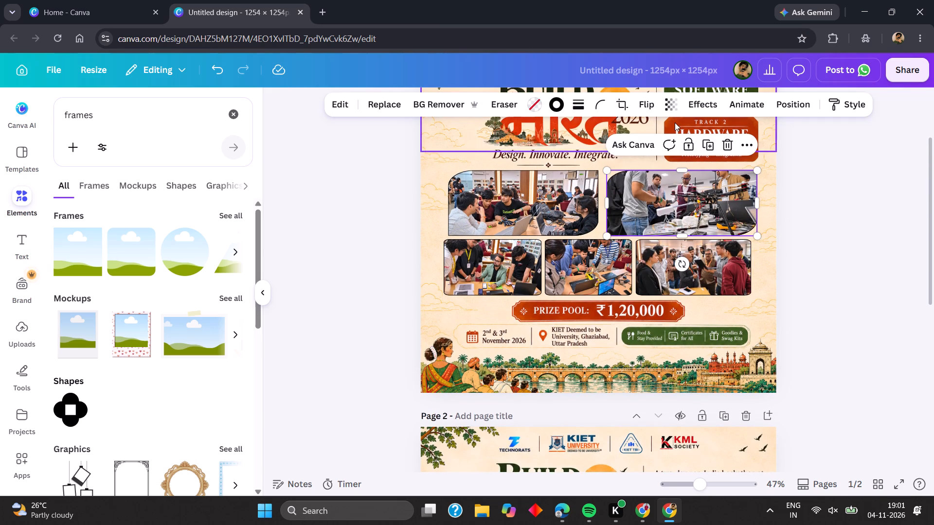
click(698, 215)
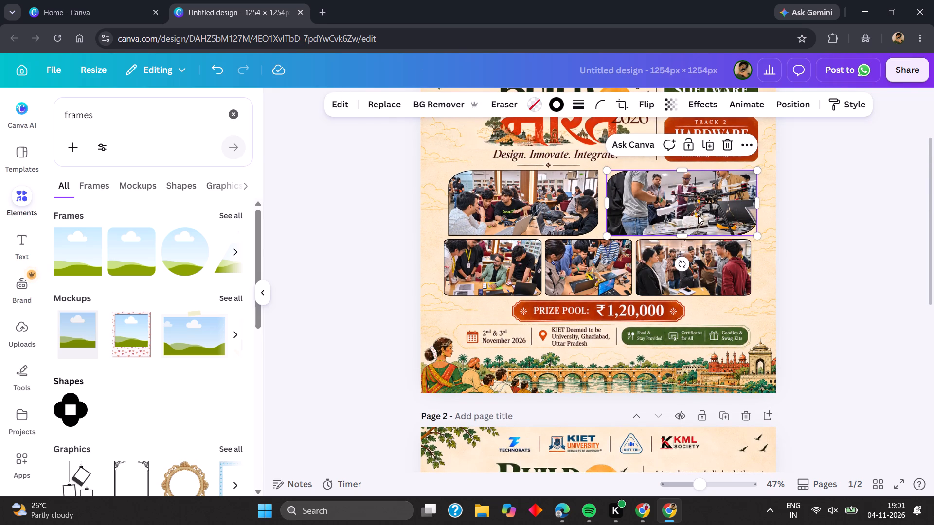
triple_click(698, 215)
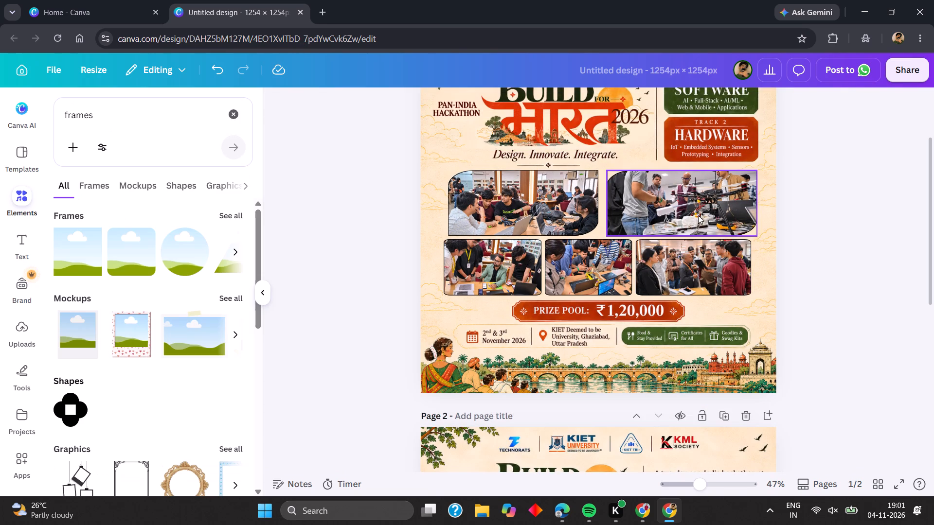
right_click(698, 215)
click(698, 216)
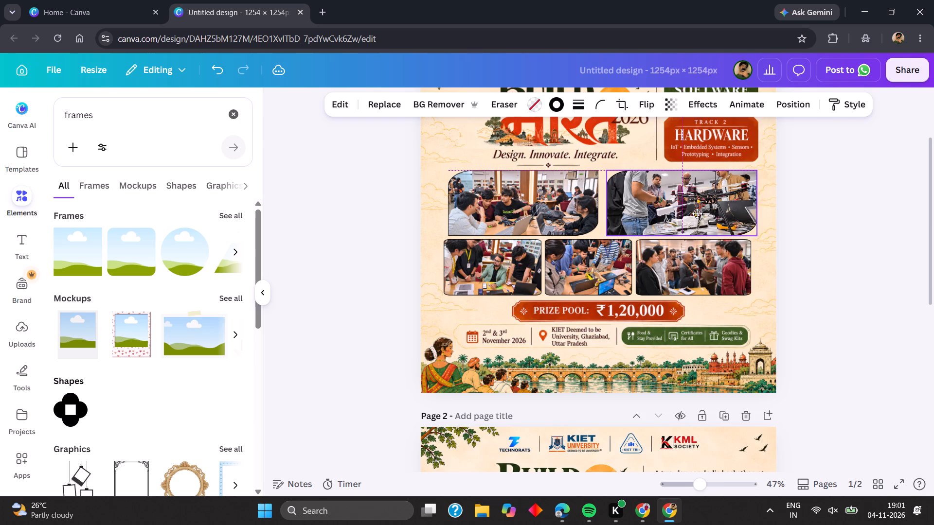
right_click(687, 211)
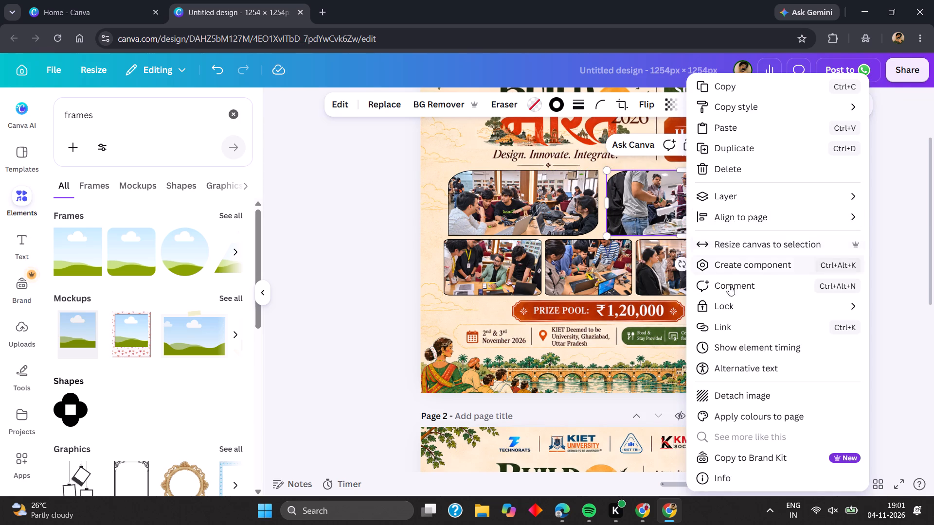
scroll(760, 399, down, 2)
scroll(739, 294, down, 1)
click(773, 392)
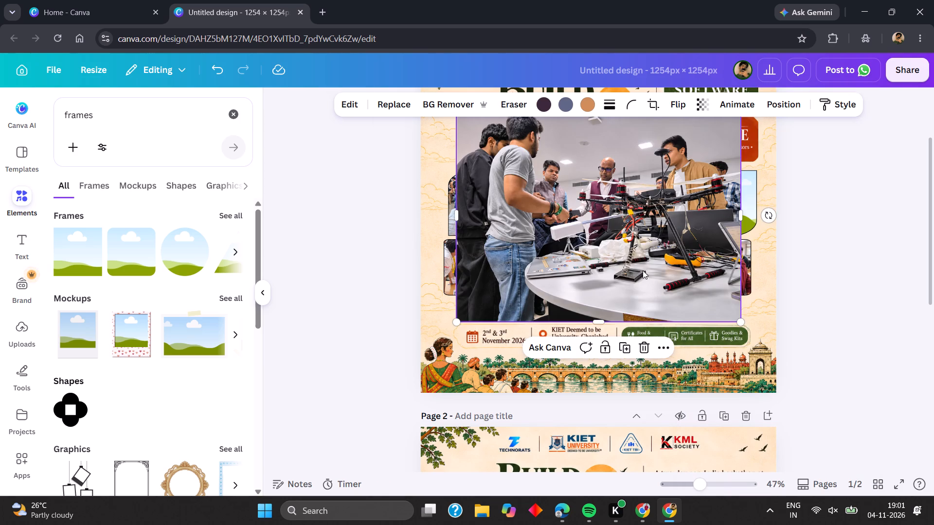
Copy the detached drone photo from page 1 and paste it onto page 2.
key(ctrl+c)
scroll(630, 315, down, 5)
click(630, 315)
key(ctrl+v)
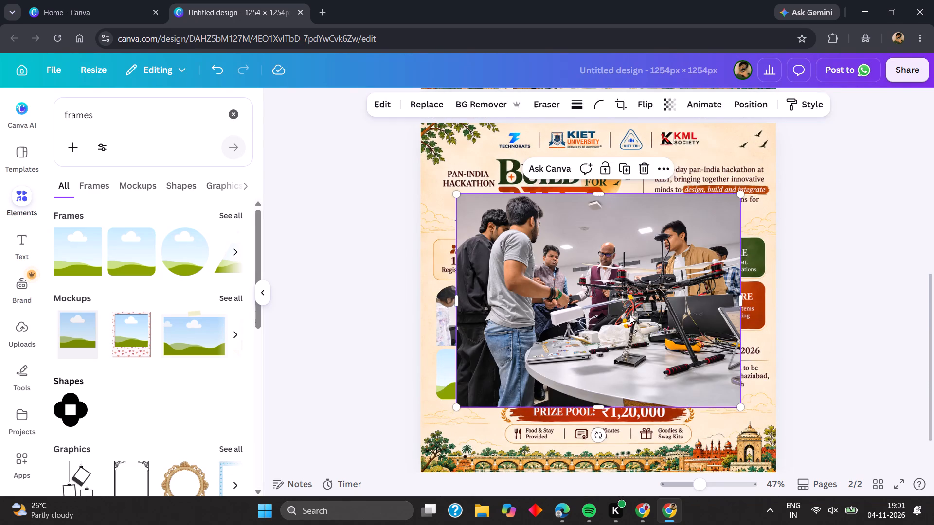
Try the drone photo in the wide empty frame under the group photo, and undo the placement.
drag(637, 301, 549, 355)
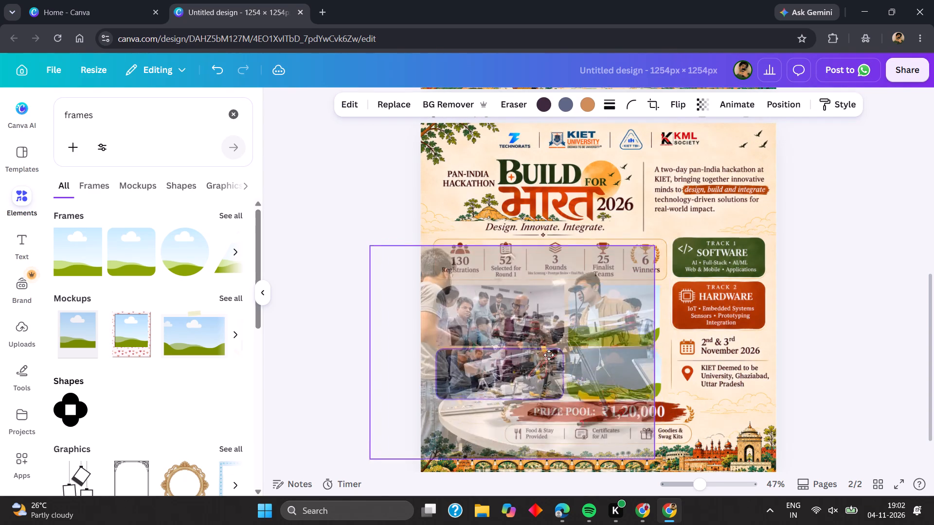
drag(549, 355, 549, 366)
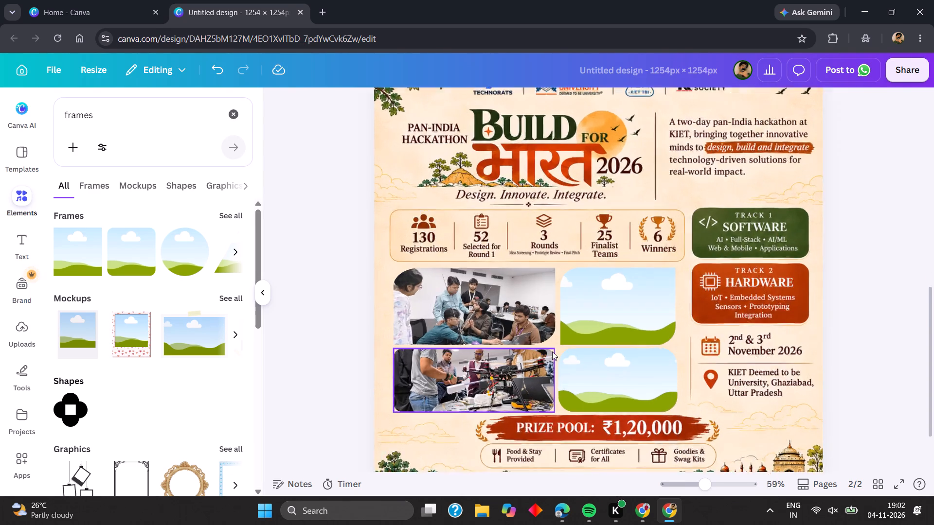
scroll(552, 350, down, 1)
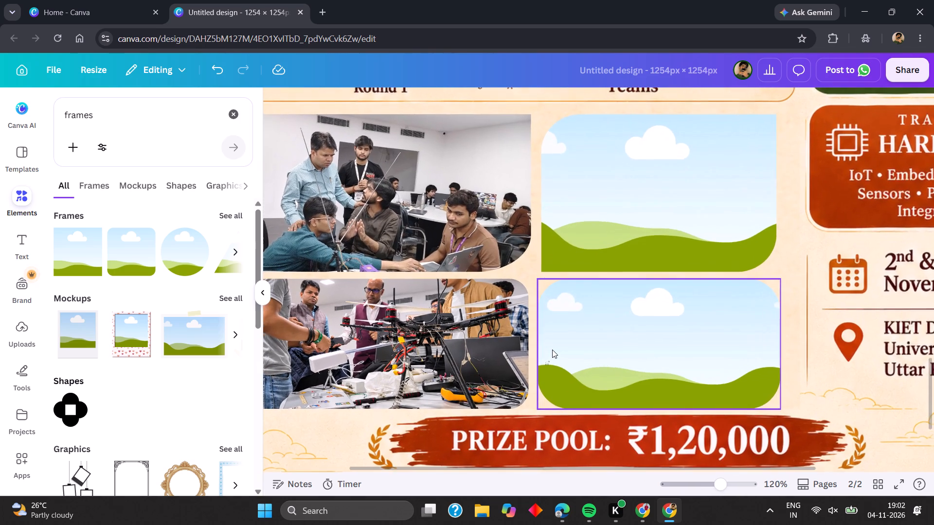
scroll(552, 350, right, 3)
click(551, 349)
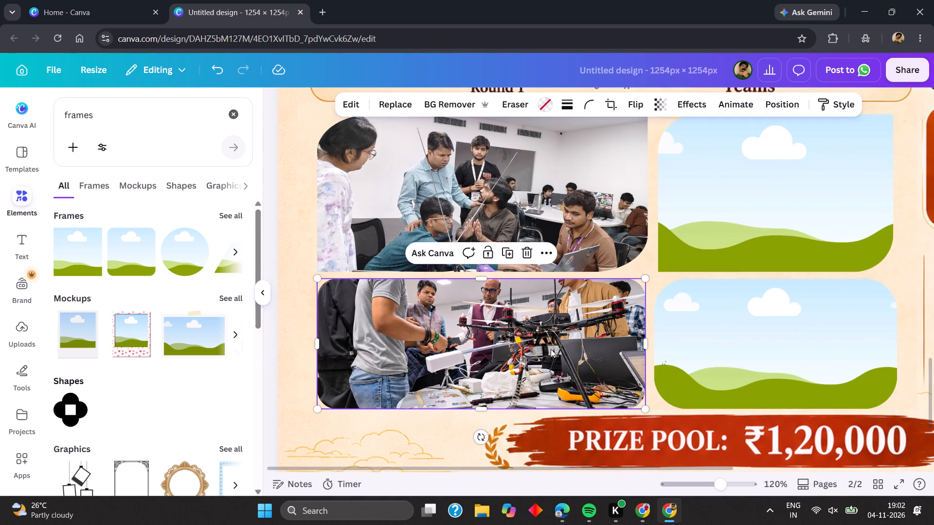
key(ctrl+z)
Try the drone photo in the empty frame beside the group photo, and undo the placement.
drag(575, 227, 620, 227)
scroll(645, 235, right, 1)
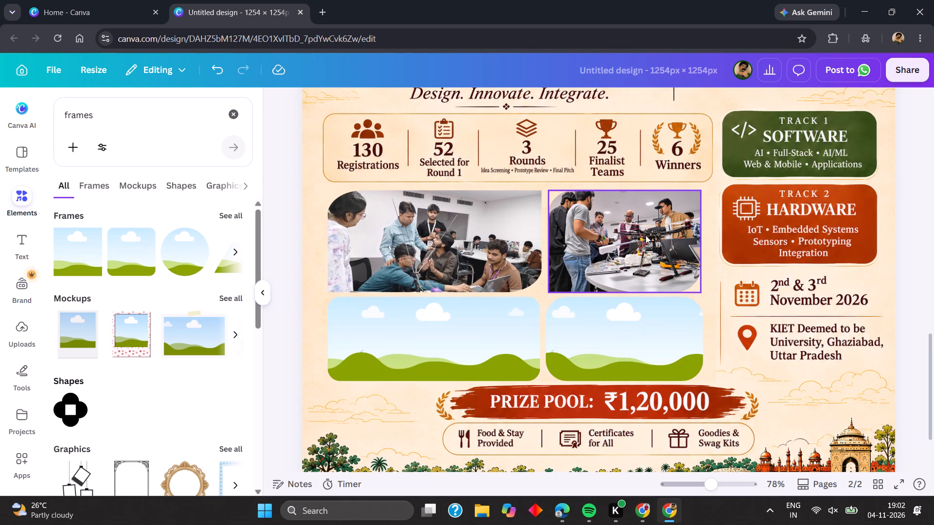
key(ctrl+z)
Move the loose drone photo up over page 2's title to uncover the photo frames.
drag(610, 245, 607, 270)
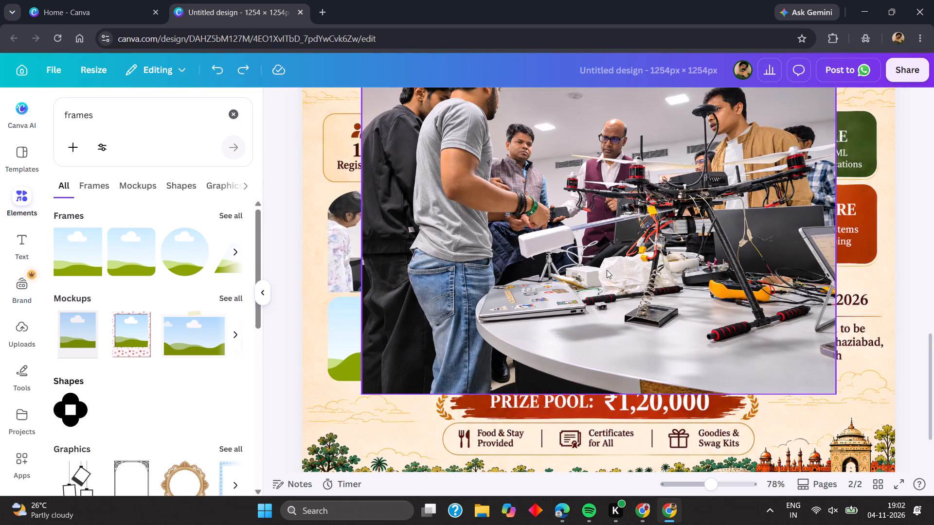
drag(607, 270, 592, 332)
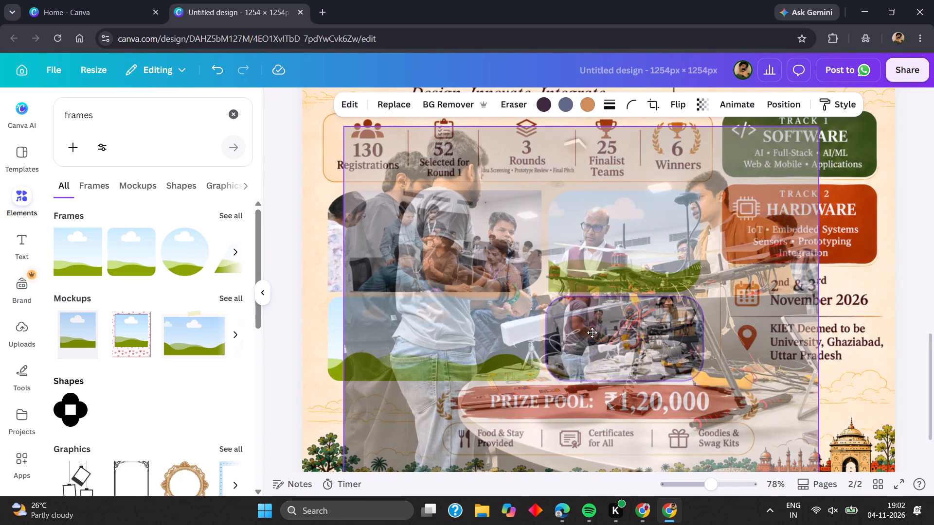
drag(592, 332, 589, 215)
Detach the group photo from the wide frame below the statistics and place it in the smaller frame beside it.
click(525, 300)
right_click(525, 300)
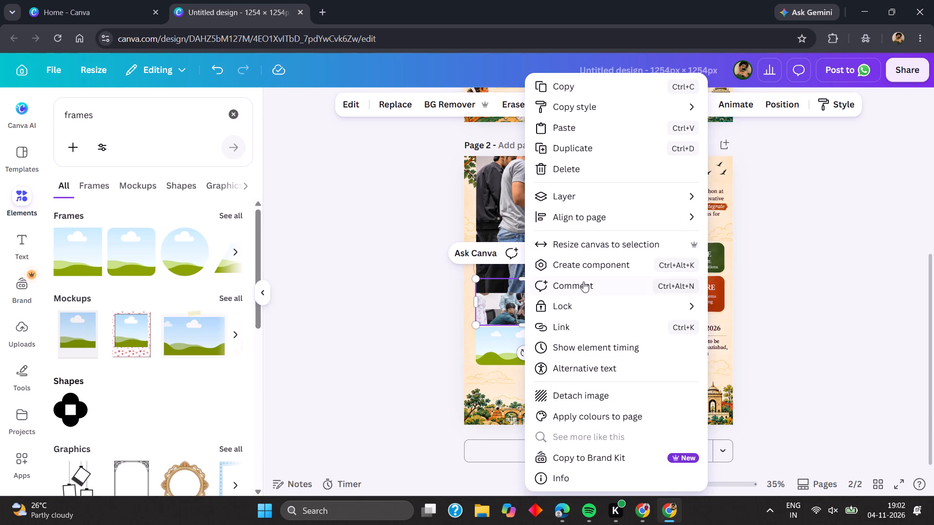
scroll(584, 434, down, 2)
click(588, 400)
drag(550, 319, 617, 321)
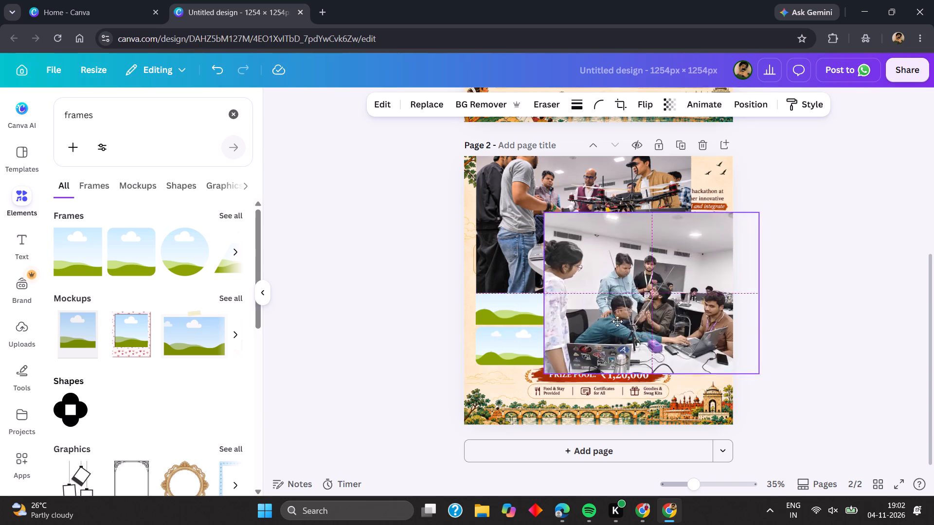
drag(617, 321, 638, 311)
Place the loose drone photo in the emptied wide frame below the Registrations statistics.
click(581, 248)
drag(581, 248, 558, 303)
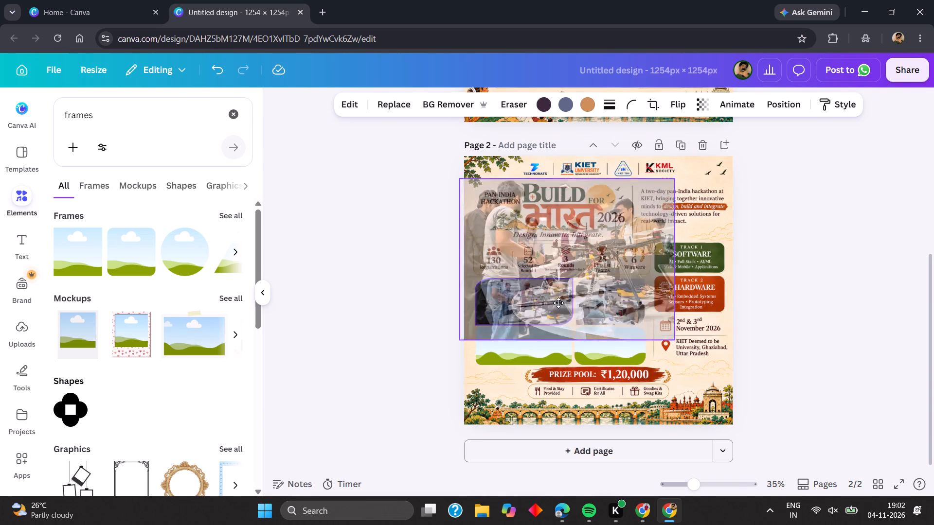
drag(558, 303, 547, 314)
Reposition the drone photo lower within its wide frame's crop so more of the people's heads shows.
scroll(485, 304, right, 1)
triple_click(466, 295)
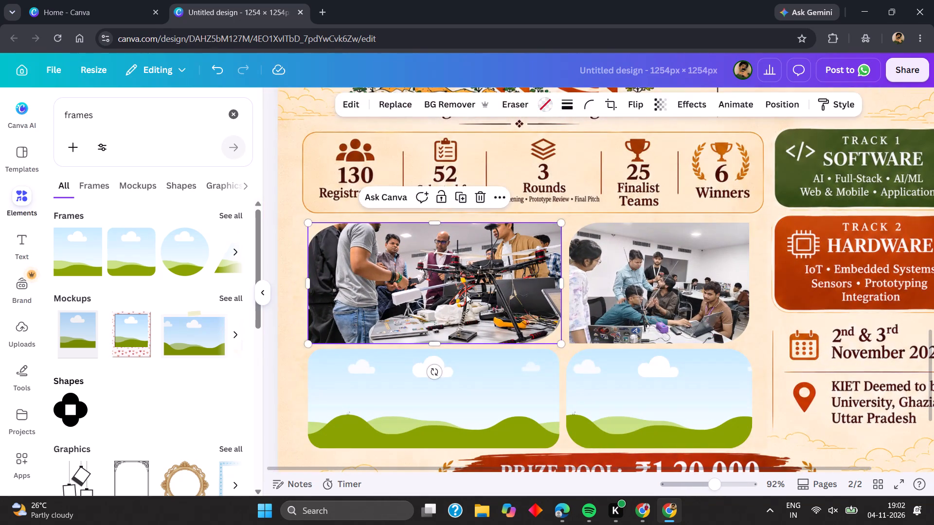
click(465, 283)
double_click(465, 283)
click(465, 283)
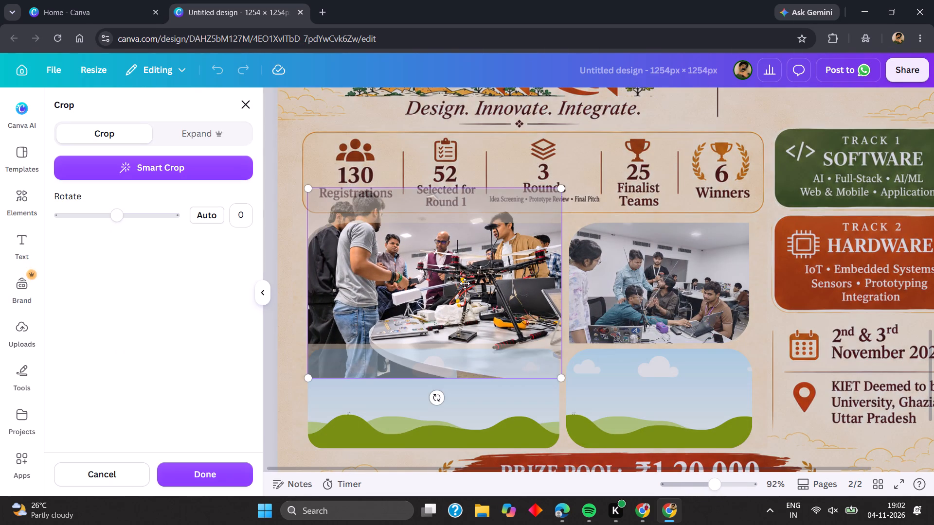
drag(465, 283, 467, 303)
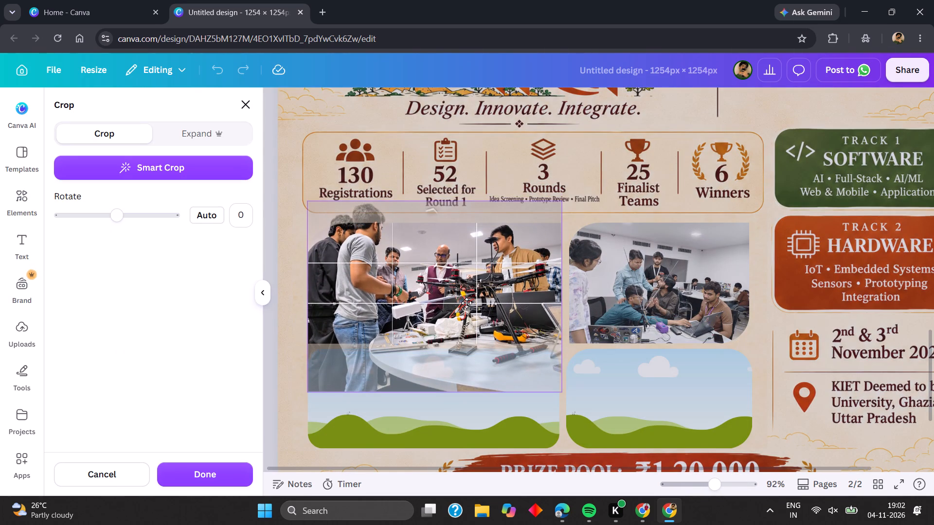
drag(467, 303, 467, 306)
click(296, 280)
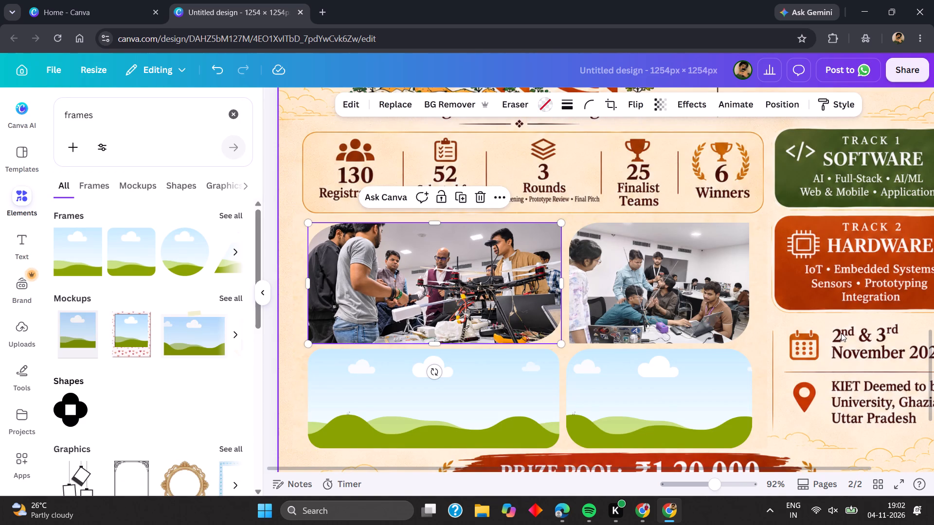
Apply Smart Crop to the group photo in the smaller frame beside the drone photo.
click(613, 268)
double_click(633, 262)
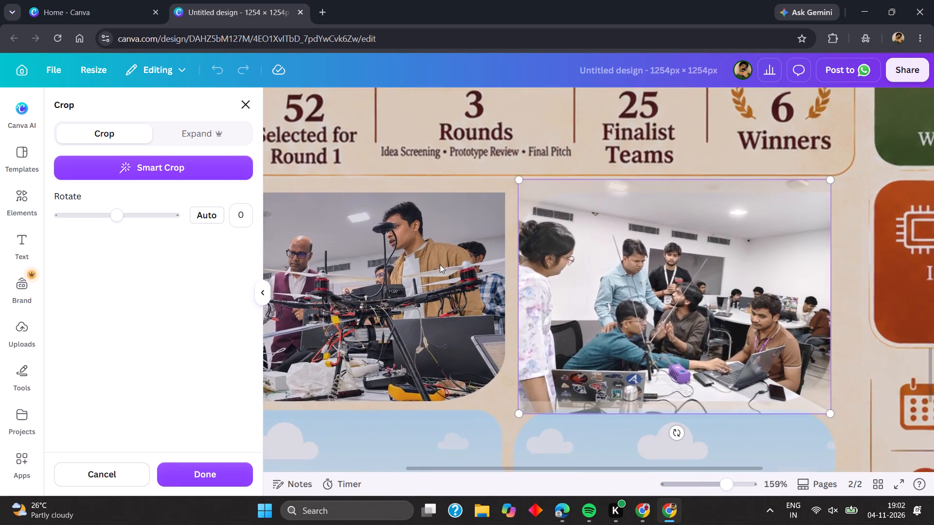
click(221, 173)
scroll(222, 173, left, 1)
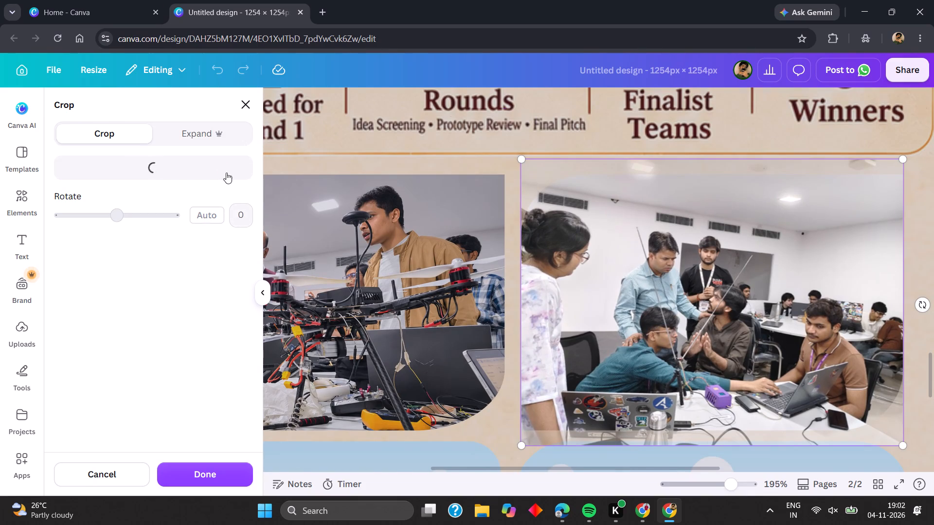
scroll(226, 173, left, 1)
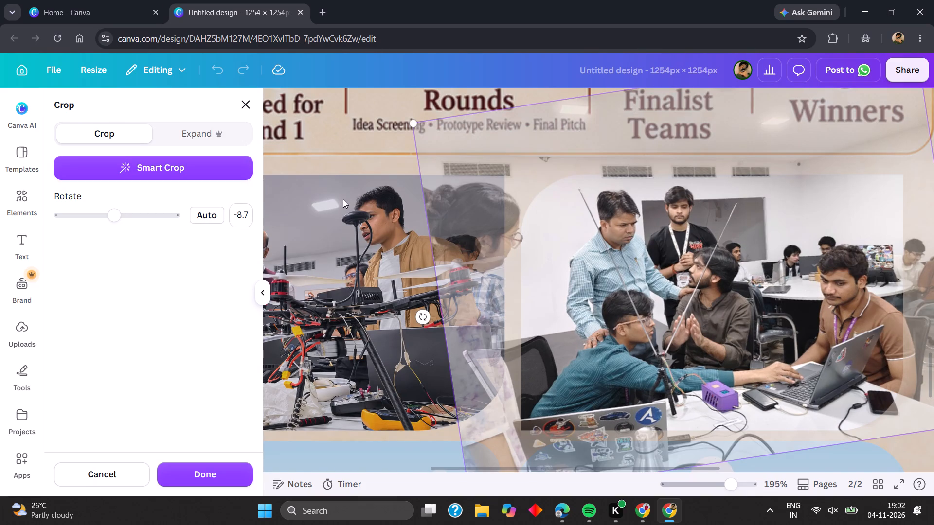
click(208, 468)
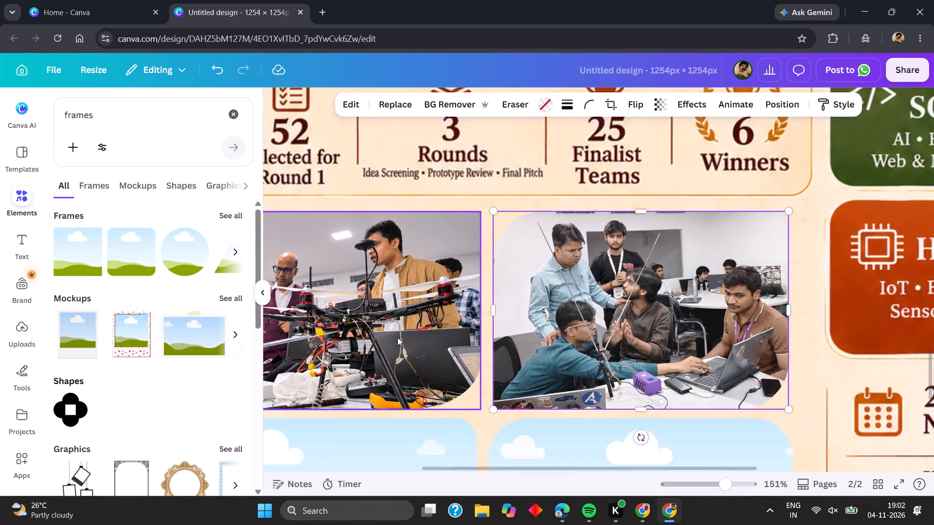
click(736, 273)
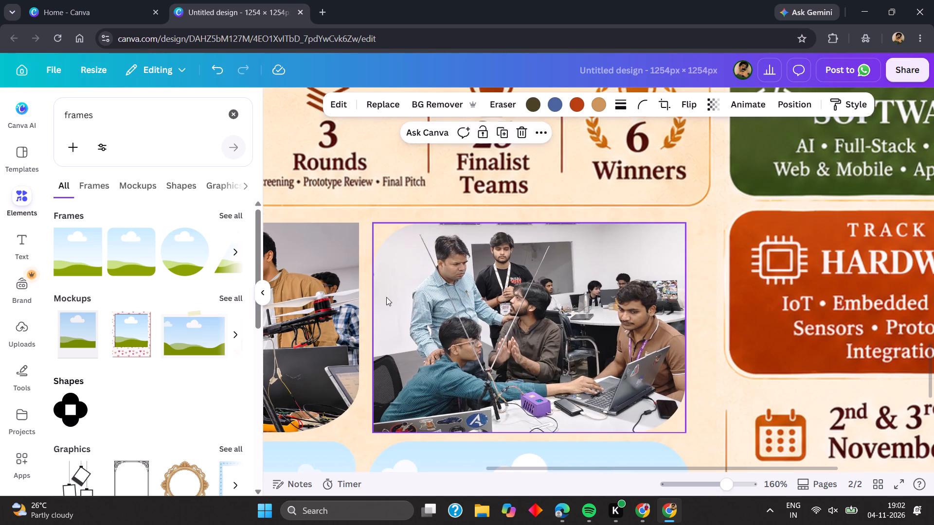
Shift the group photo slightly upward within its crop to trim the ceiling vents from the frame's top edge.
scroll(358, 308, down, 3)
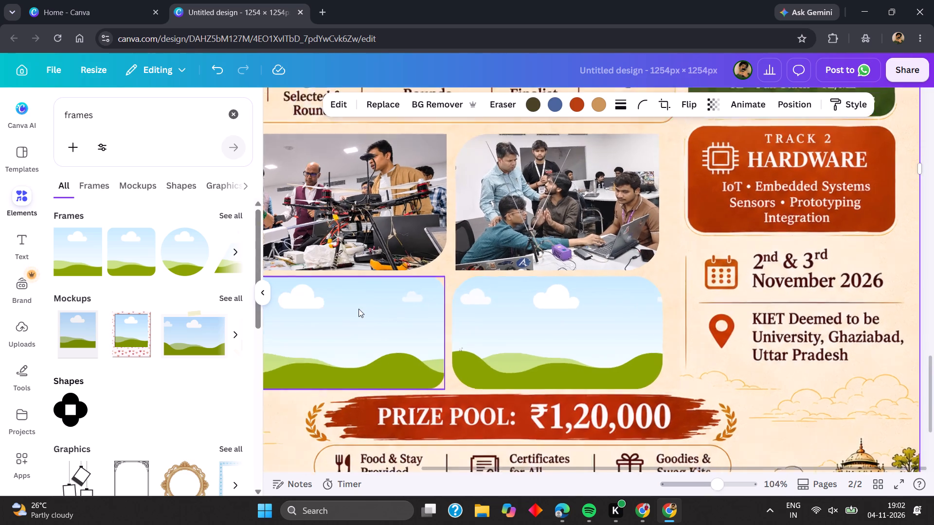
scroll(416, 283, right, 2)
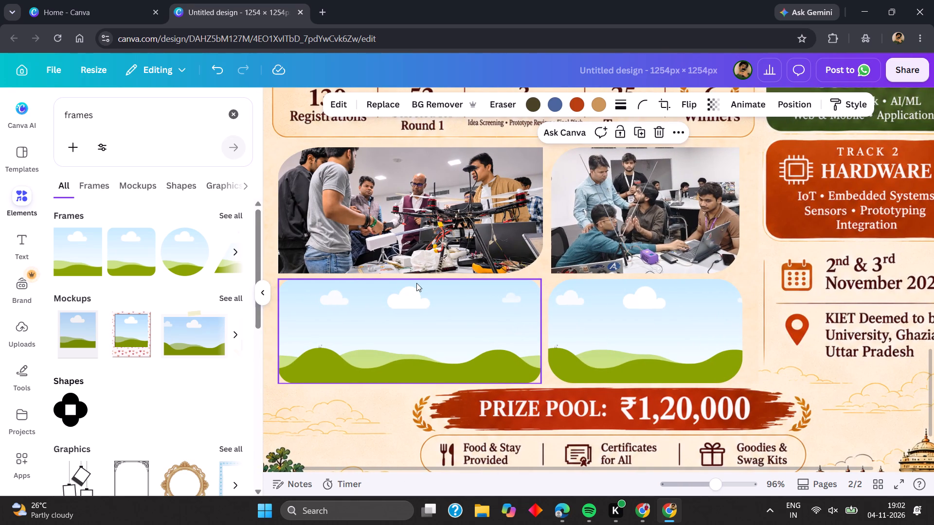
scroll(672, 248, up, 5)
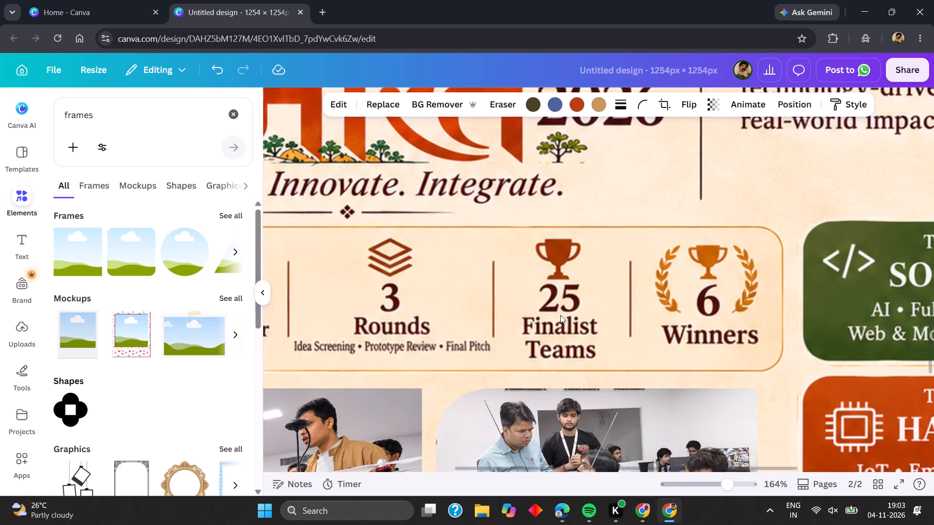
click(535, 426)
click(592, 393)
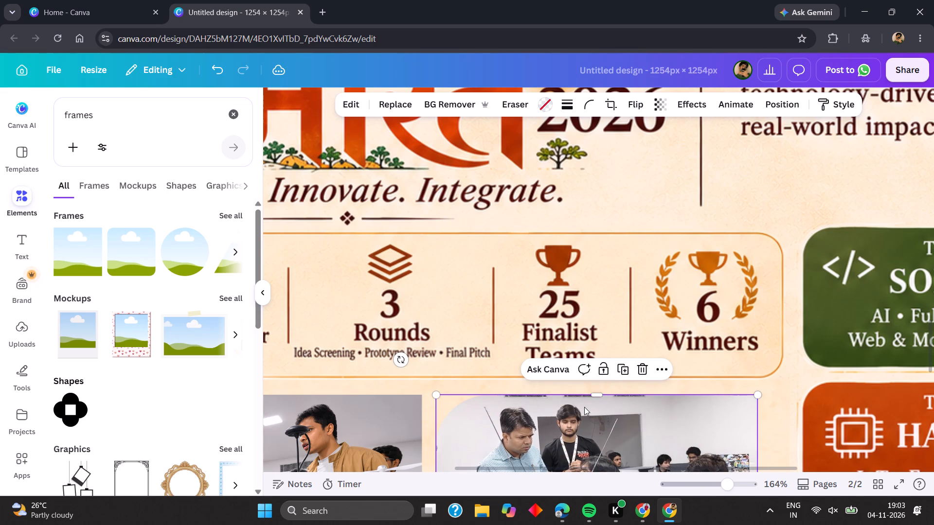
click(584, 407)
double_click(581, 403)
scroll(581, 399, down, 2)
click(580, 391)
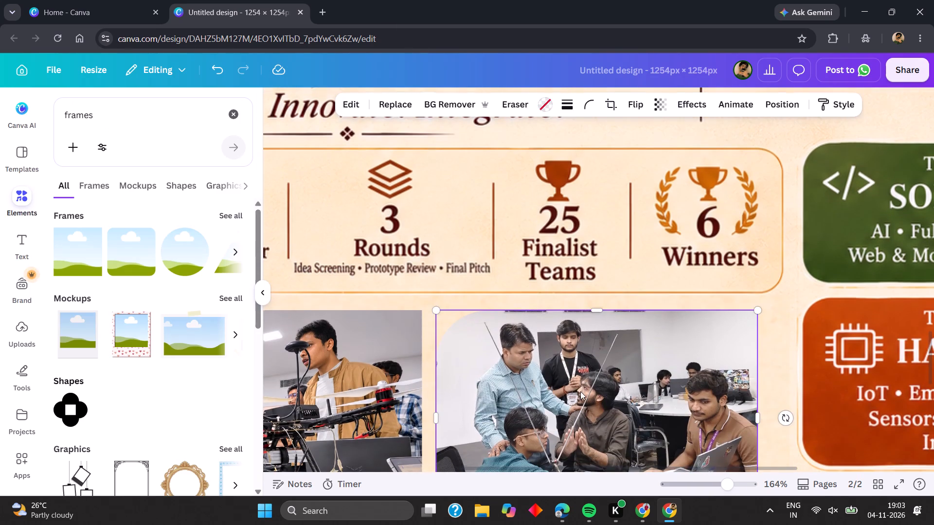
double_click(580, 391)
double_click(580, 391)
drag(580, 391, 580, 390)
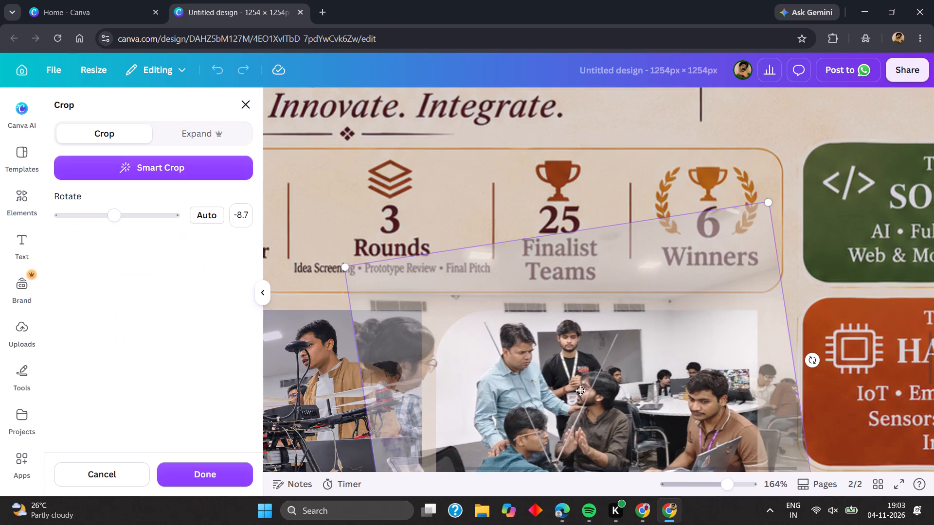
drag(580, 390, 580, 382)
click(819, 295)
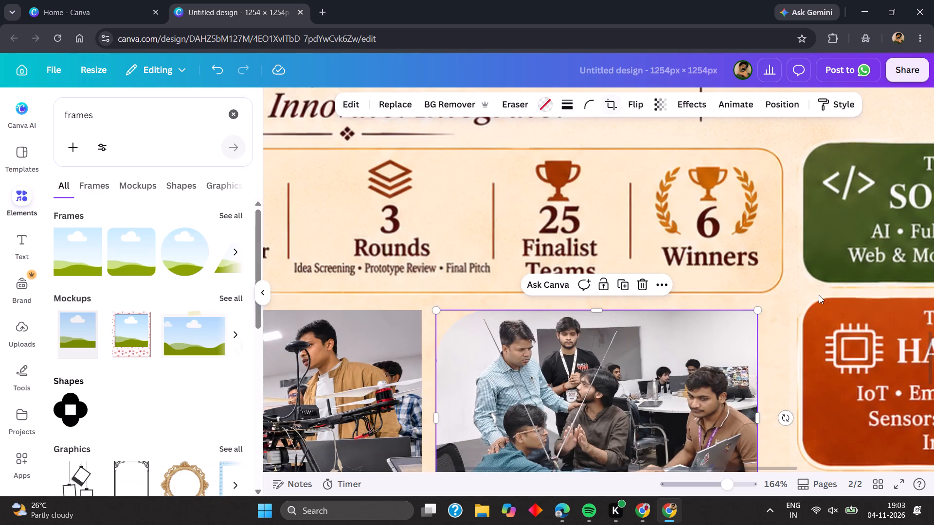
scroll(706, 381, down, 1)
click(844, 328)
scroll(702, 355, down, 1)
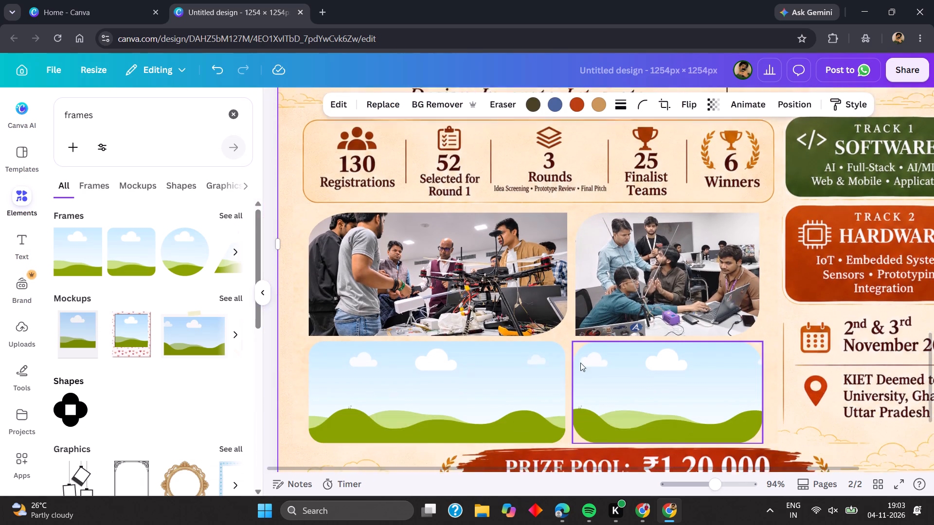
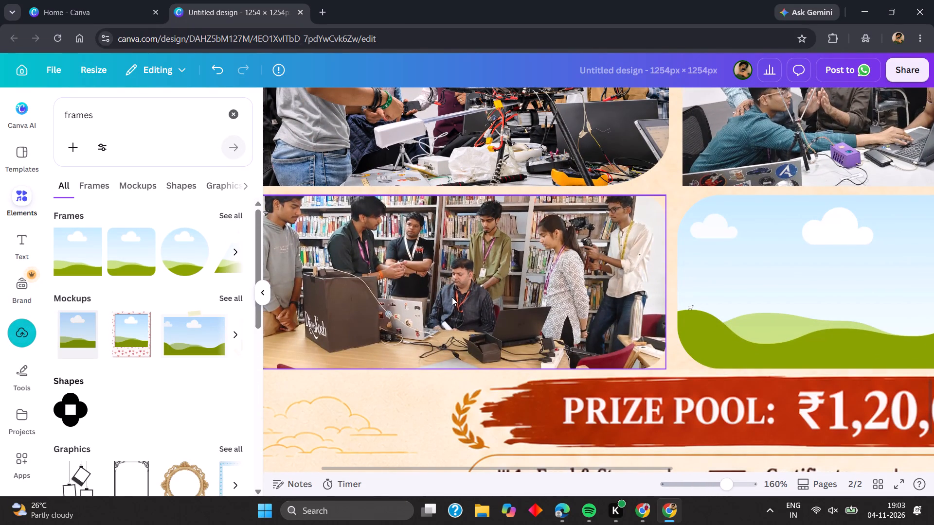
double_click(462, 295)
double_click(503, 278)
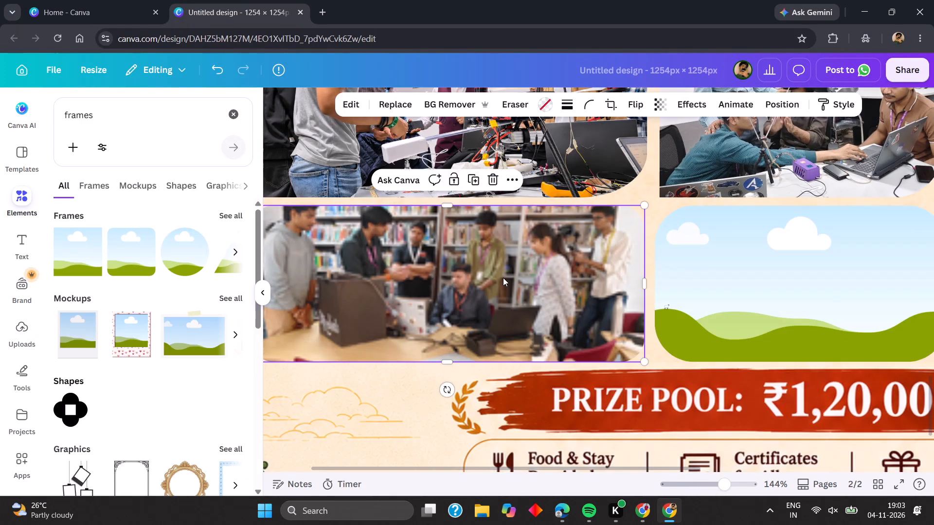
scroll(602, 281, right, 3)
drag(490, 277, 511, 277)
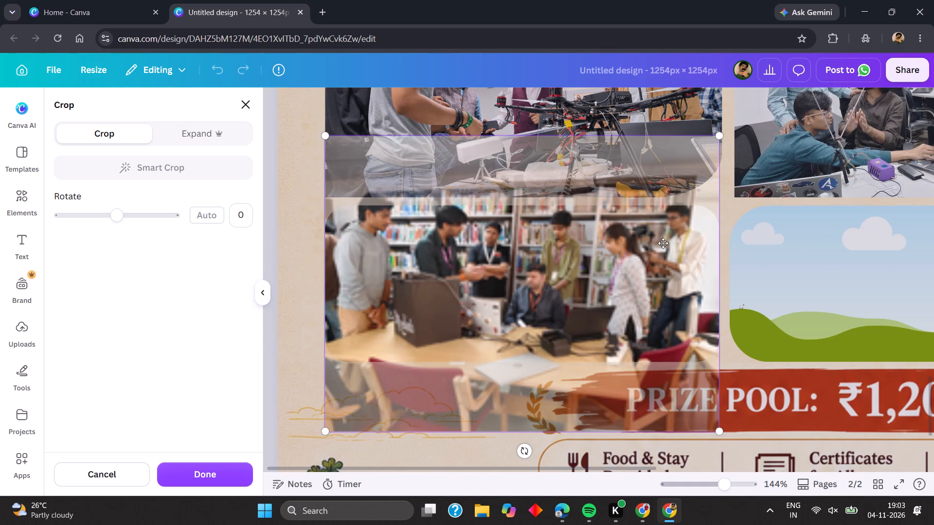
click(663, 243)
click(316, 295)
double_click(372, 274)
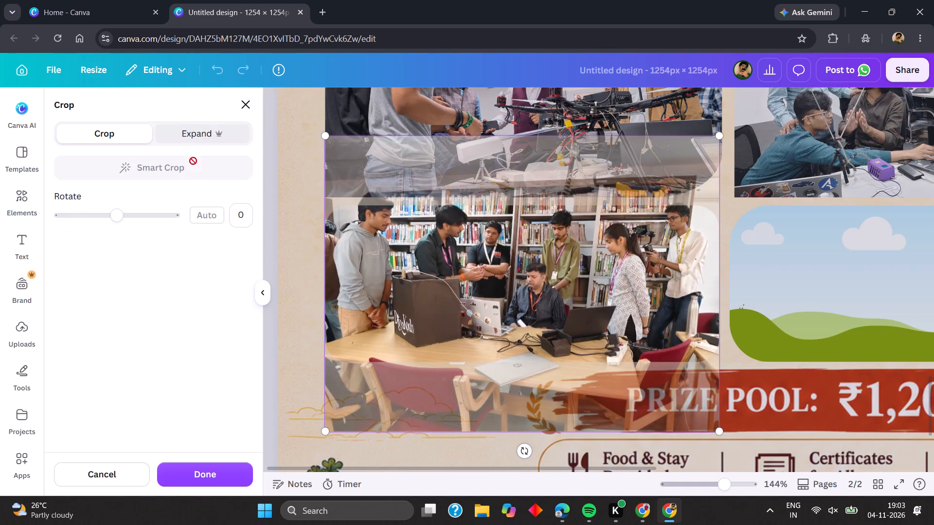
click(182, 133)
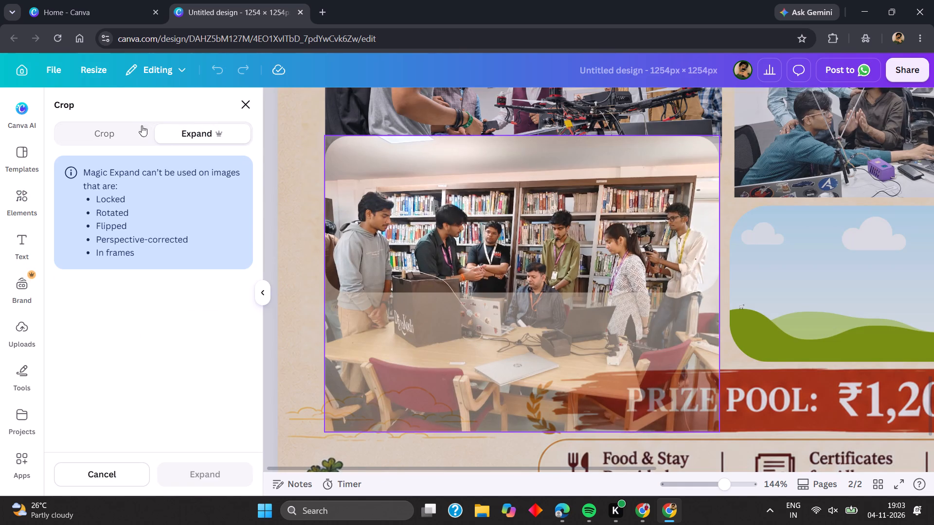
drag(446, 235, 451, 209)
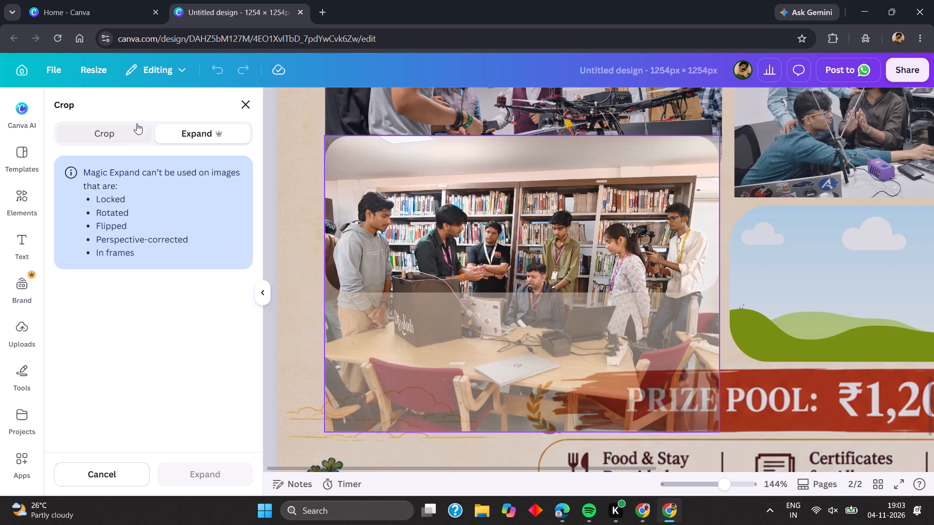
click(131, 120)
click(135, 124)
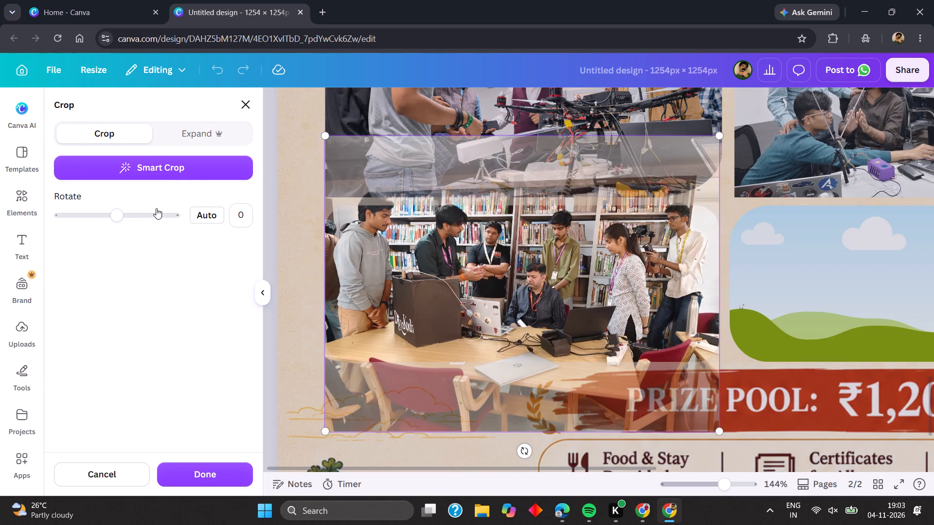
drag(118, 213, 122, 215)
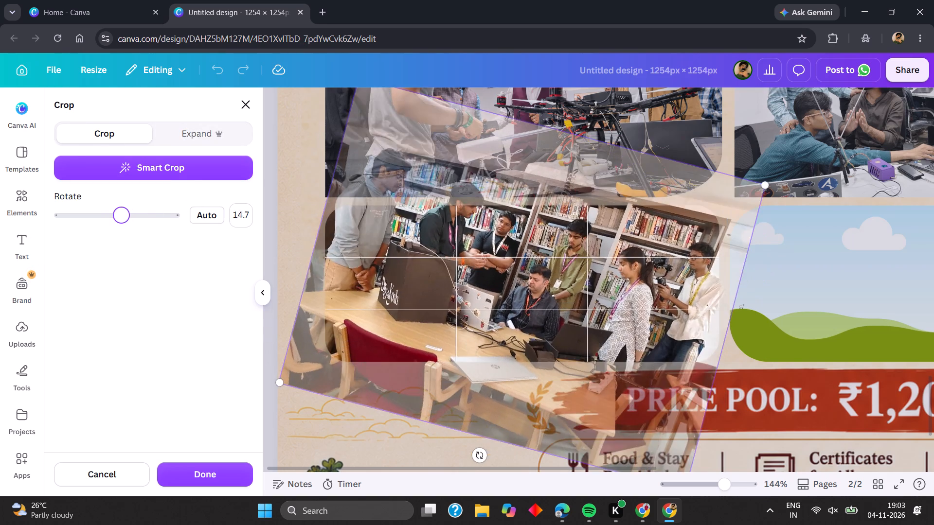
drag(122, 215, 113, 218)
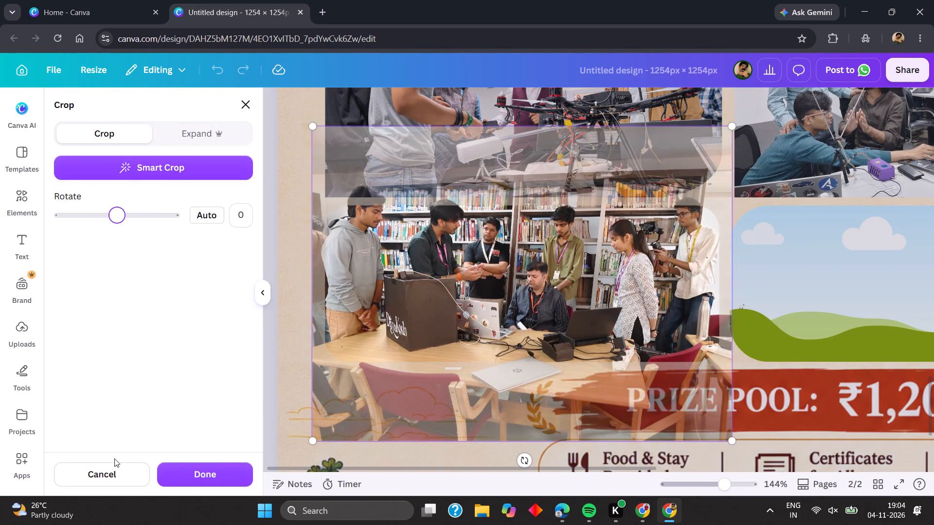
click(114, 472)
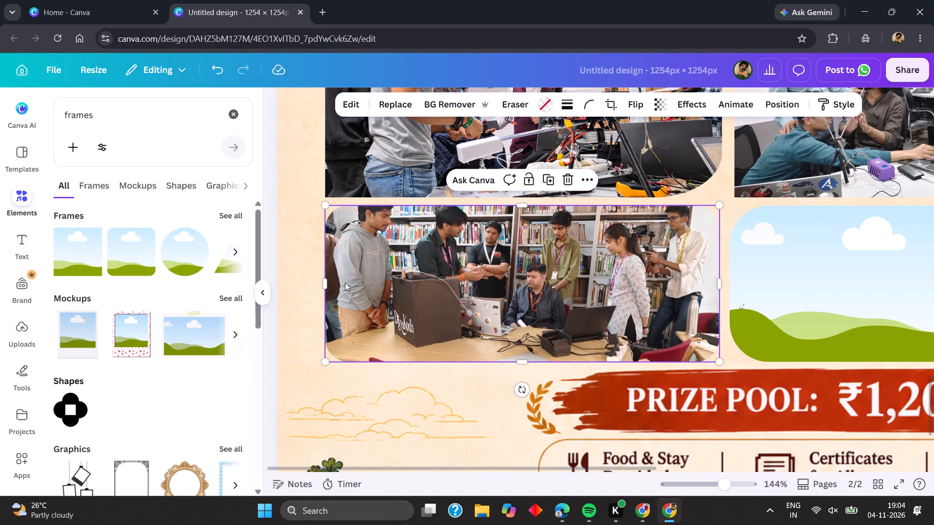
Undo the placement of the library group photo in the wide frame below the drone photo.
key(ctrl+z)
key(ctrl+z)
click(749, 158)
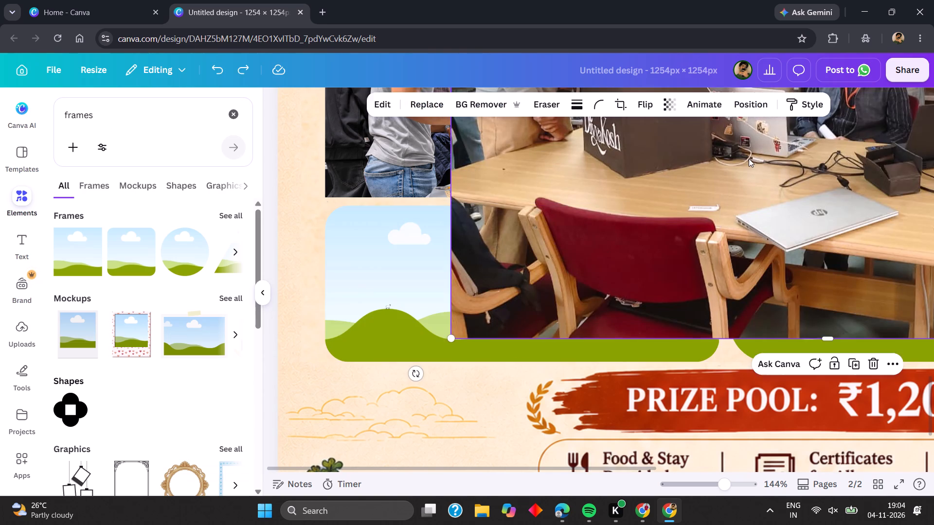
Crop the loose library photo's right, top and bottom edges to a wide format of about 677 × 405.
scroll(699, 194, up, 2)
drag(797, 259, 711, 274)
scroll(629, 257, up, 1)
drag(548, 145, 555, 185)
scroll(555, 185, down, 2)
drag(553, 361, 554, 289)
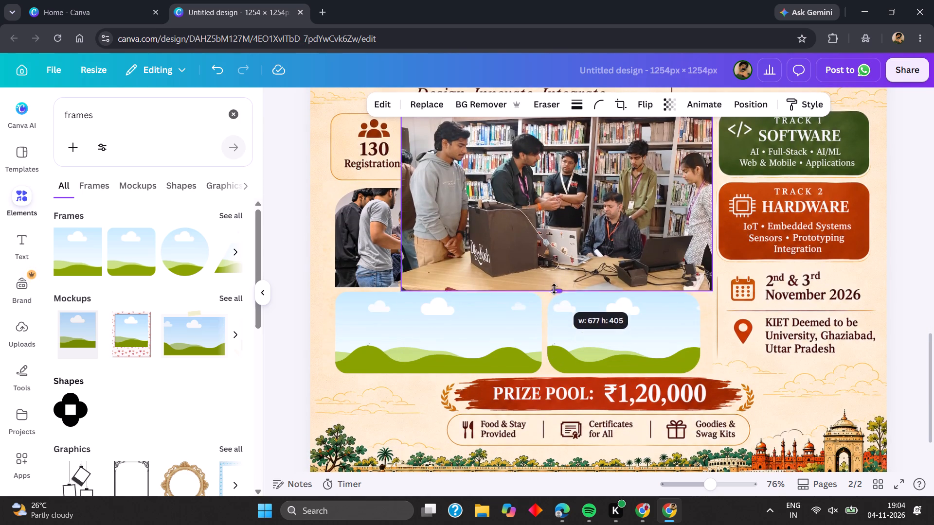
drag(554, 289, 554, 288)
Place the cropped library photo in the empty wide frame below the drone photo on page 2.
drag(569, 219, 485, 320)
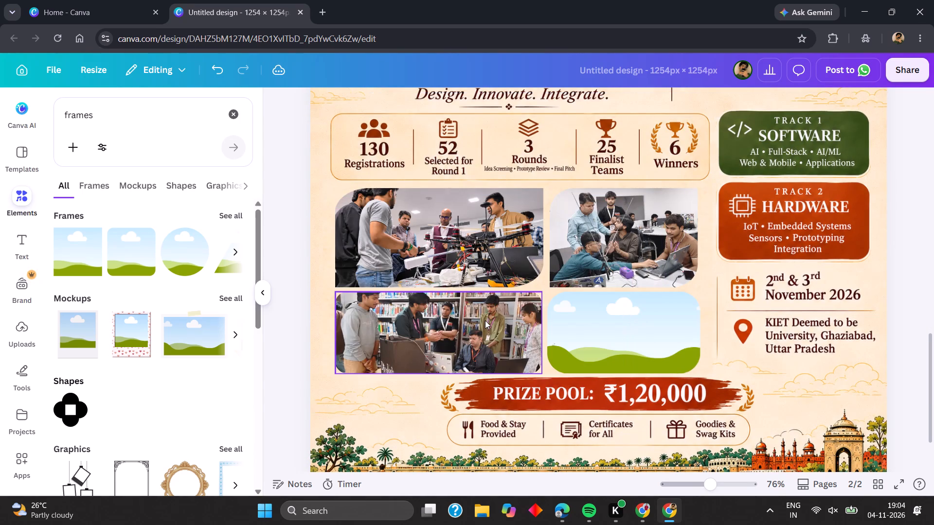
scroll(388, 314, down, 1)
scroll(340, 313, right, 1)
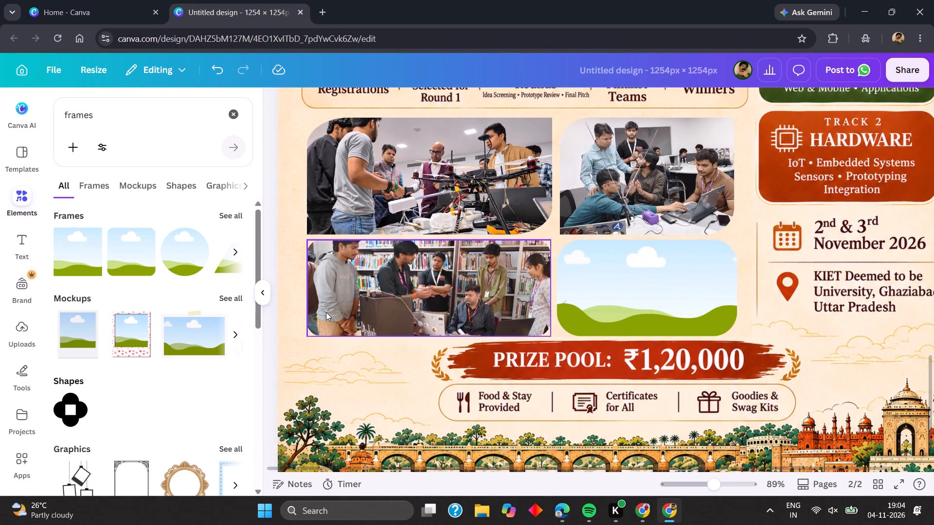
click(341, 366)
click(341, 366)
Delete the oversized loose drone photo covering the photo frames on page 1.
scroll(471, 311, up, 1)
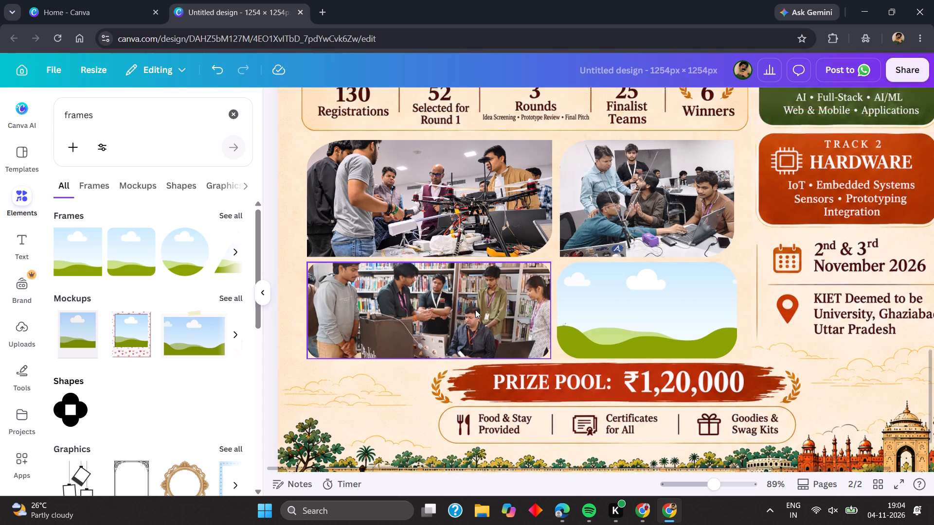
scroll(475, 310, up, 4)
scroll(628, 342, up, 4)
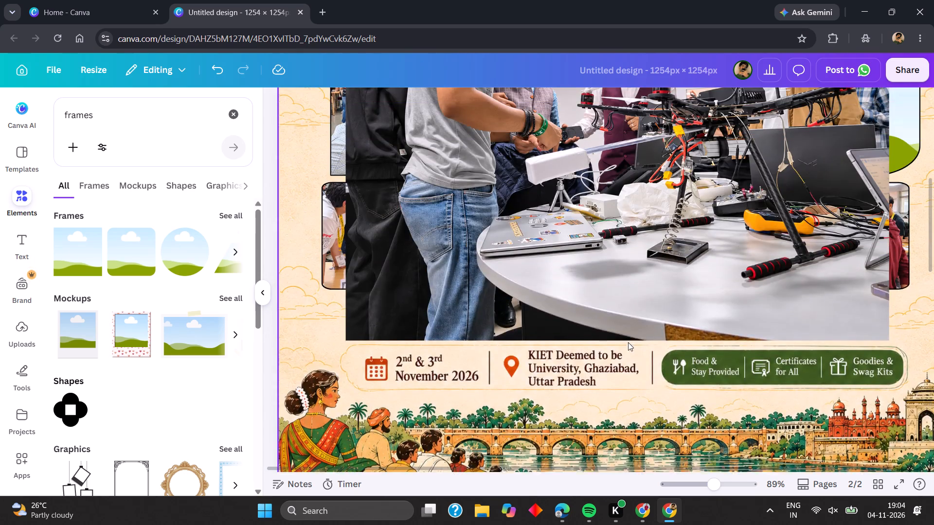
scroll(628, 342, up, 2)
click(628, 342)
key(BackSpace)
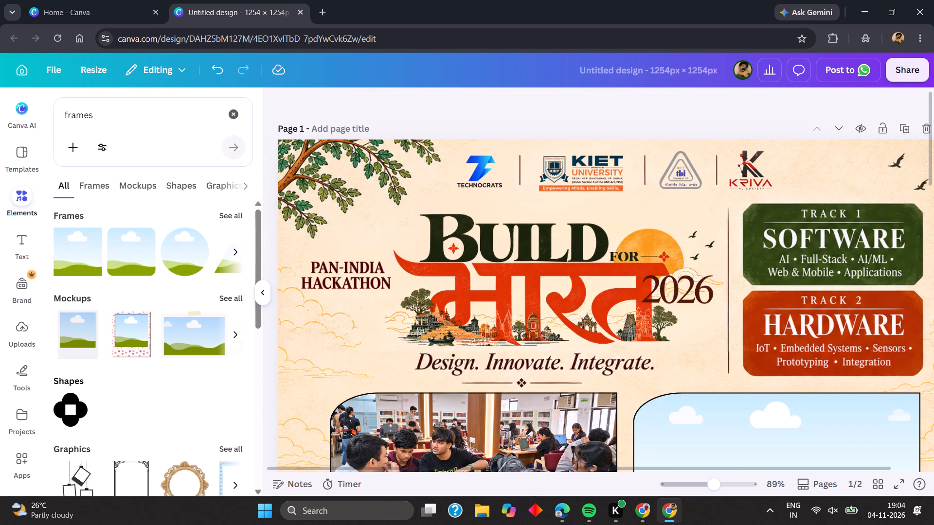
Examine page 1's photo layout and page 2's header logos and lettering up close.
scroll(628, 342, down, 3)
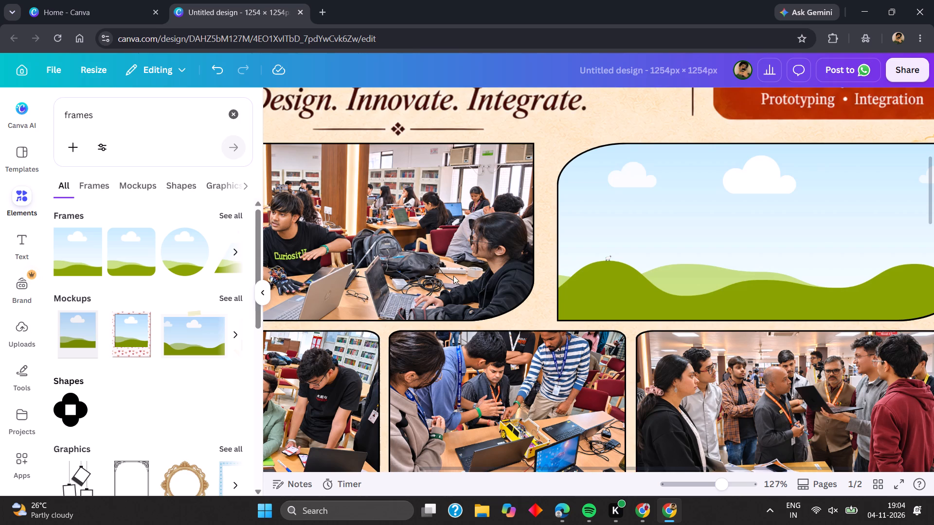
scroll(413, 262, right, 4)
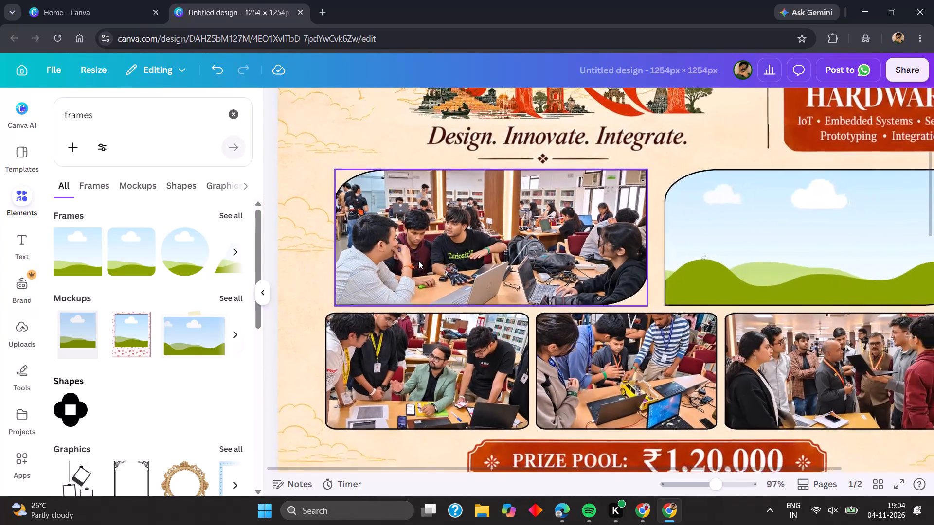
scroll(418, 261, down, 1)
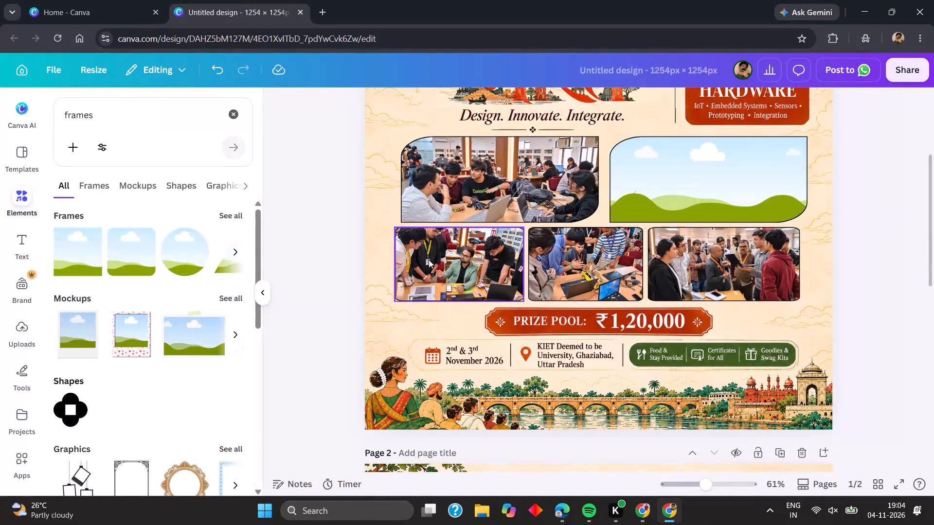
scroll(429, 260, left, 3)
scroll(429, 260, down, 1)
scroll(541, 288, down, 1)
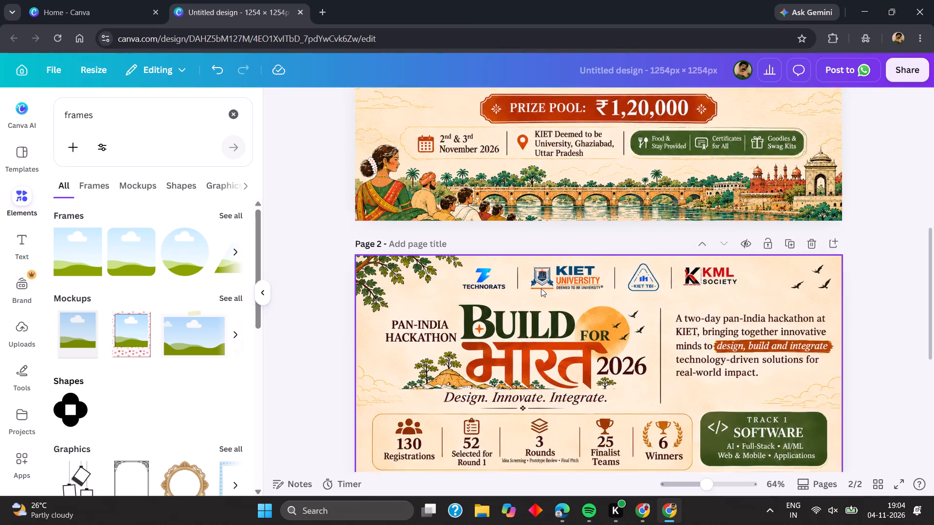
scroll(541, 288, right, 1)
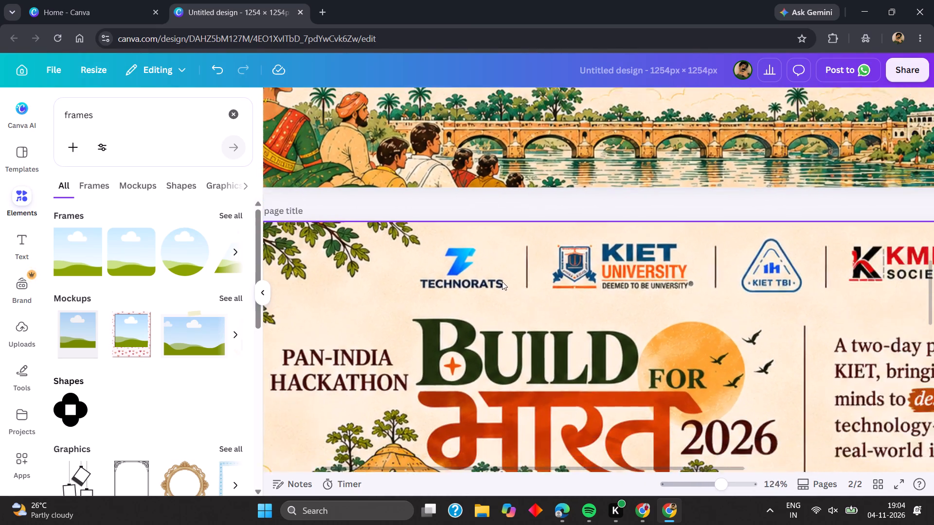
scroll(502, 281, down, 1)
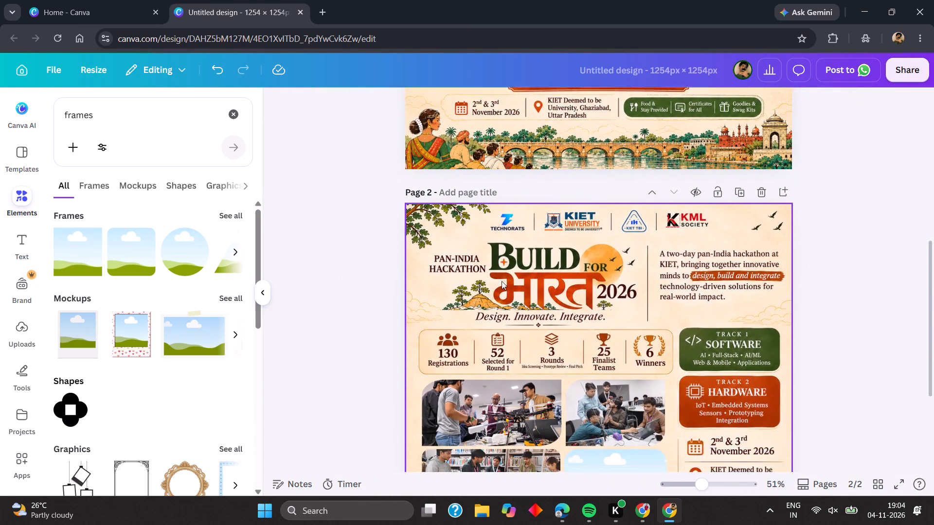
scroll(502, 281, down, 2)
scroll(502, 281, up, 3)
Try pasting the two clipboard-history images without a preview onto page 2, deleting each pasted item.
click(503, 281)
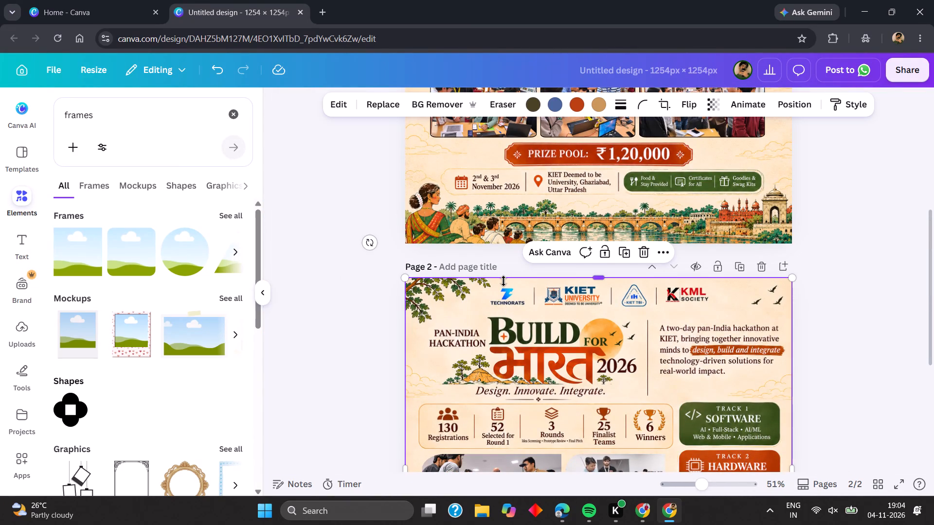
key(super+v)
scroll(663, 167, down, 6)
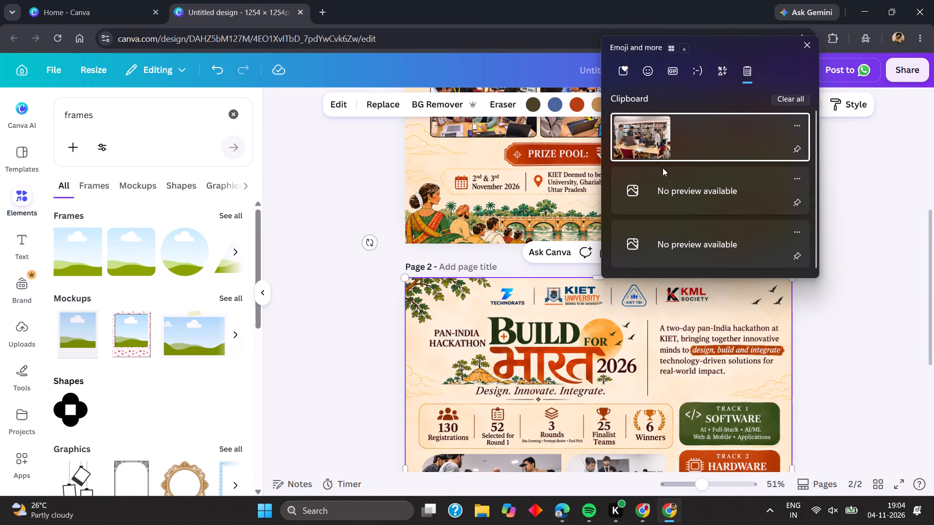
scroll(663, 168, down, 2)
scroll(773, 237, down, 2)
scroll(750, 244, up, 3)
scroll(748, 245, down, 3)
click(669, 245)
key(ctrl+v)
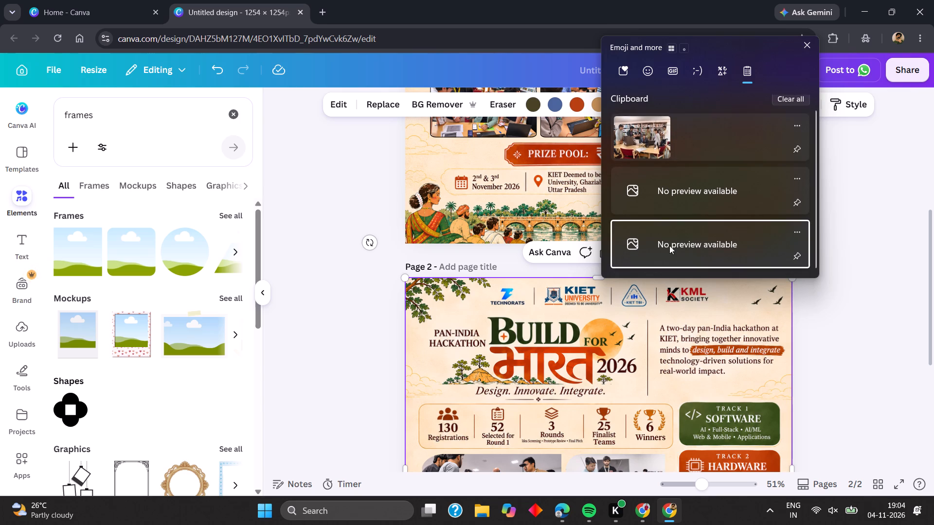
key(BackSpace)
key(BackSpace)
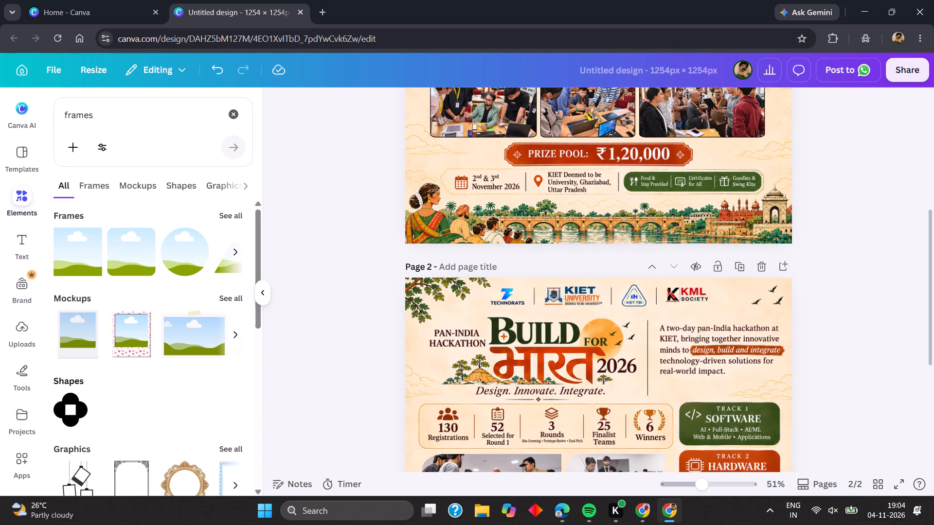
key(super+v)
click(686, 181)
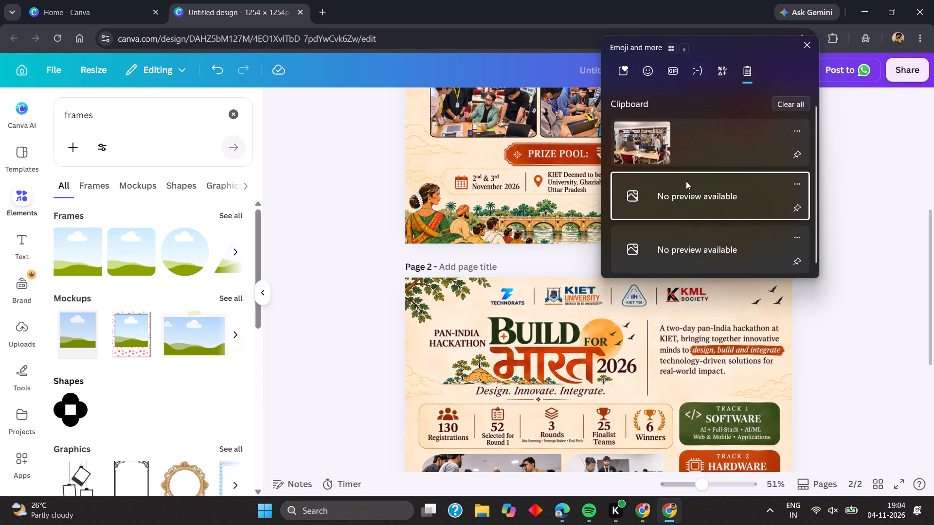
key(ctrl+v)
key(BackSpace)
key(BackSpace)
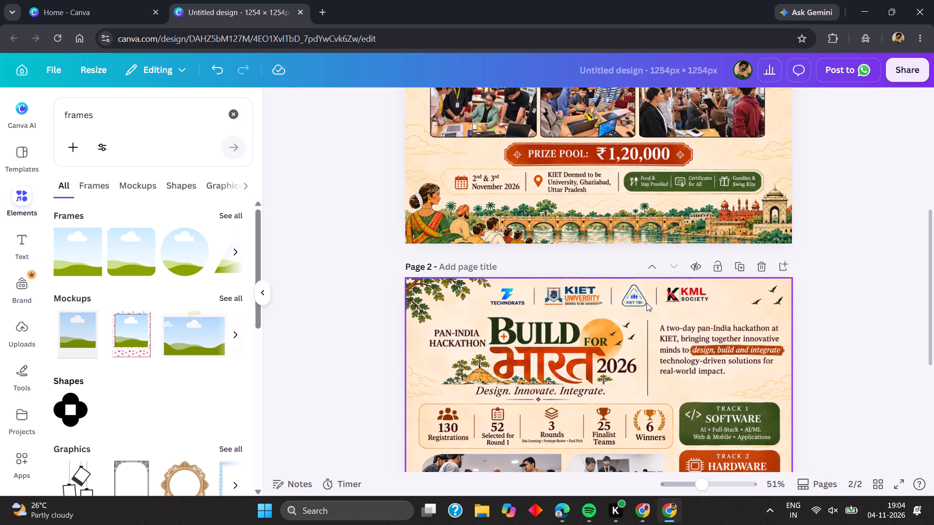
Delete the empty photo frame beside the large team photo on page 1.
scroll(647, 303, down, 4)
scroll(647, 309, up, 12)
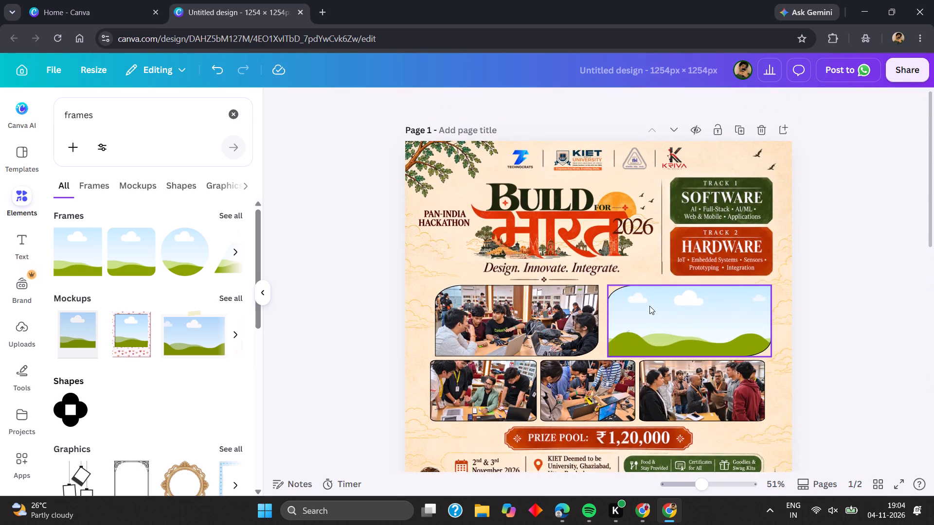
scroll(649, 306, down, 2)
click(671, 208)
key(BackSpace)
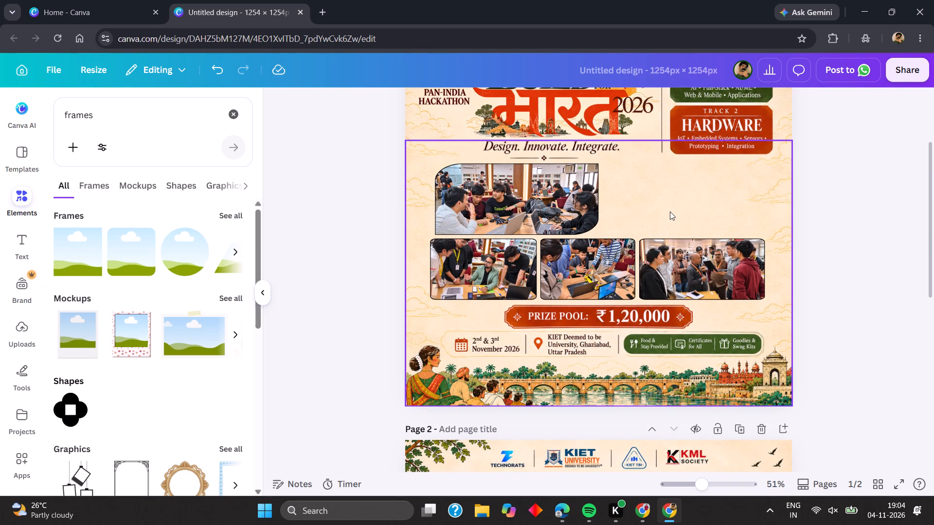
Capture a screenshot of the blank cream background where page 1's empty frame was.
key(Print)
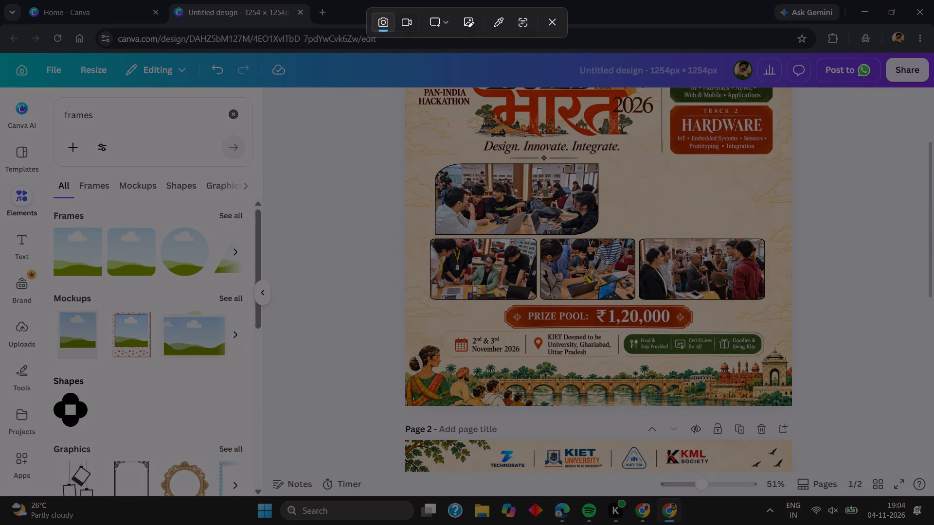
drag(635, 180, 707, 208)
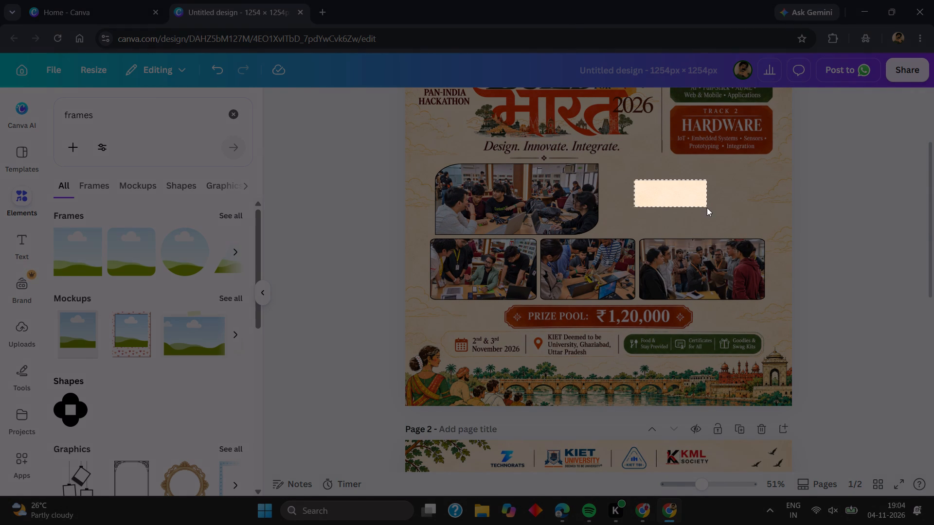
drag(707, 208, 726, 217)
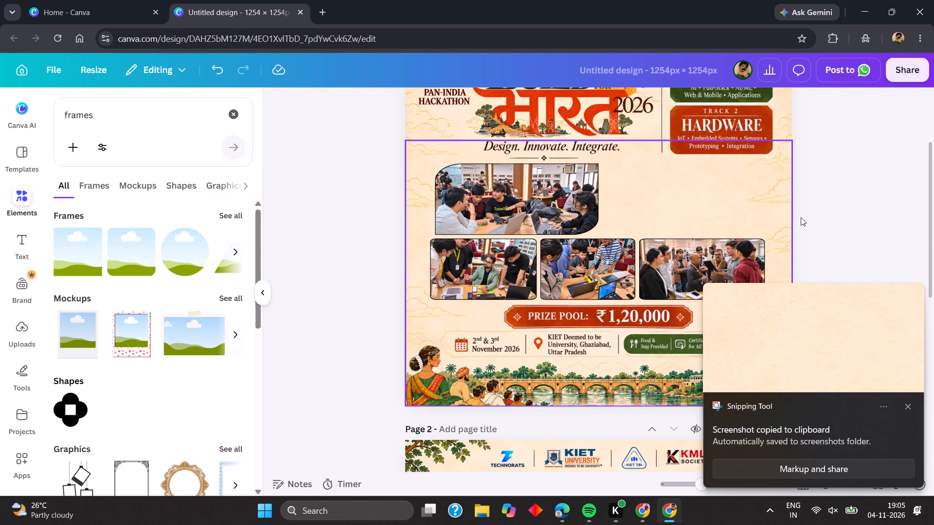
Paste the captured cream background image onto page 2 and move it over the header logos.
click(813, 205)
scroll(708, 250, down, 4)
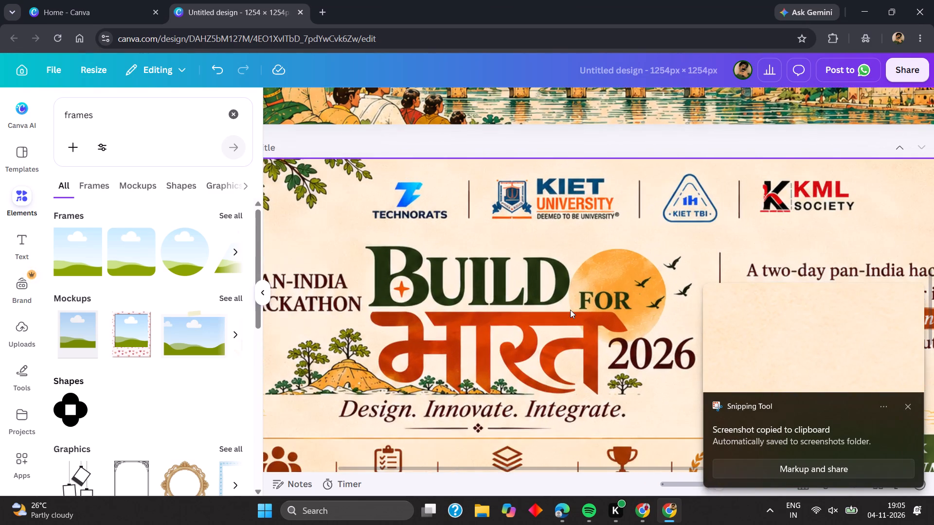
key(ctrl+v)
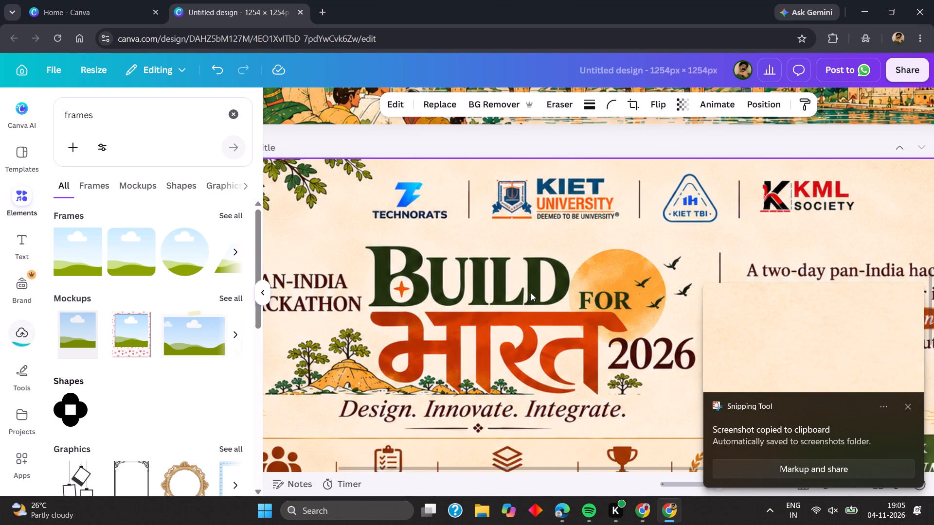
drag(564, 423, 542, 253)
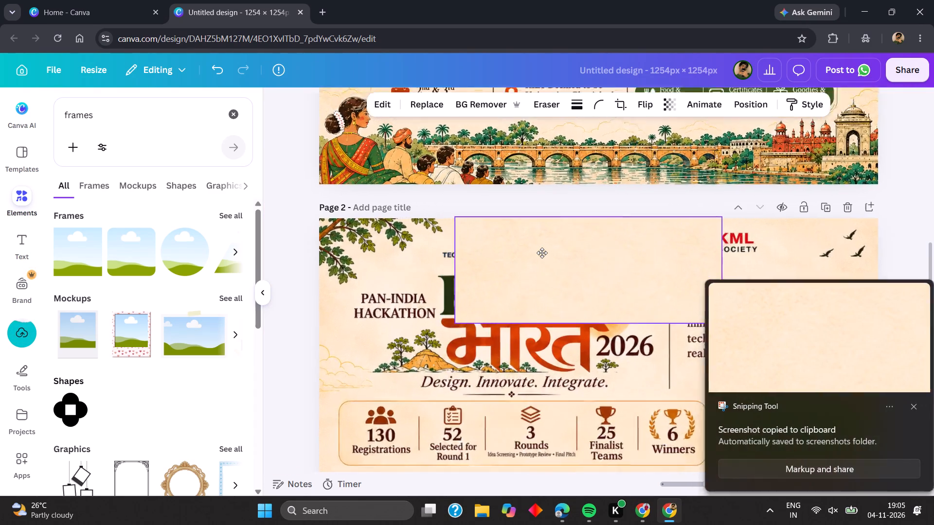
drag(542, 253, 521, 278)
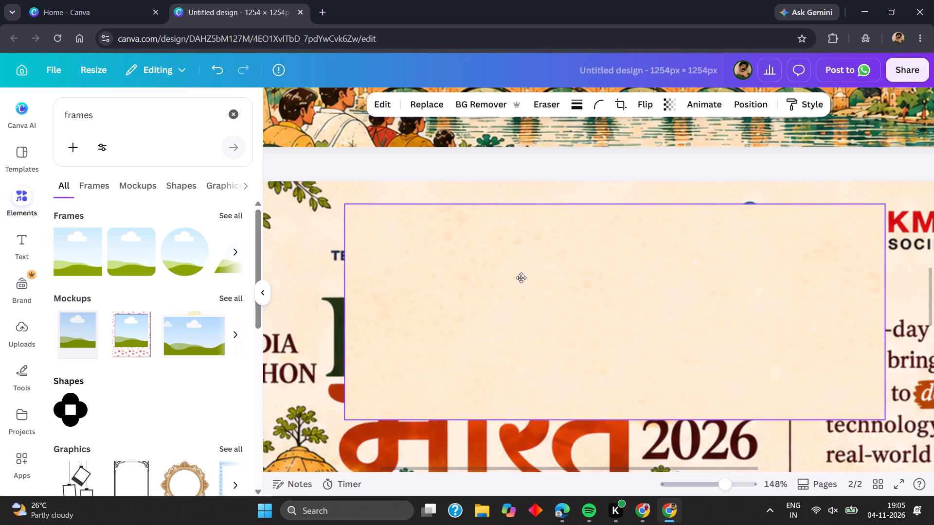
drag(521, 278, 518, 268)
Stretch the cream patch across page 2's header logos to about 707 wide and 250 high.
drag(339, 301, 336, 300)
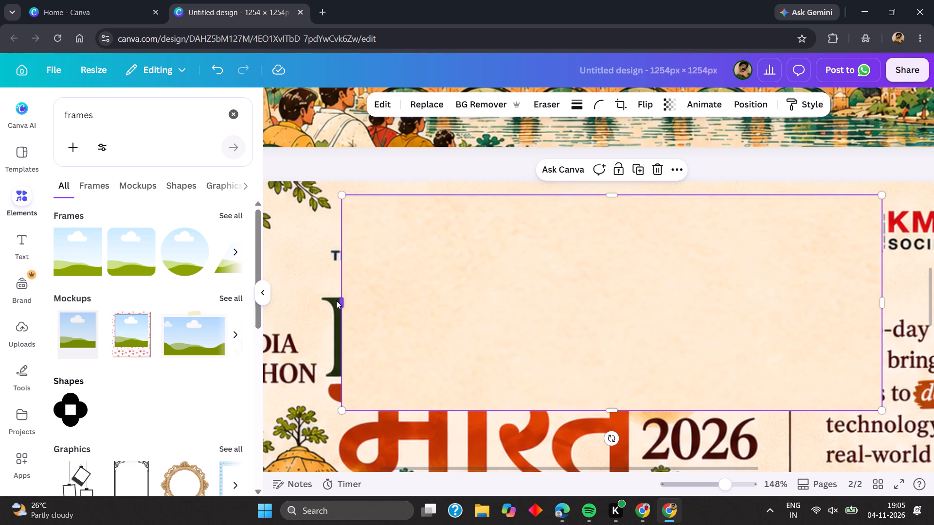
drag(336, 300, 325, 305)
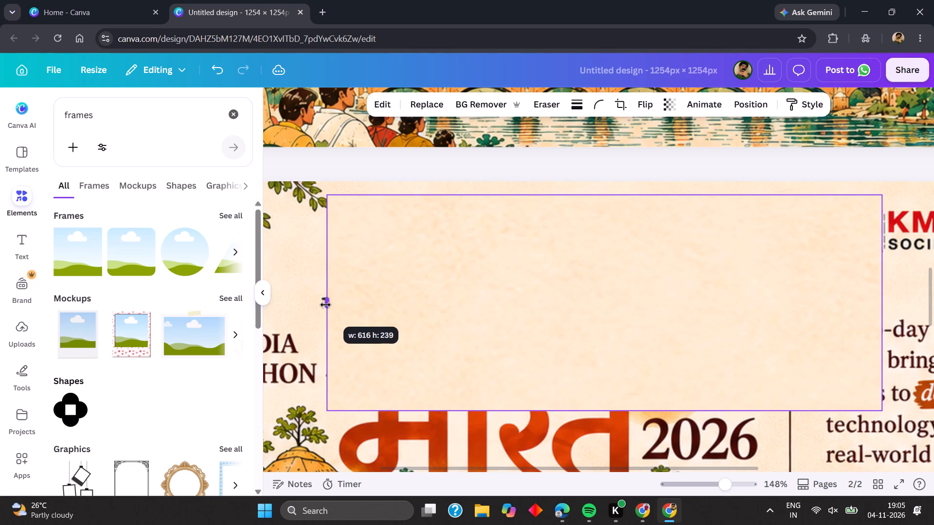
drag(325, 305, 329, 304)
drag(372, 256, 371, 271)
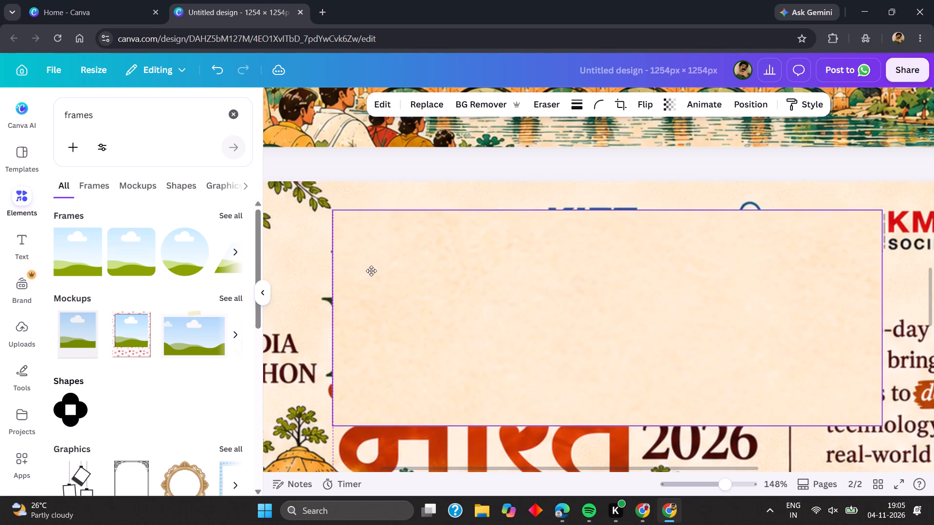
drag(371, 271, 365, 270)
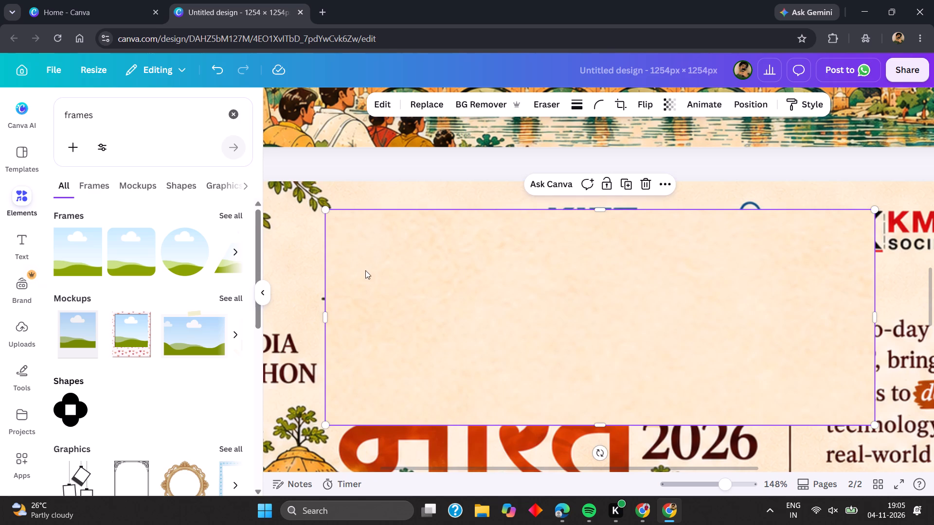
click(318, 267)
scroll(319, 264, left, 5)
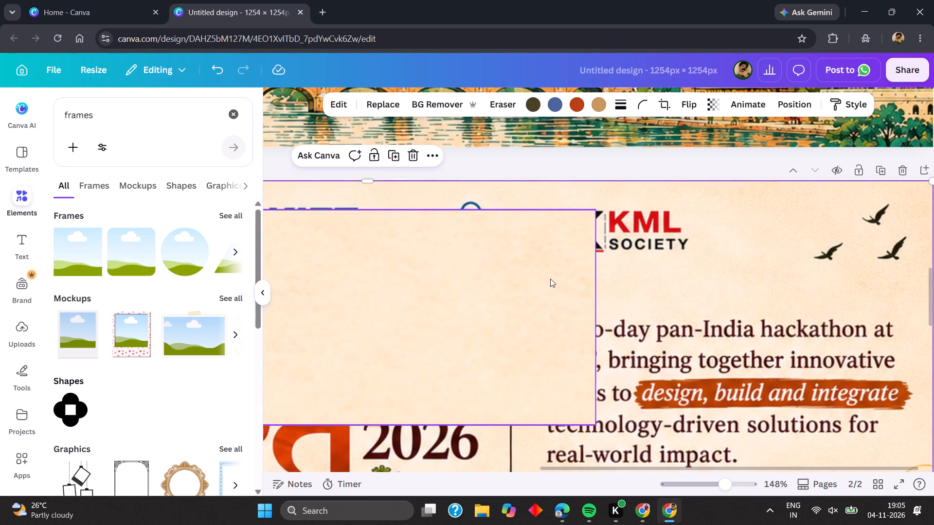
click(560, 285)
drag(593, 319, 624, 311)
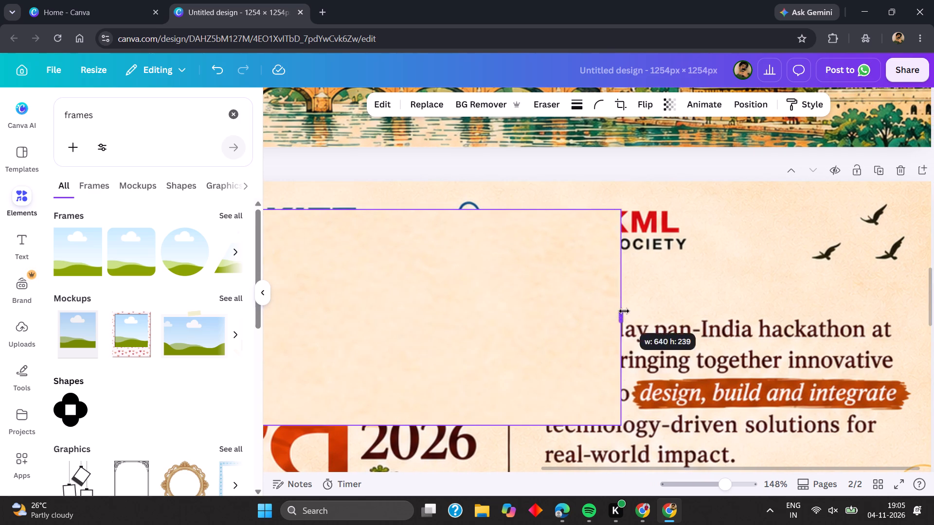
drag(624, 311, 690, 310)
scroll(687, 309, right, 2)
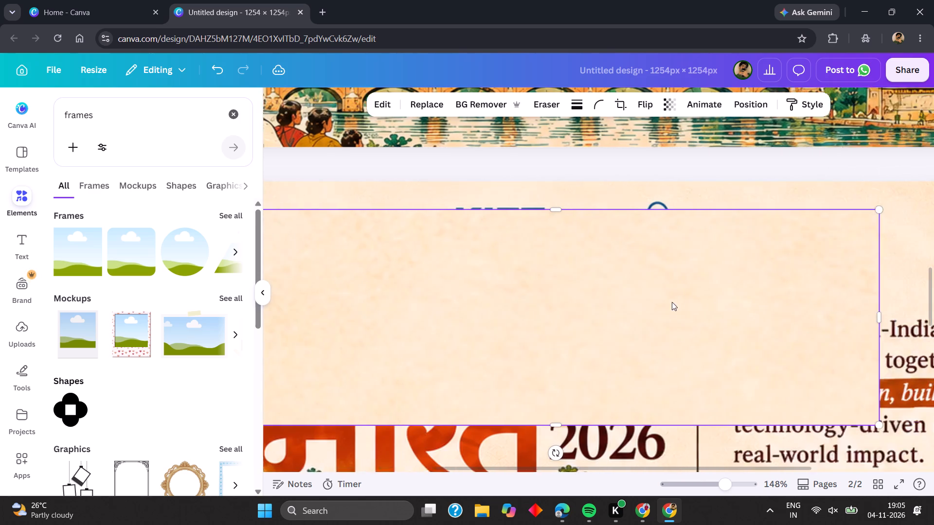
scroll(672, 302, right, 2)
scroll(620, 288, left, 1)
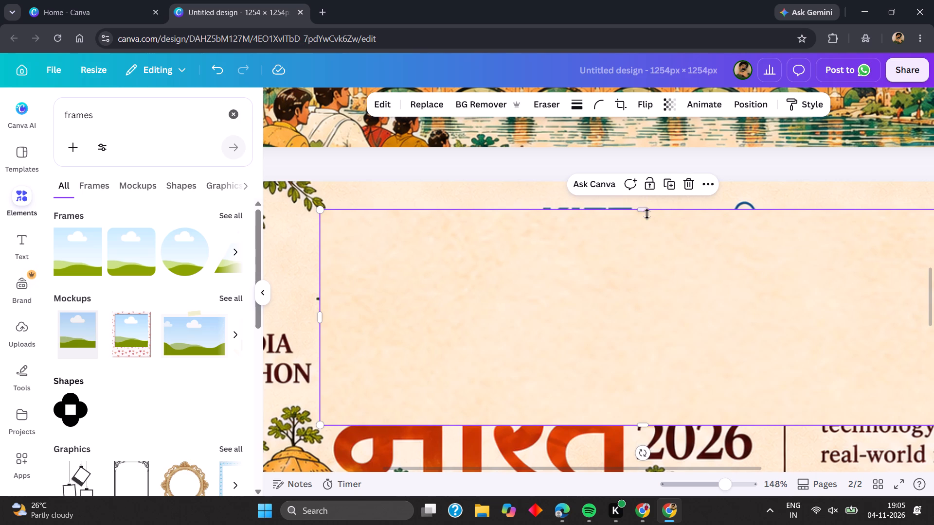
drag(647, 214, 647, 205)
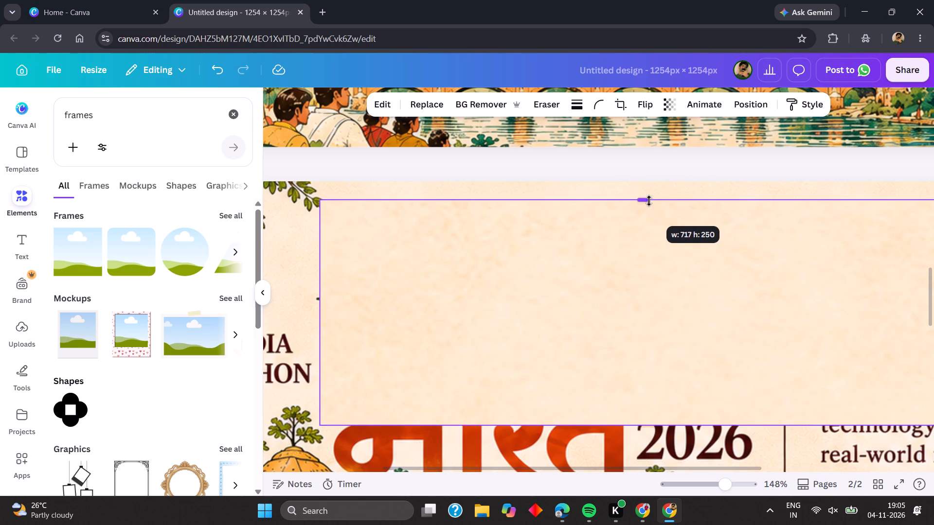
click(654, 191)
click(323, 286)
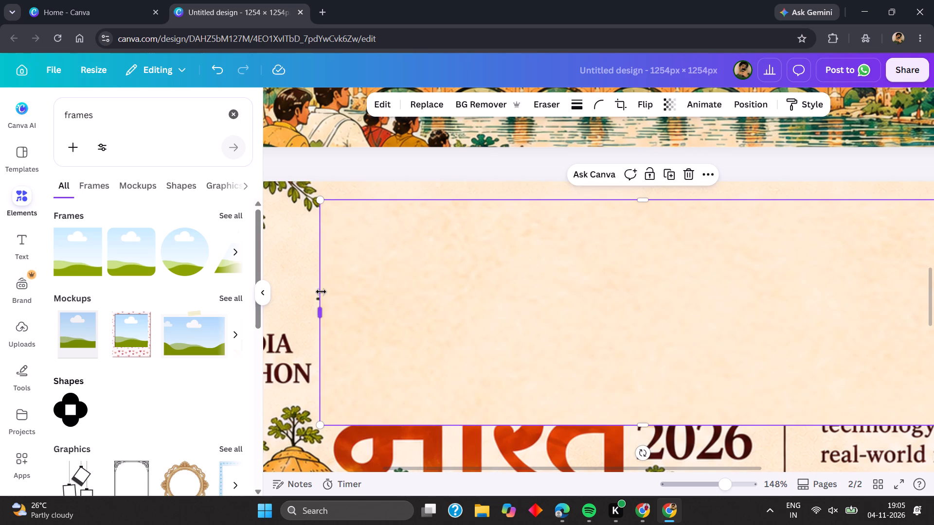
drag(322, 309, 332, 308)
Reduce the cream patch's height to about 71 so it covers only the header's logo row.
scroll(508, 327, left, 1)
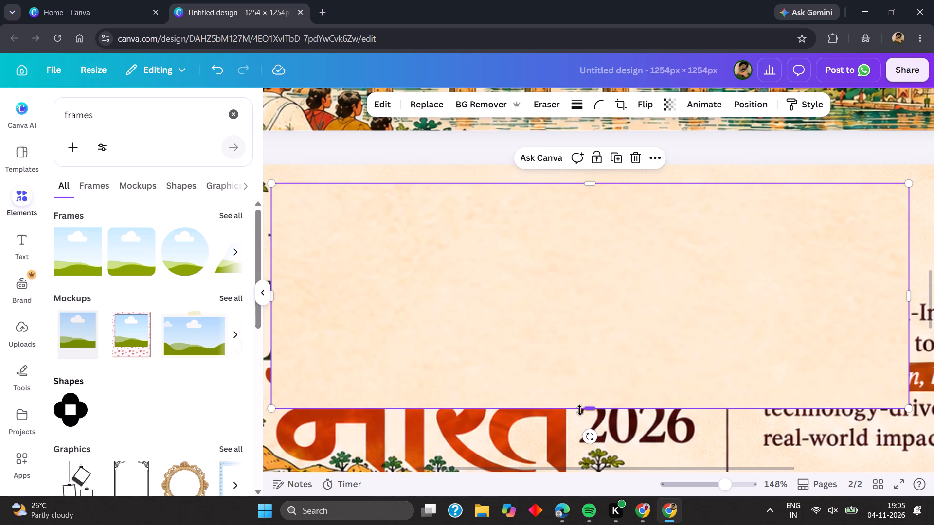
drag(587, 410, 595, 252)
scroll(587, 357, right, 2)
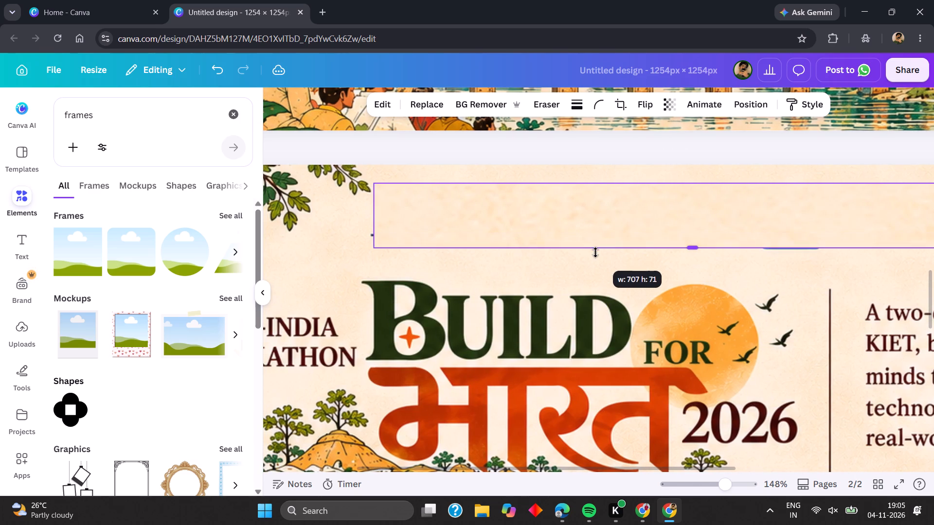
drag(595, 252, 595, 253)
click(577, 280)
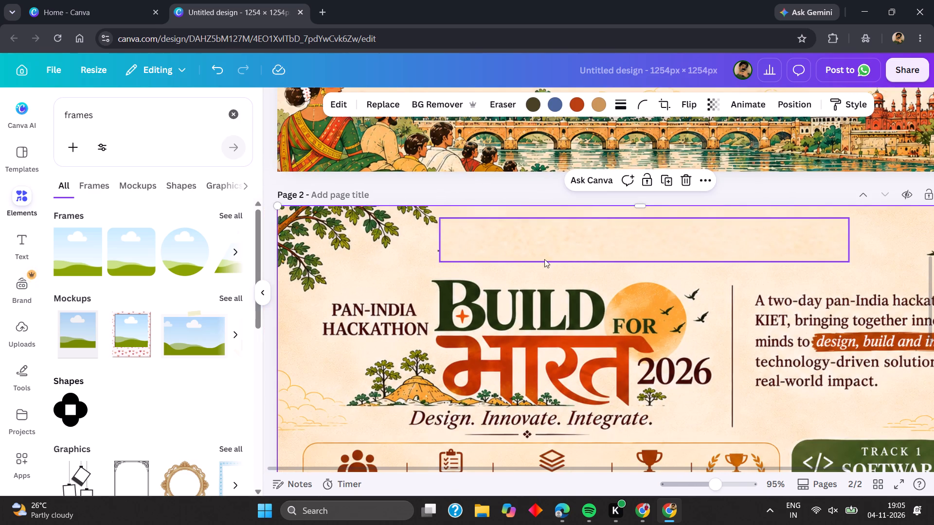
Check how the cream patch blends with page 2's header background, and collapse the side panel for more canvas space.
click(466, 250)
scroll(522, 144, left, 1)
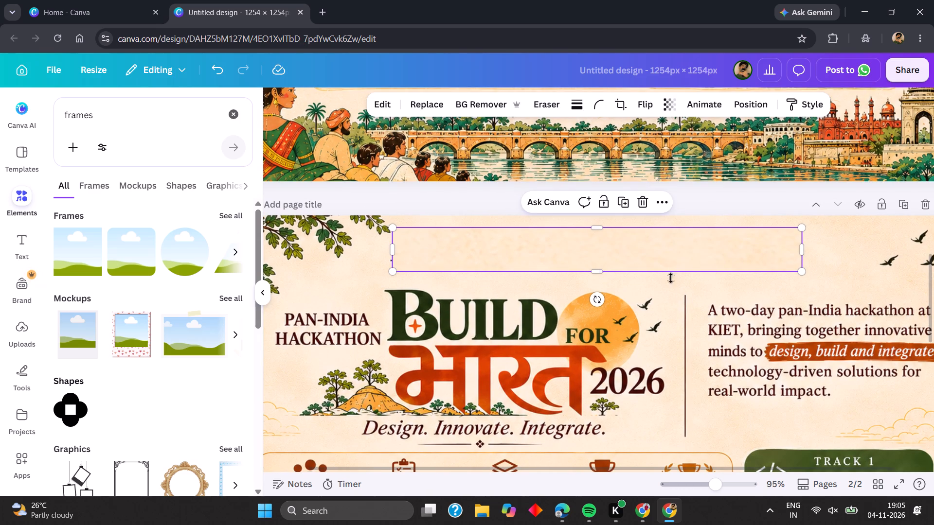
click(671, 297)
click(667, 264)
click(590, 345)
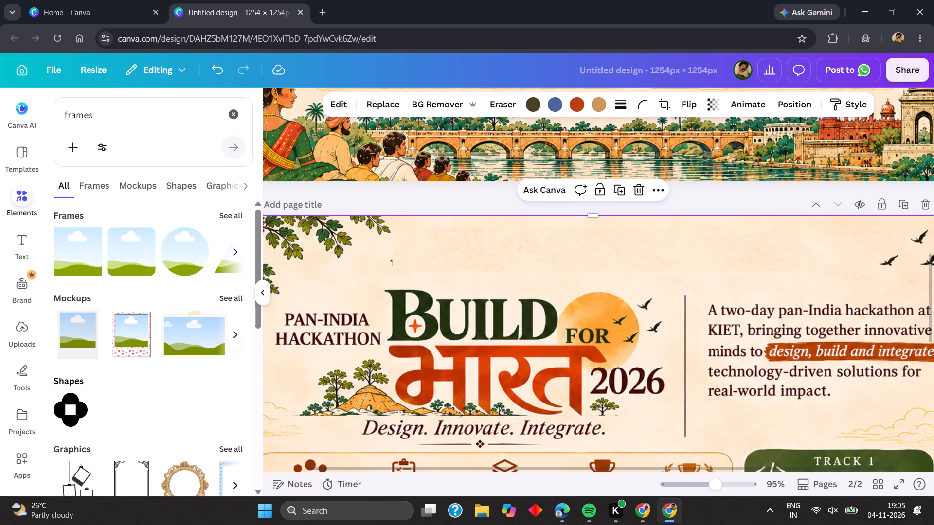
click(259, 294)
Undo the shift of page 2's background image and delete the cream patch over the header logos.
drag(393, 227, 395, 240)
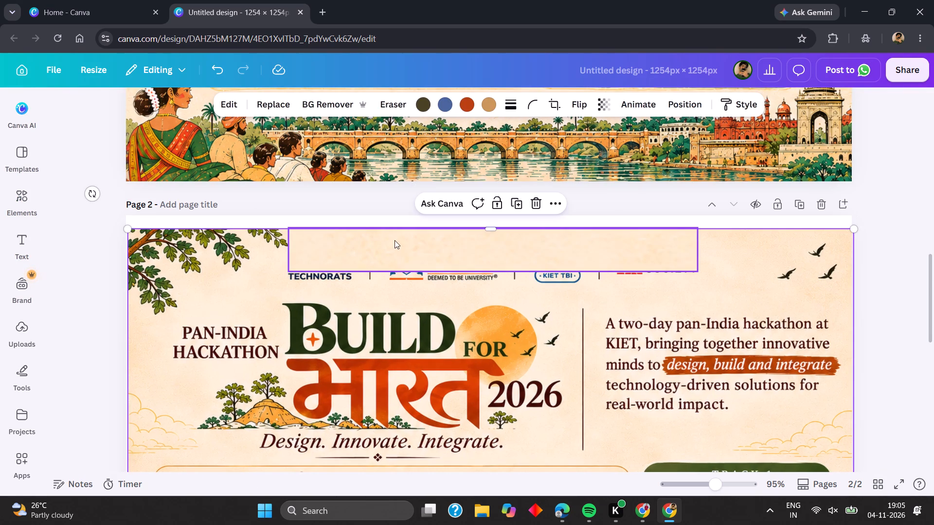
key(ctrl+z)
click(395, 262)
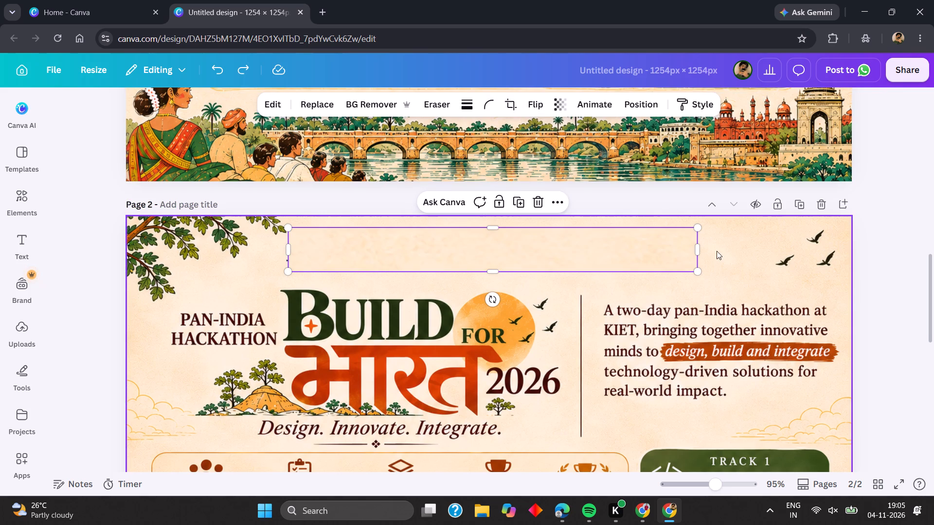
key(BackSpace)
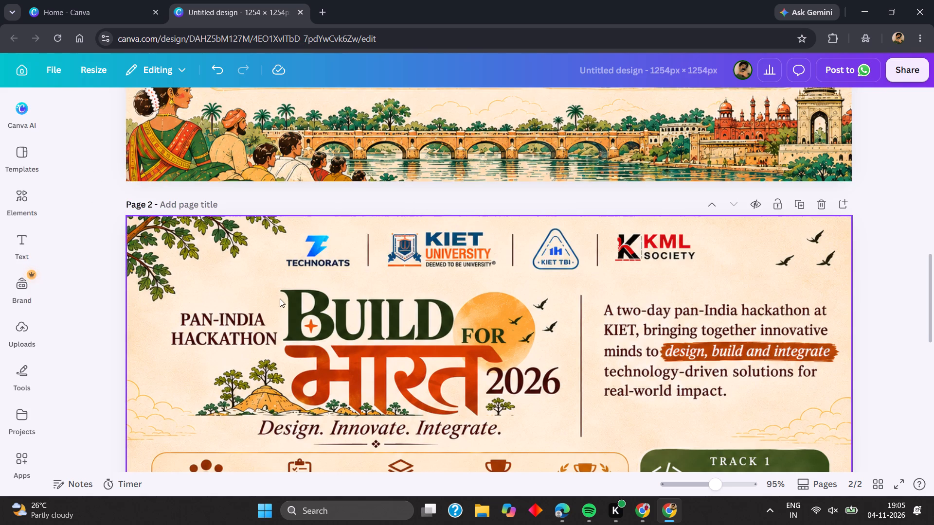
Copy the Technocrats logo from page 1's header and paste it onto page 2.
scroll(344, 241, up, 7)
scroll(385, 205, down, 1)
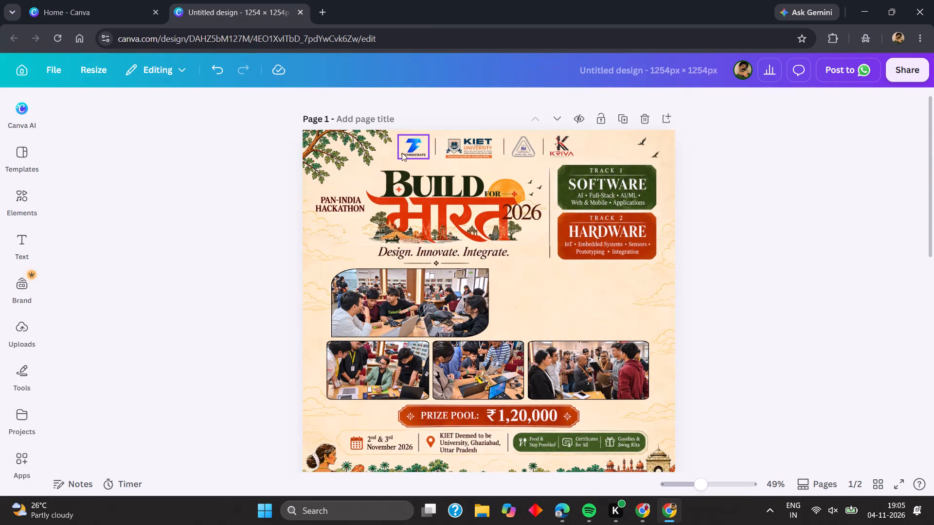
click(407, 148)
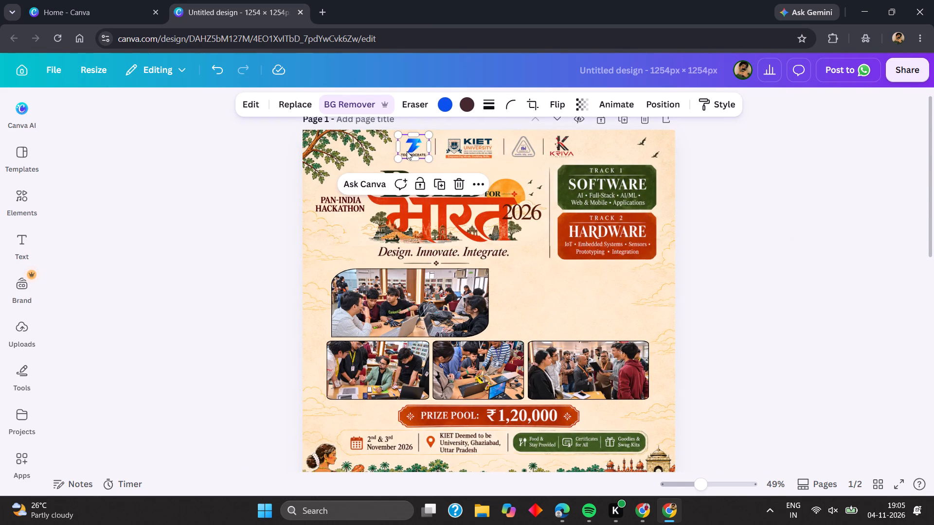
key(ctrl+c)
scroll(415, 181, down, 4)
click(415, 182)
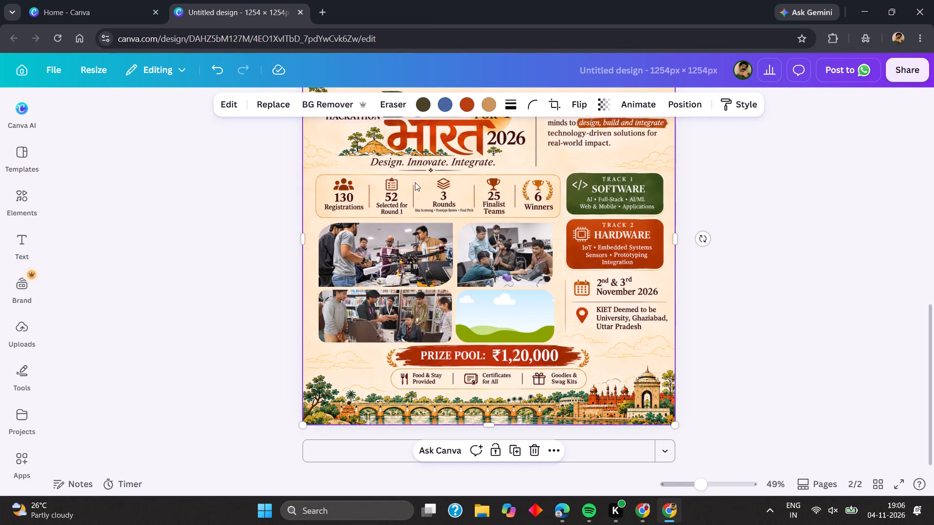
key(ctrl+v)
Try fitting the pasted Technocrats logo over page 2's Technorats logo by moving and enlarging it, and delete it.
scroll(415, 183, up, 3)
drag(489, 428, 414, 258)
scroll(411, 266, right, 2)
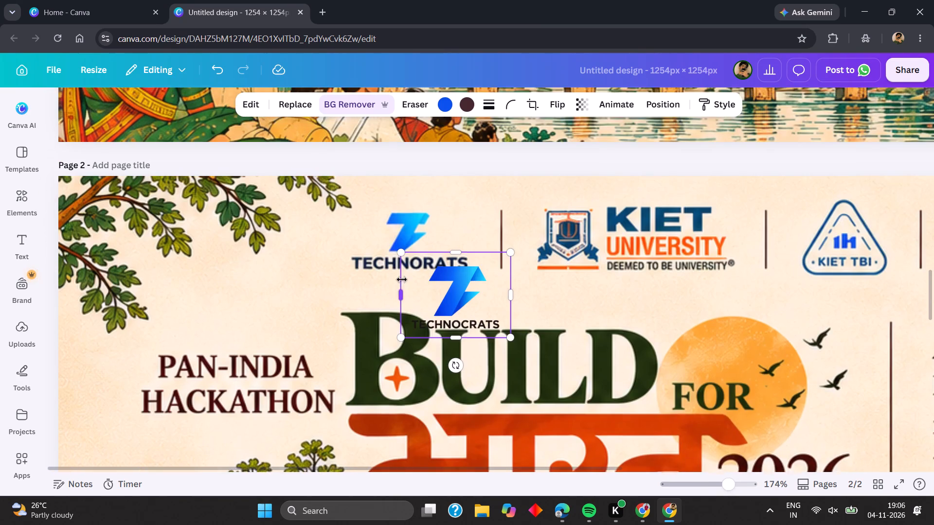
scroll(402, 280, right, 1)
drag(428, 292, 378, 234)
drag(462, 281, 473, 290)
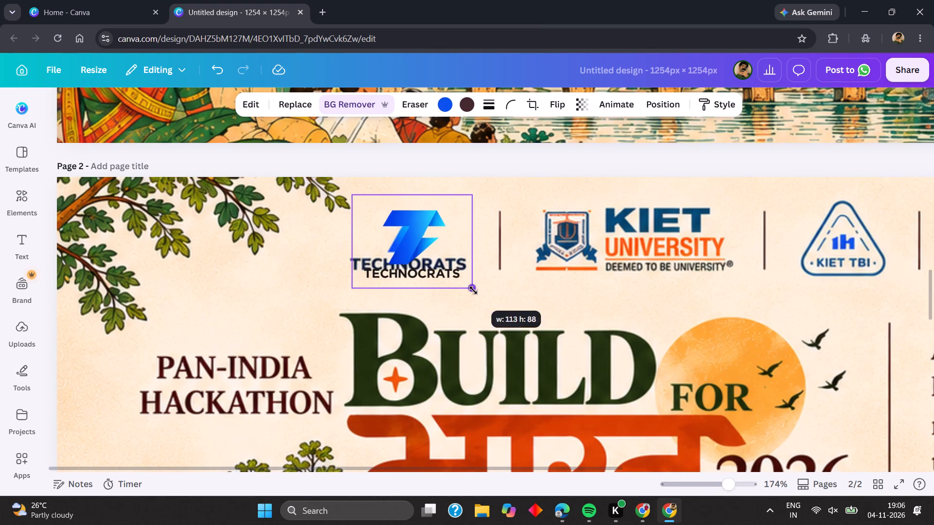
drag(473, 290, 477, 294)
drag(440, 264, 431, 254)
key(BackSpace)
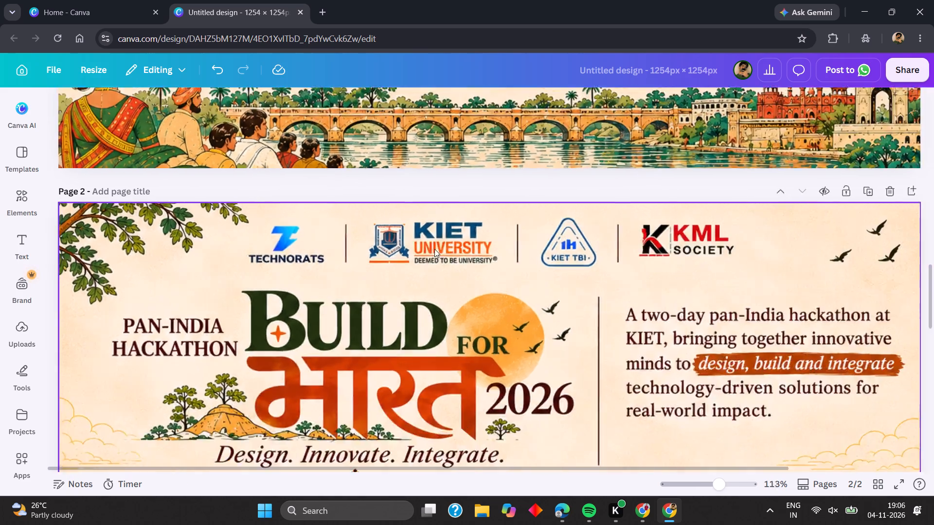
Copy the KIET University logo from page 1's header and paste a duplicate.
scroll(434, 249, up, 8)
click(432, 187)
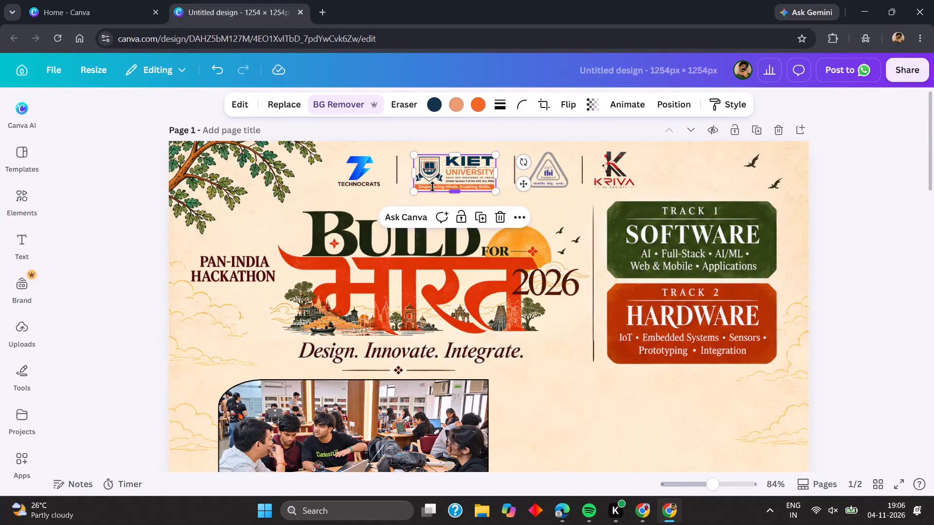
key(ctrl+c)
scroll(434, 238, down, 6)
right_click(438, 294)
click(438, 294)
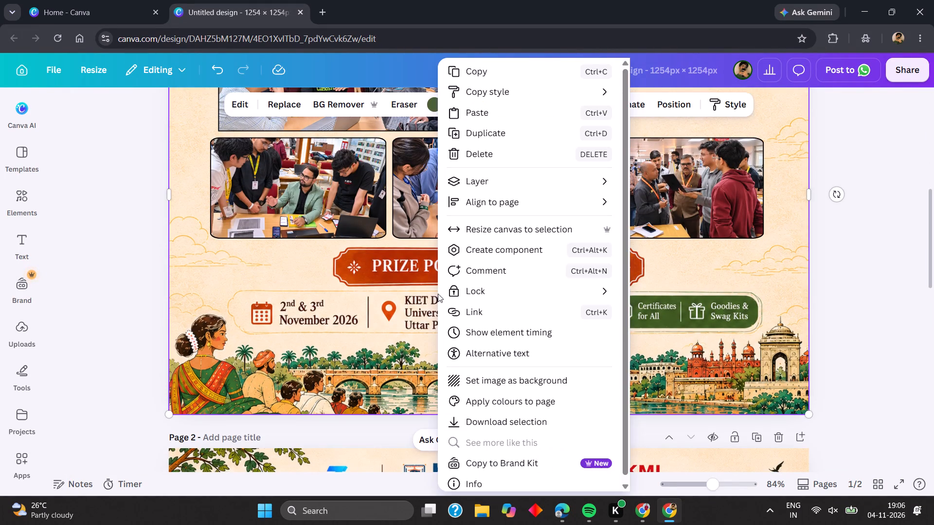
key(ctrl+v)
scroll(419, 296, up, 2)
click(361, 262)
scroll(447, 240, up, 1)
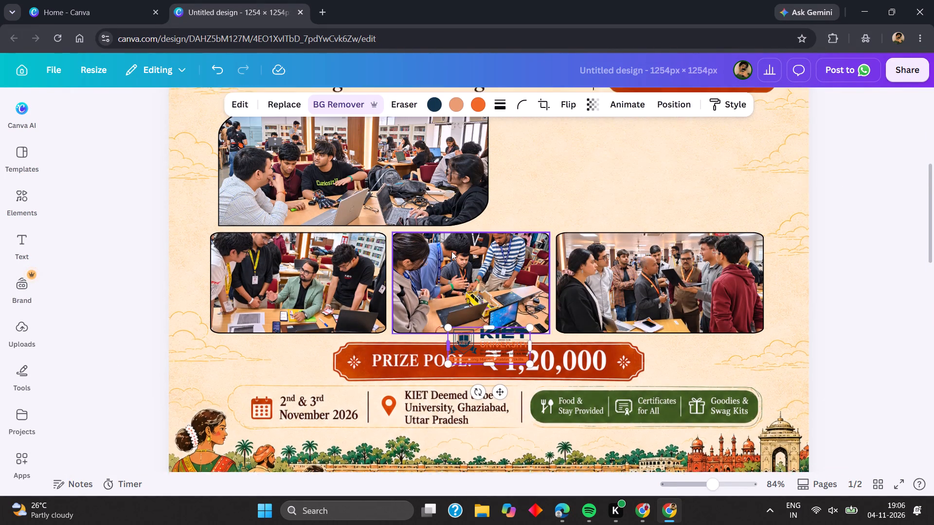
Move the pasted KIET University logo from page 1 onto the KIET logo in page 2's header.
scroll(451, 251, up, 1)
drag(469, 365, 448, 282)
scroll(462, 323, up, 5)
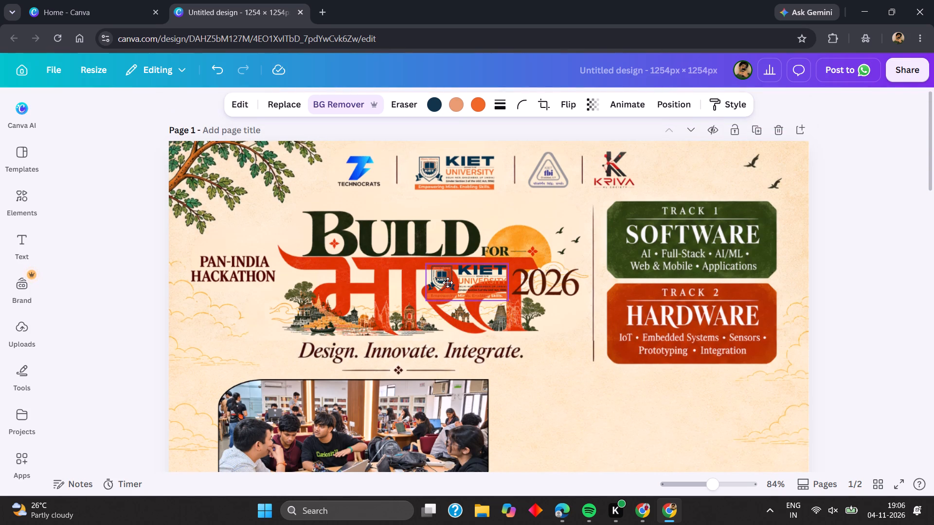
scroll(448, 282, down, 4)
drag(448, 282, 425, 292)
scroll(448, 282, down, 4)
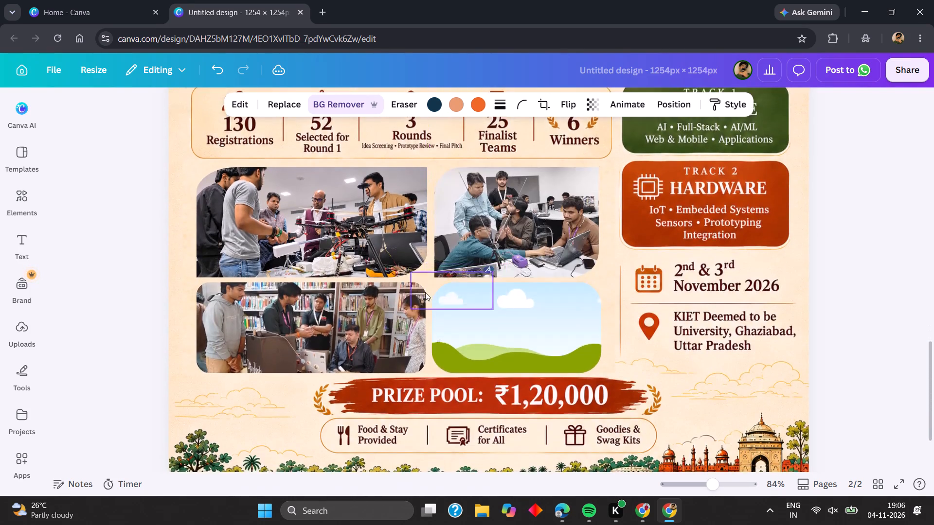
drag(425, 292, 407, 336)
scroll(423, 289, down, 1)
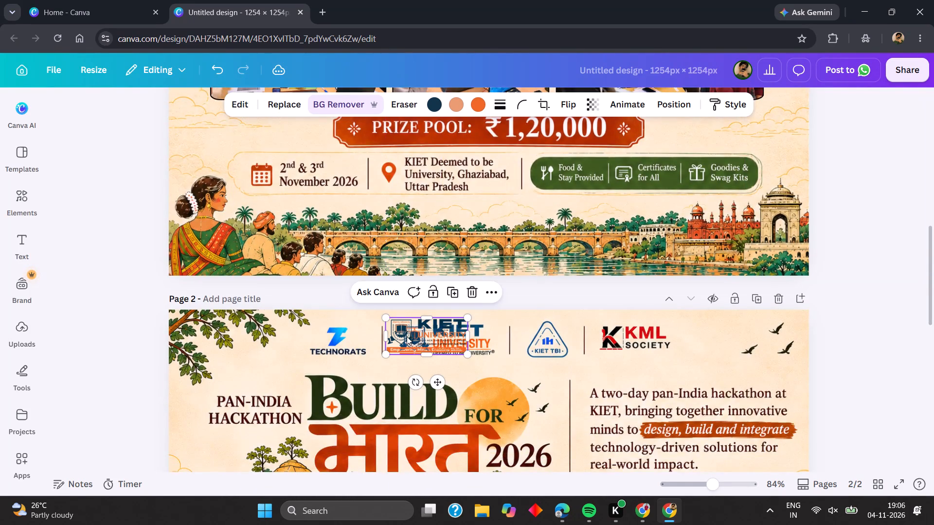
Move the pasted KIET University logo off page 2's header logos and down onto the Build title.
scroll(407, 336, down, 1)
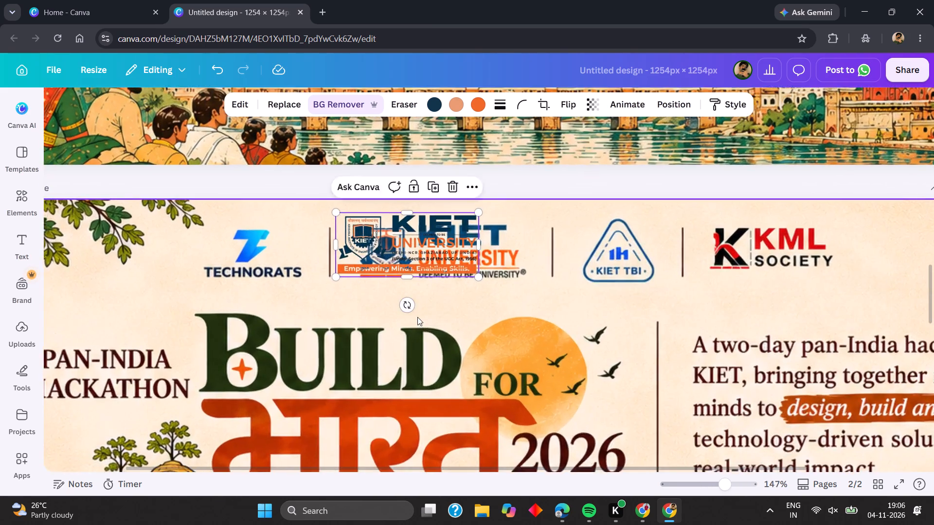
scroll(413, 310, up, 1)
drag(394, 290, 393, 302)
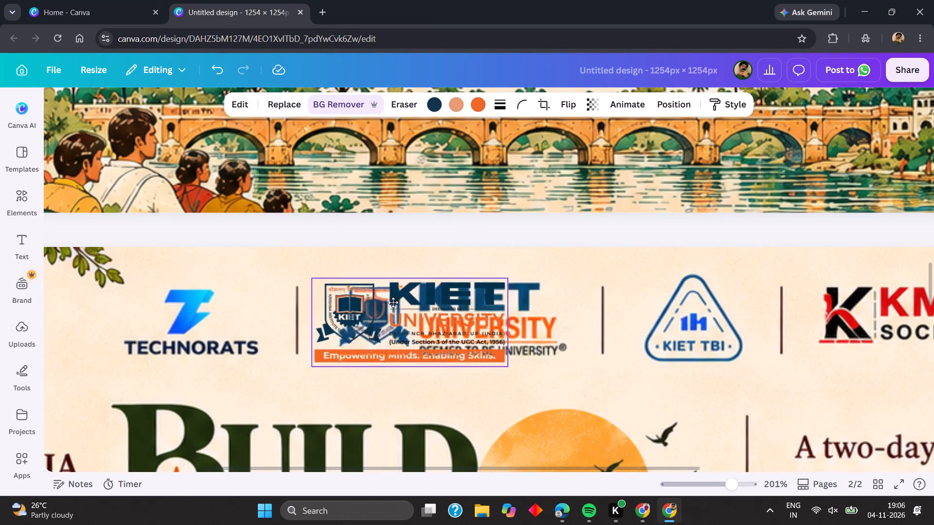
drag(393, 302, 330, 295)
drag(387, 300, 349, 345)
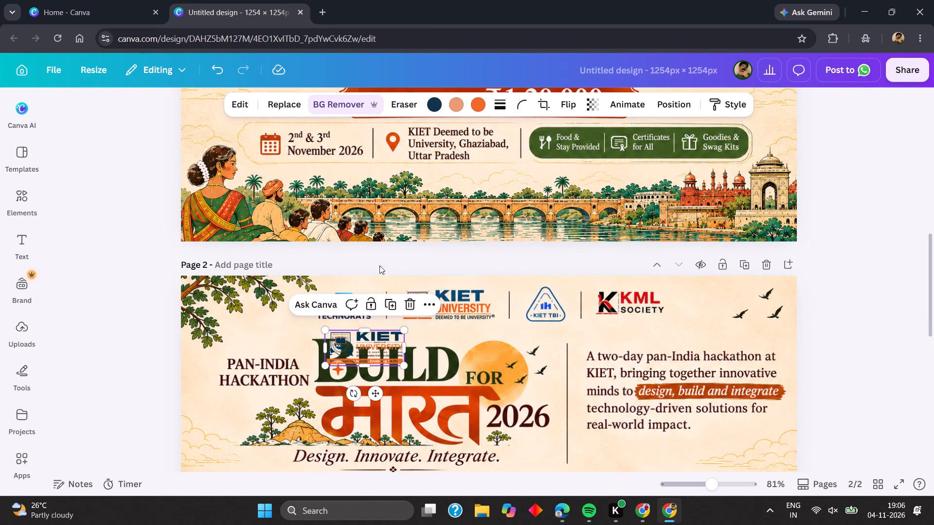
Open Magic Eraser on page 2's background image, set the brush size to 32, and mark the Technorats logo.
click(436, 311)
click(452, 326)
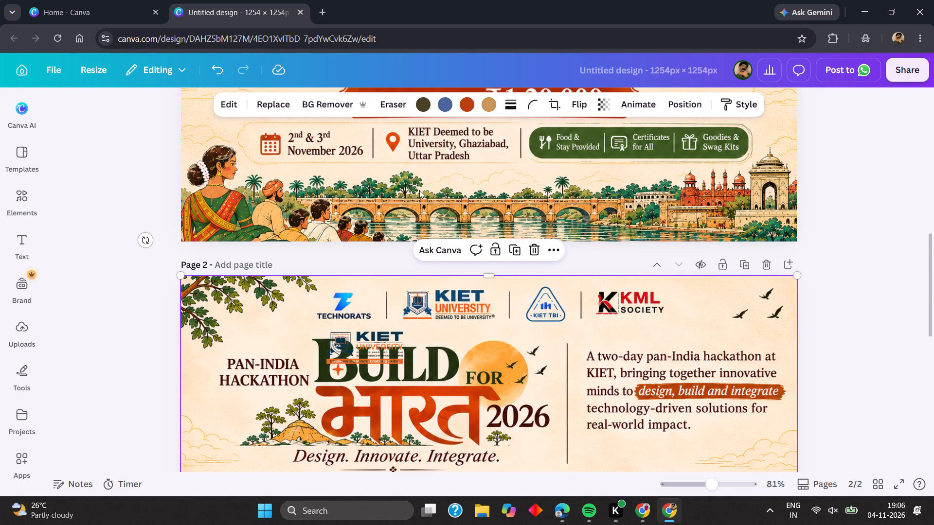
click(391, 107)
click(397, 138)
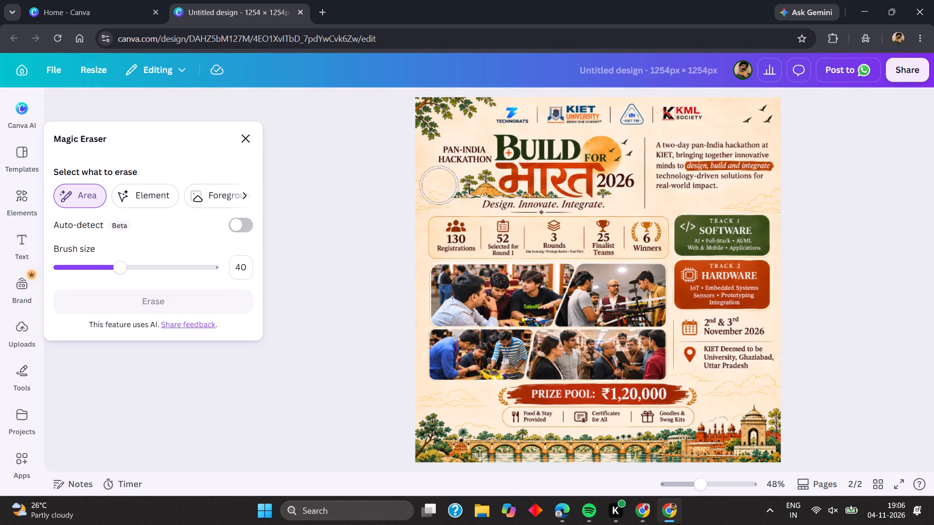
scroll(517, 142, up, 2)
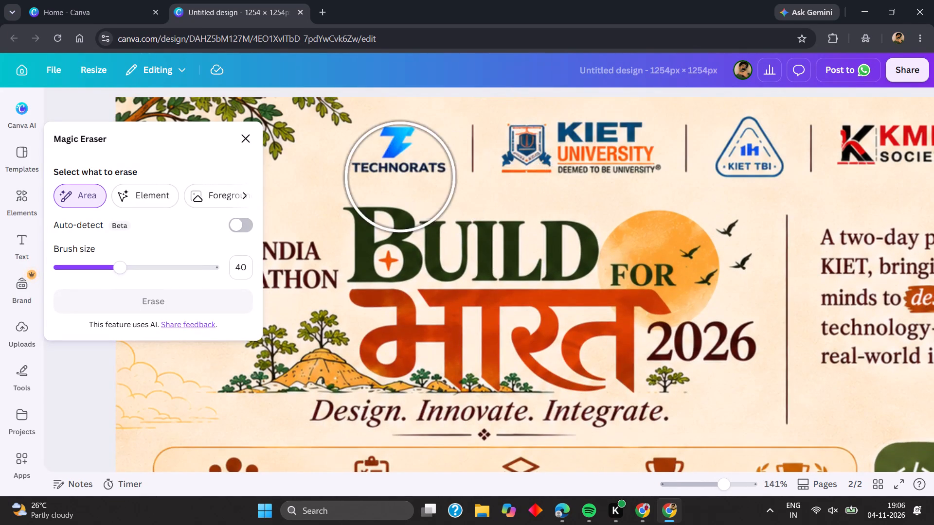
click(403, 157)
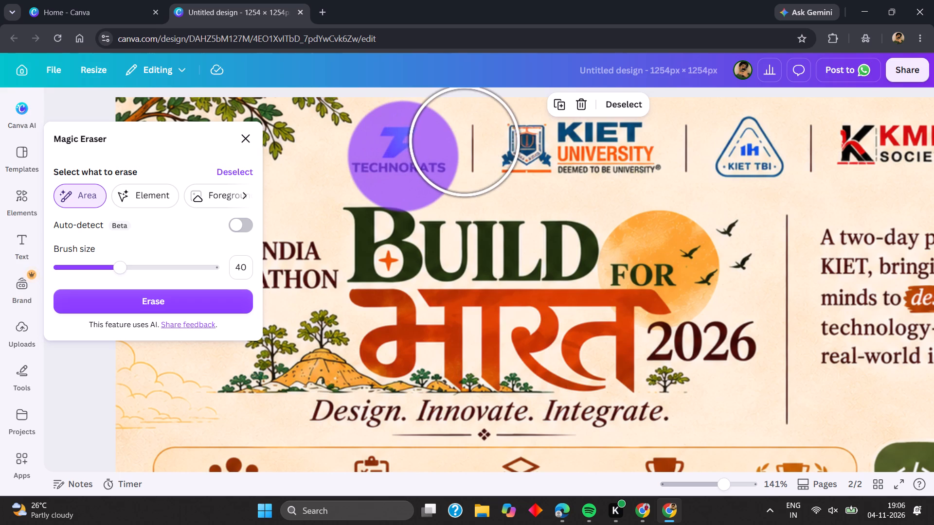
click(629, 108)
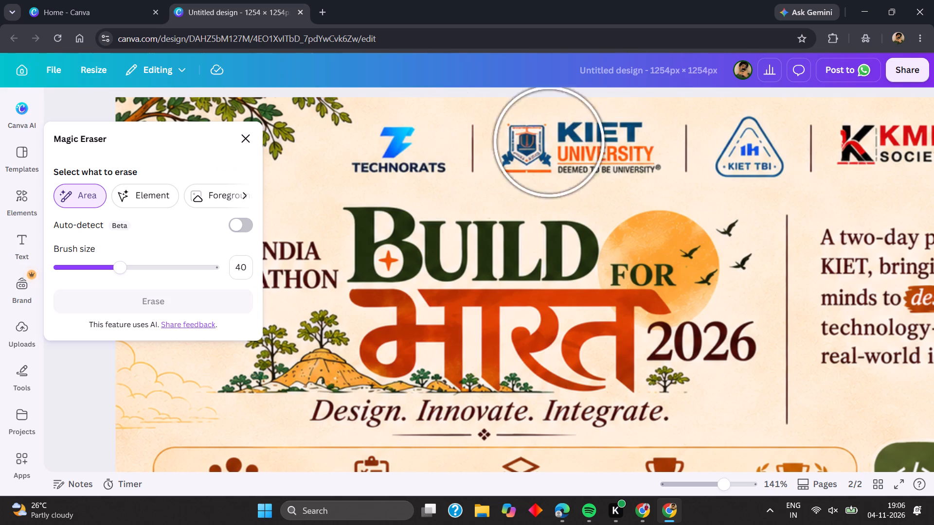
click(108, 266)
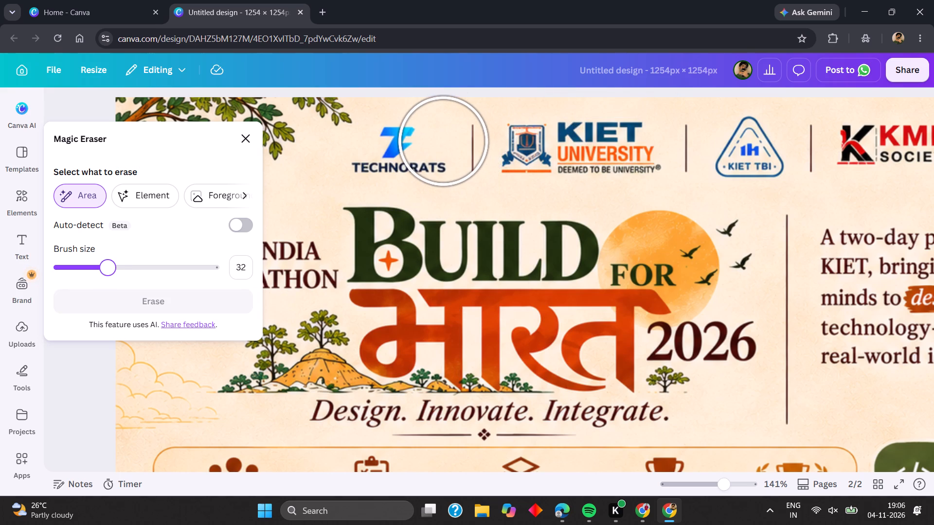
click(447, 145)
click(422, 145)
click(417, 146)
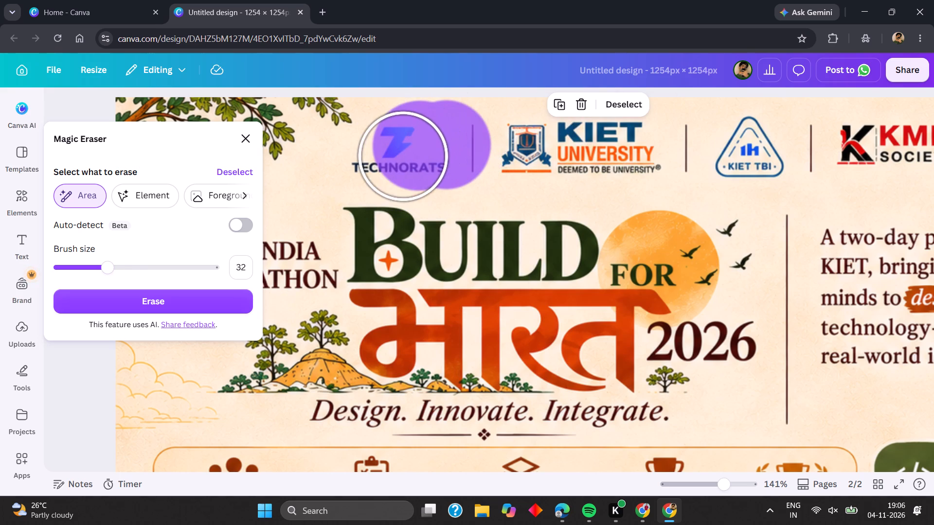
click(386, 155)
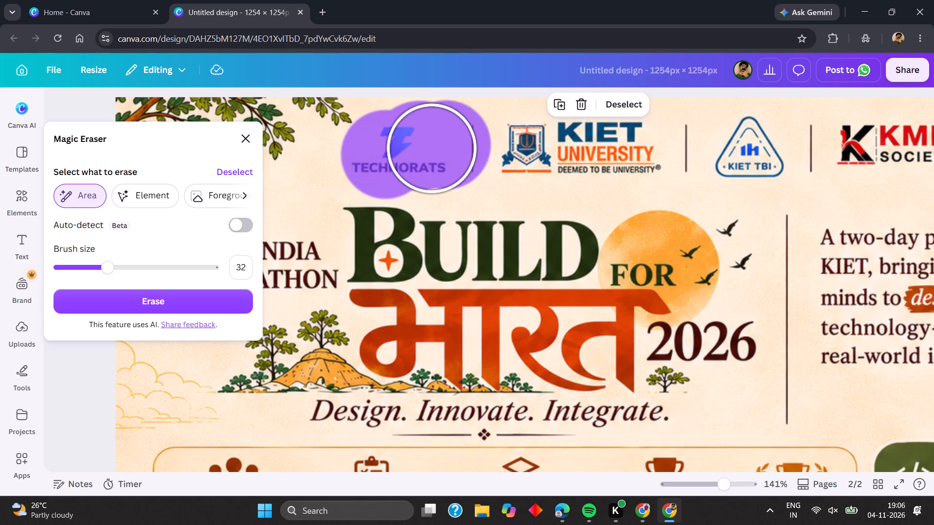
Brush over the KIET University and KIET TBI logos in the header to mark them for erasing.
drag(516, 147, 626, 145)
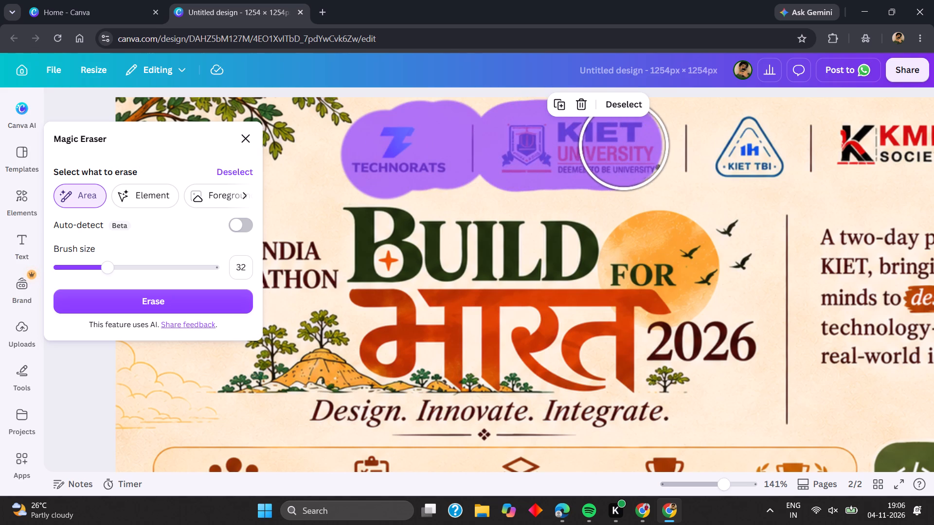
drag(626, 145, 628, 145)
click(629, 146)
scroll(629, 146, left, 2)
click(629, 146)
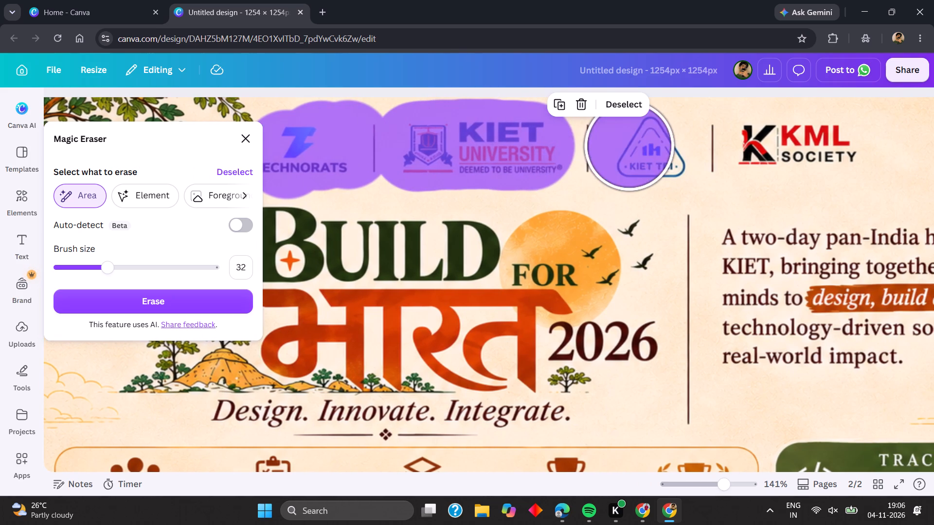
click(604, 148)
scroll(646, 151, left, 1)
click(651, 152)
scroll(661, 151, left, 1)
click(672, 151)
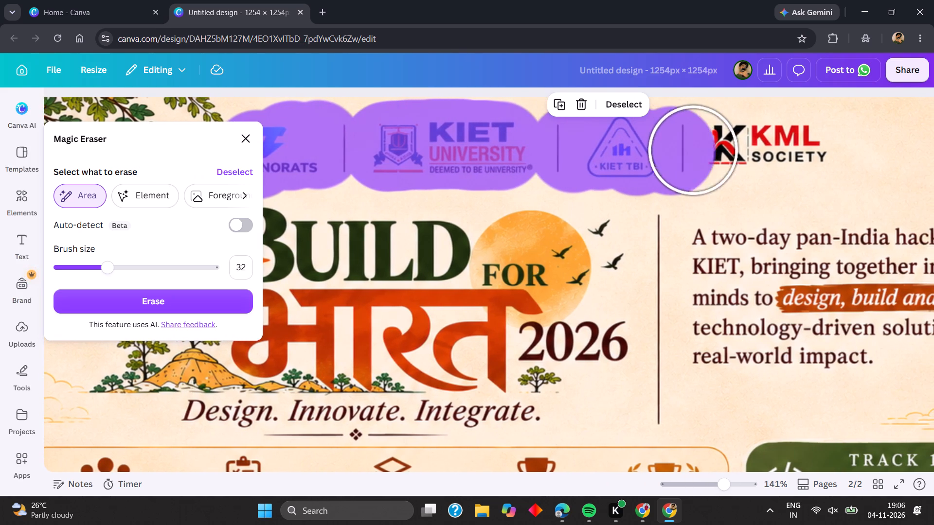
Mark the KML Society logo as well, erase all the marked header logos, and close Magic Eraser.
scroll(701, 150, left, 1)
drag(714, 151, 718, 151)
drag(724, 150, 730, 153)
click(739, 155)
click(746, 156)
click(752, 154)
double_click(755, 154)
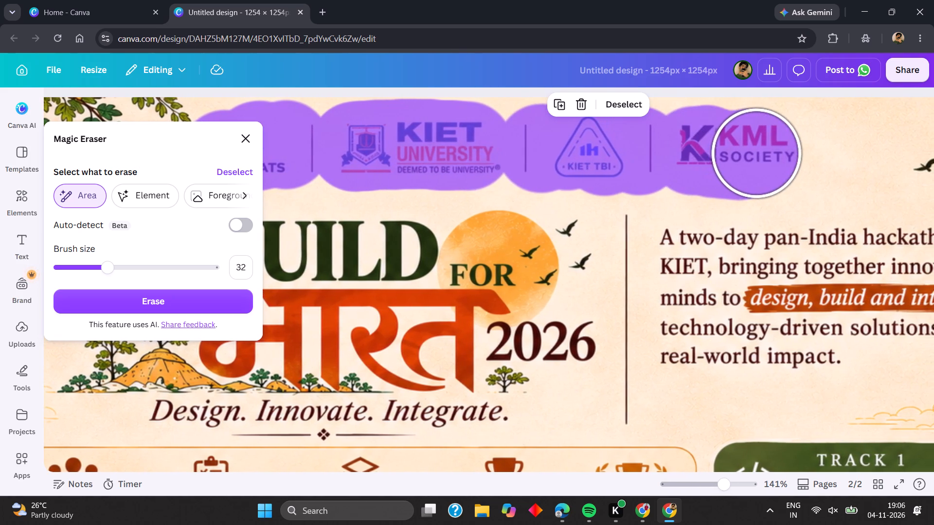
scroll(757, 154, left, 1)
click(221, 298)
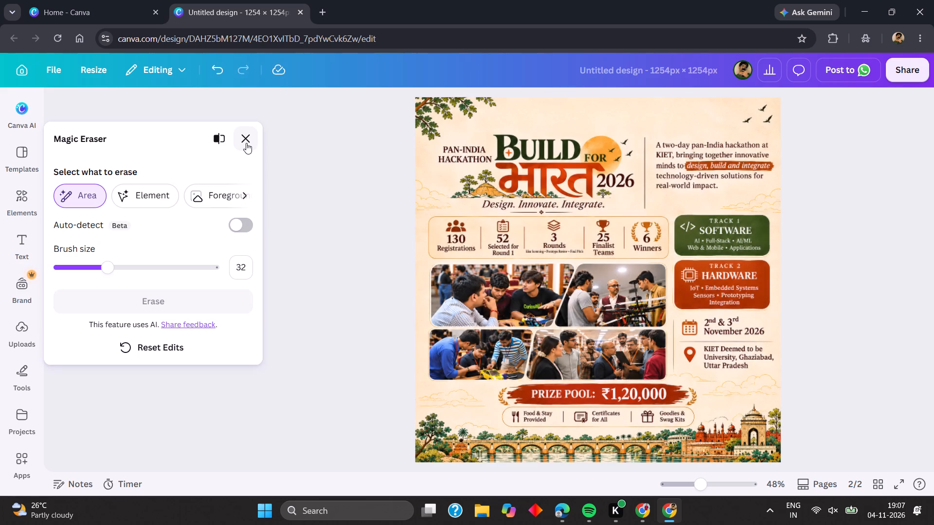
click(246, 143)
Move the pasted KIET University logo from the Build title up into page 2's cleared header.
scroll(328, 170, up, 4)
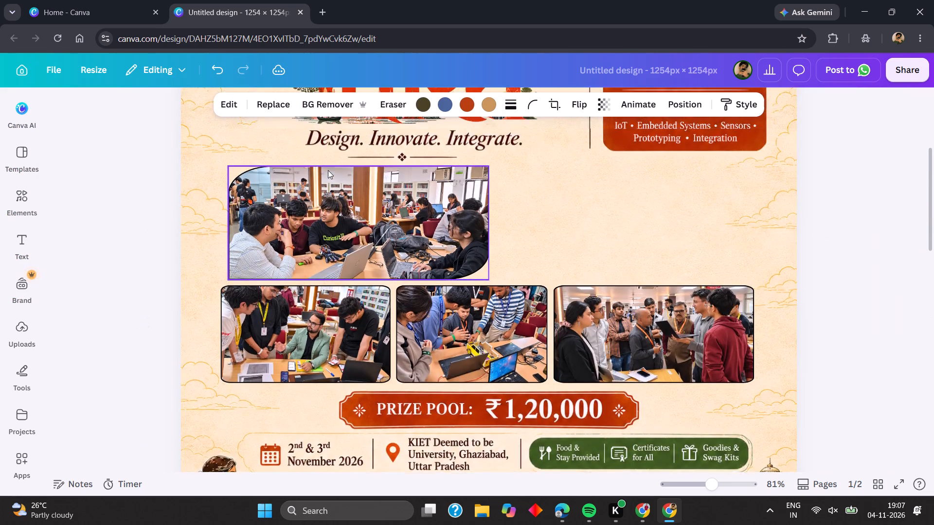
scroll(328, 170, down, 5)
scroll(328, 170, up, 1)
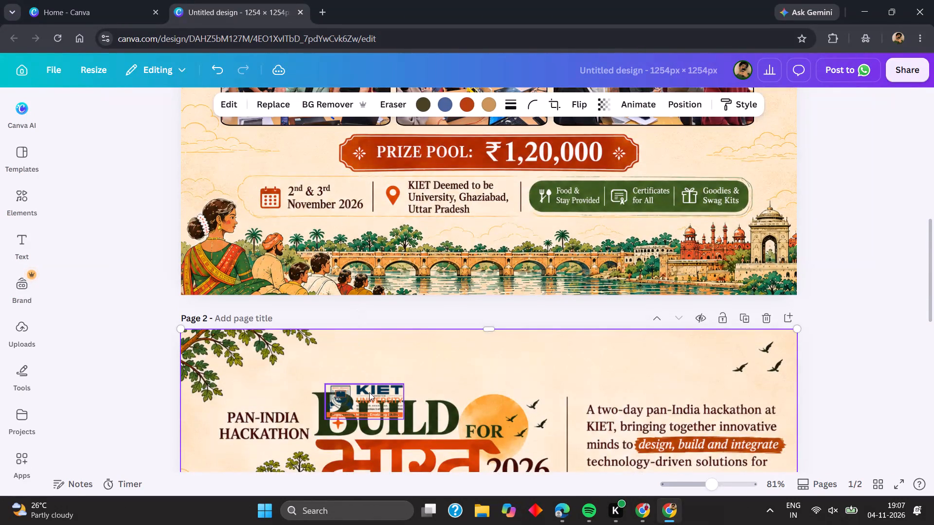
click(369, 392)
scroll(360, 397, right, 1)
drag(359, 404, 364, 308)
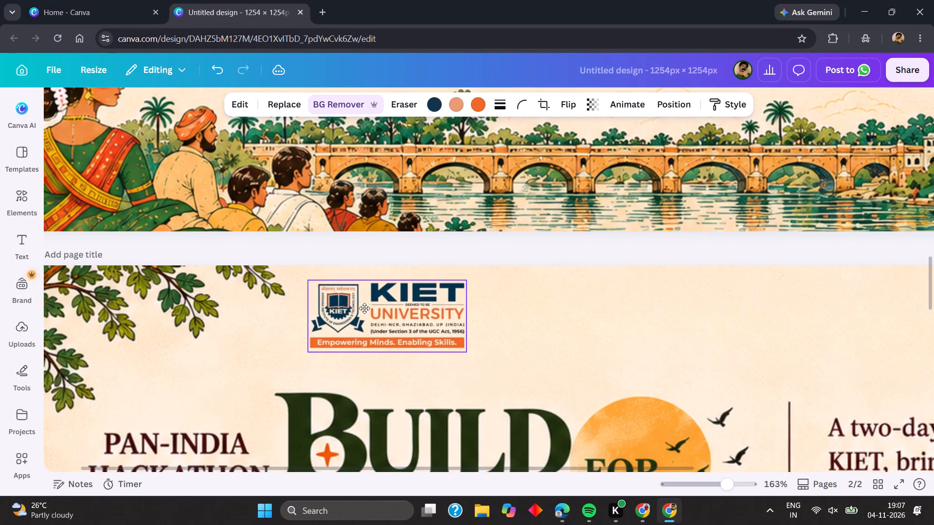
drag(364, 308, 368, 305)
click(536, 319)
Copy the KIET TBI logo from page 1's header and place it to the right of page 2's KIET University logo.
scroll(523, 327, left, 1)
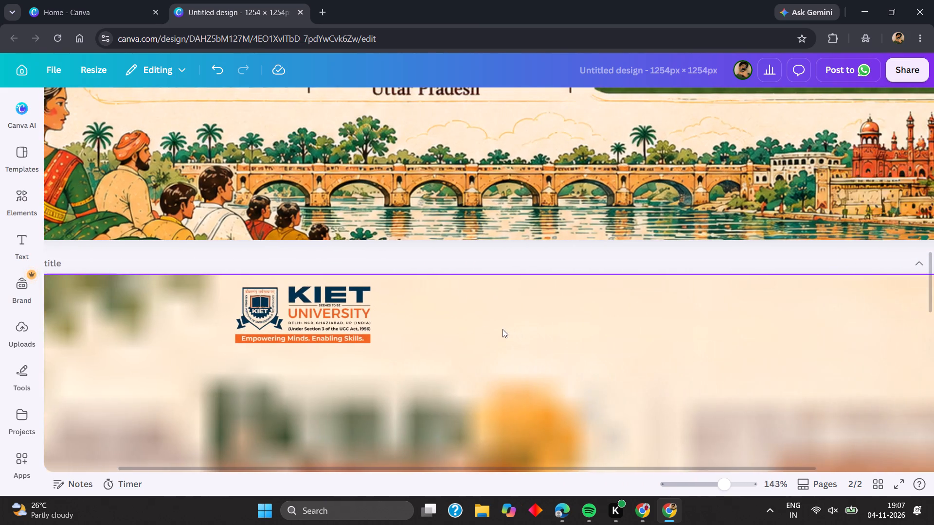
scroll(357, 307, up, 6)
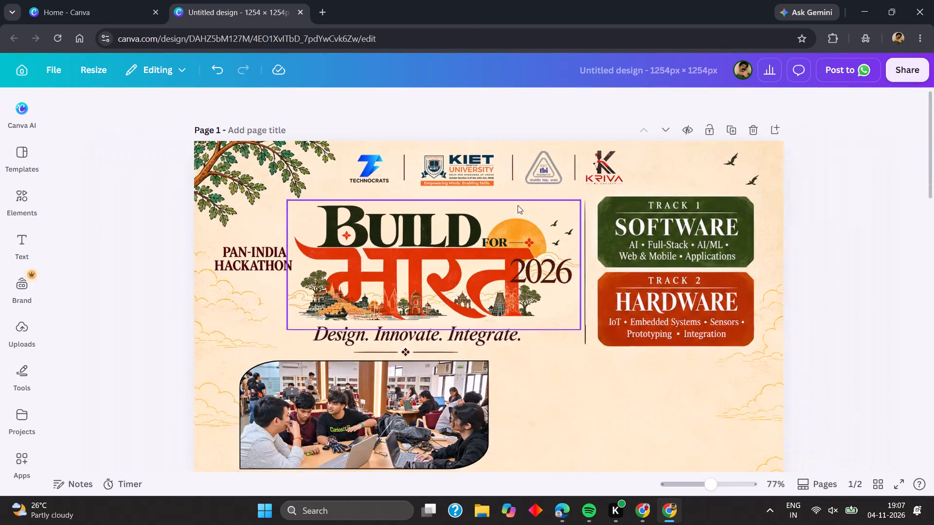
click(536, 166)
key(ctrl+c)
scroll(539, 291, down, 3)
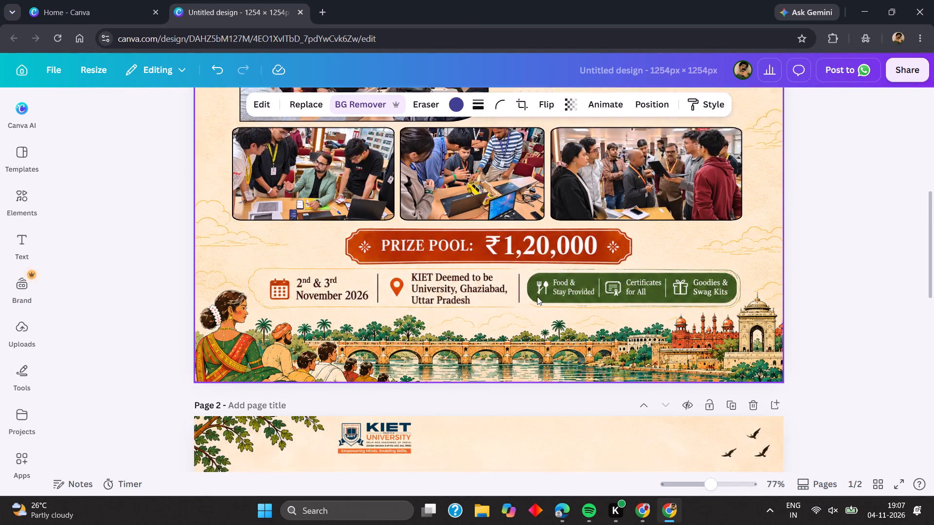
scroll(537, 297, down, 2)
click(516, 256)
scroll(522, 268, down, 1)
scroll(522, 268, up, 5)
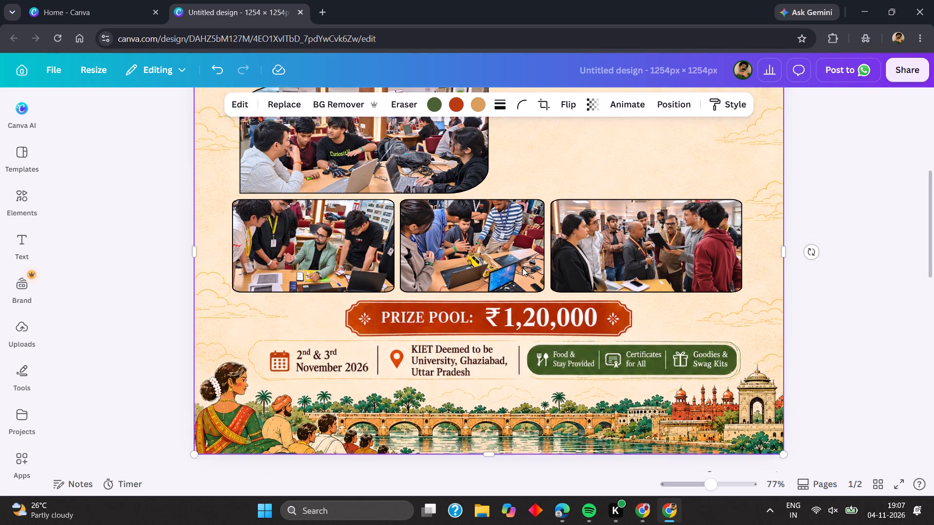
scroll(524, 268, down, 7)
click(524, 268)
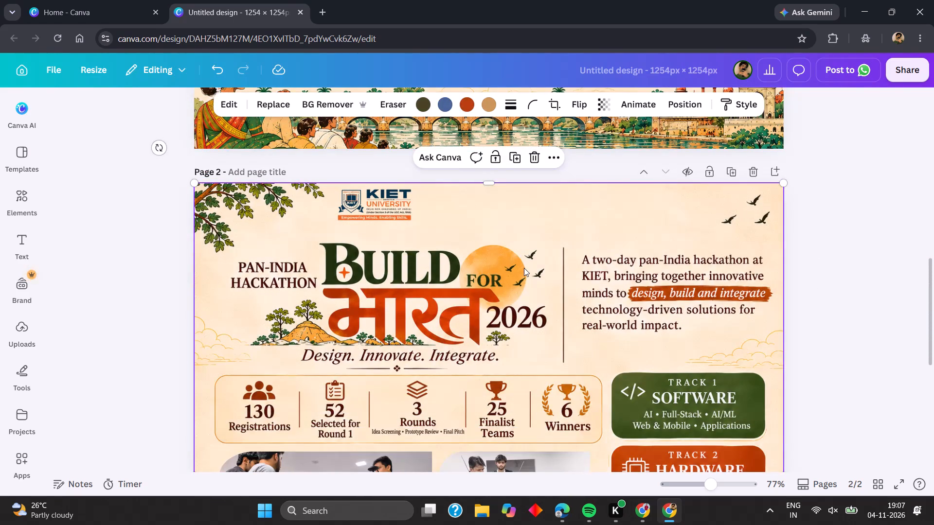
key(ctrl+v)
scroll(523, 268, up, 2)
scroll(519, 394, down, 1)
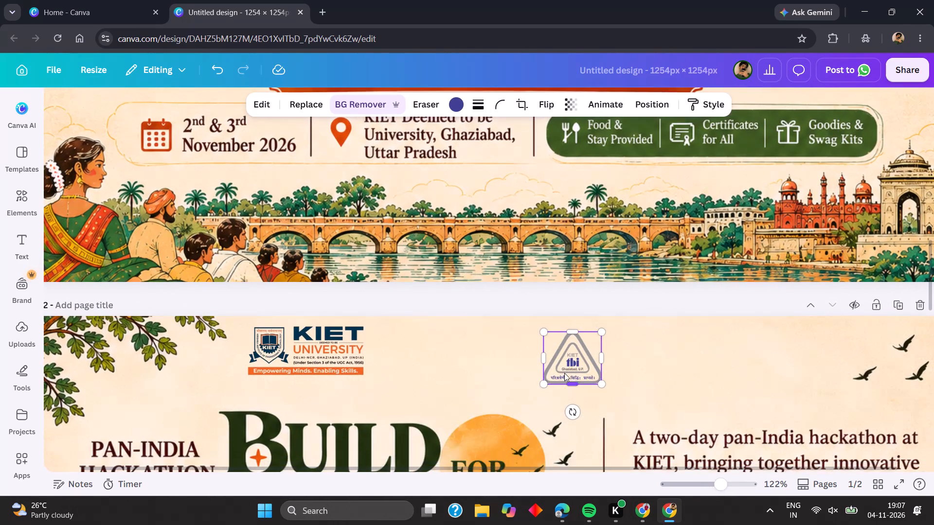
drag(567, 366, 475, 358)
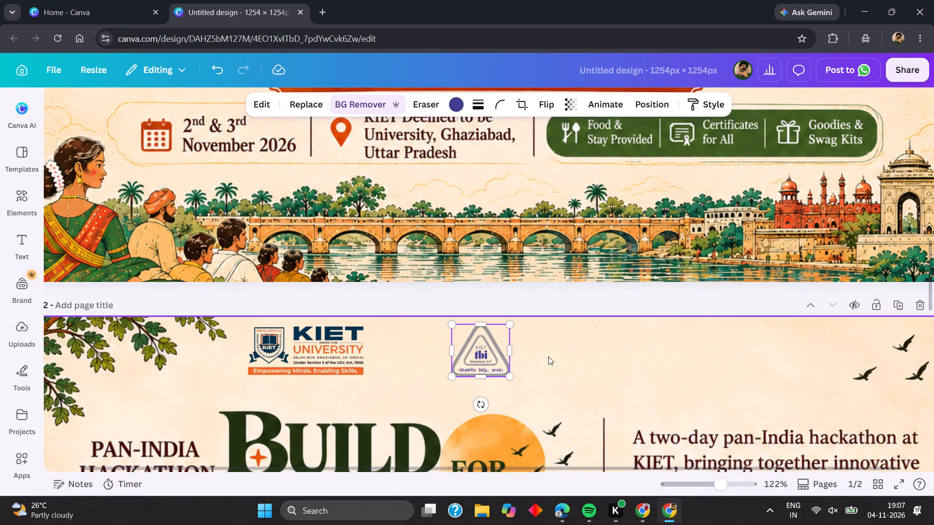
click(549, 356)
Copy the Kriva logo from page 1's header and paste it into page 2's header.
scroll(549, 356, up, 6)
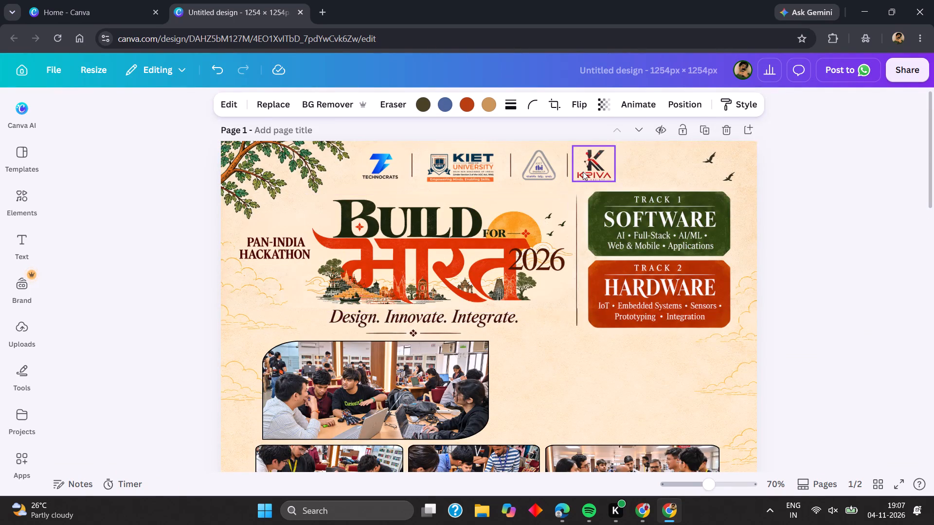
click(583, 172)
key(ctrl+c)
scroll(576, 181, down, 4)
click(530, 314)
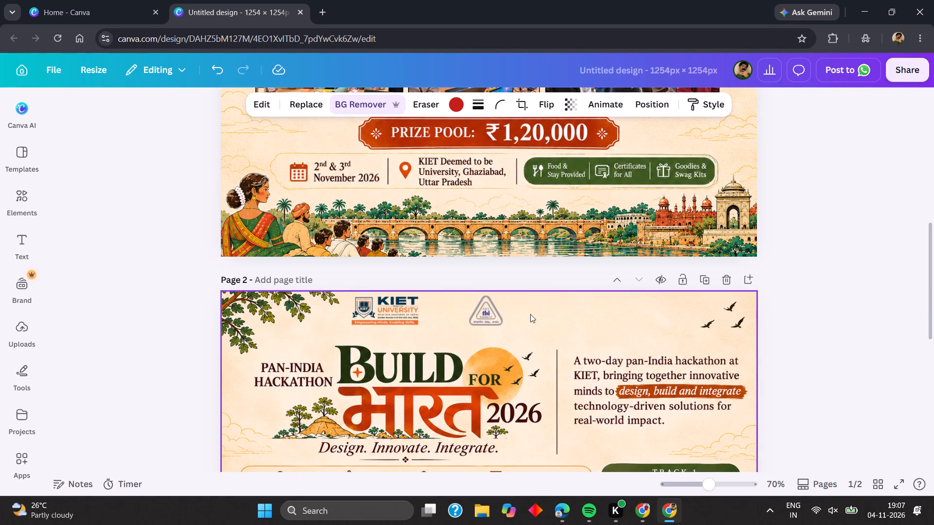
key(ctrl+v)
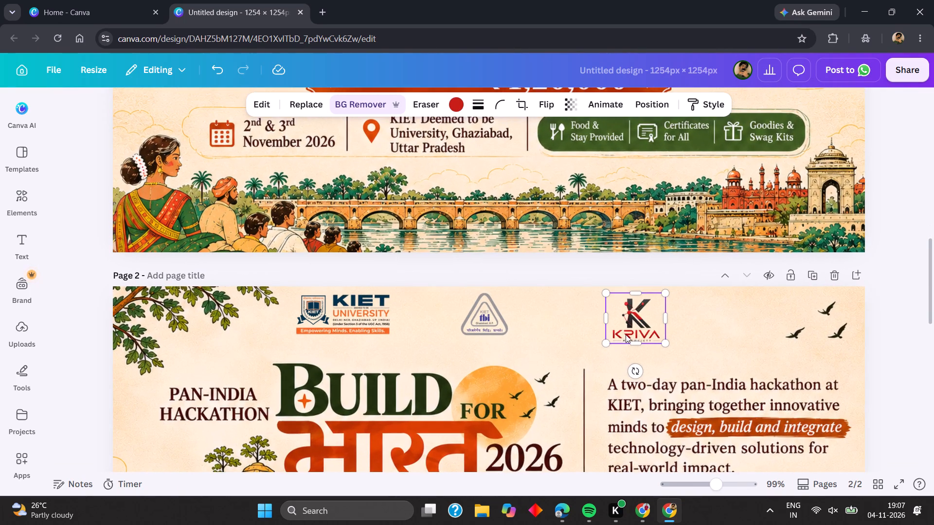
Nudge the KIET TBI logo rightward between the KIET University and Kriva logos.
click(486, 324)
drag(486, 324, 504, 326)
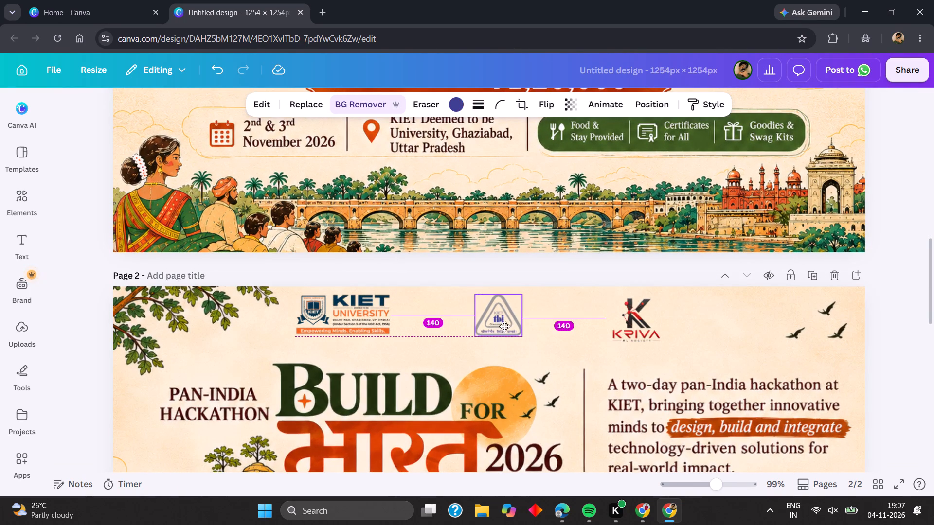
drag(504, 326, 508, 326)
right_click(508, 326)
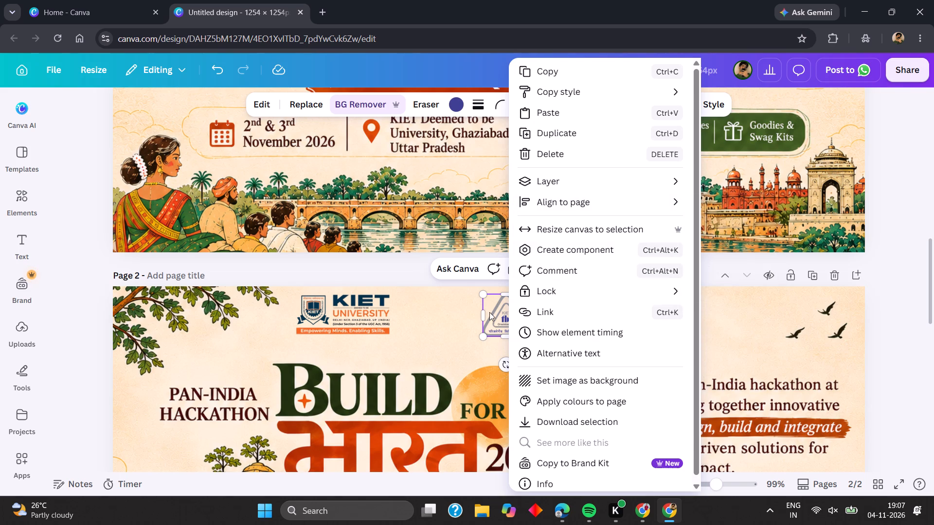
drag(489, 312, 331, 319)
Shift the KIET University logo slightly right and move the KIET TBI logo to its left in page 2's header.
click(351, 316)
drag(351, 316, 360, 316)
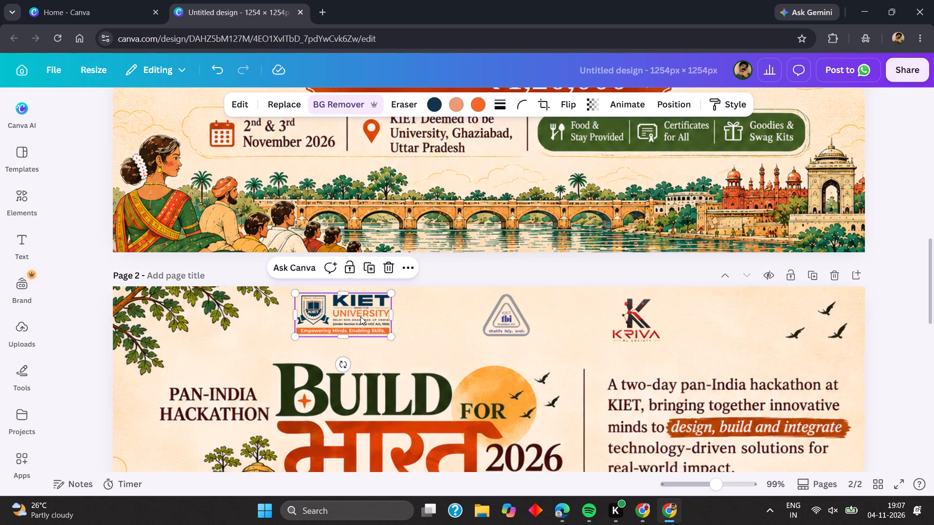
drag(360, 316, 377, 318)
drag(509, 311, 275, 320)
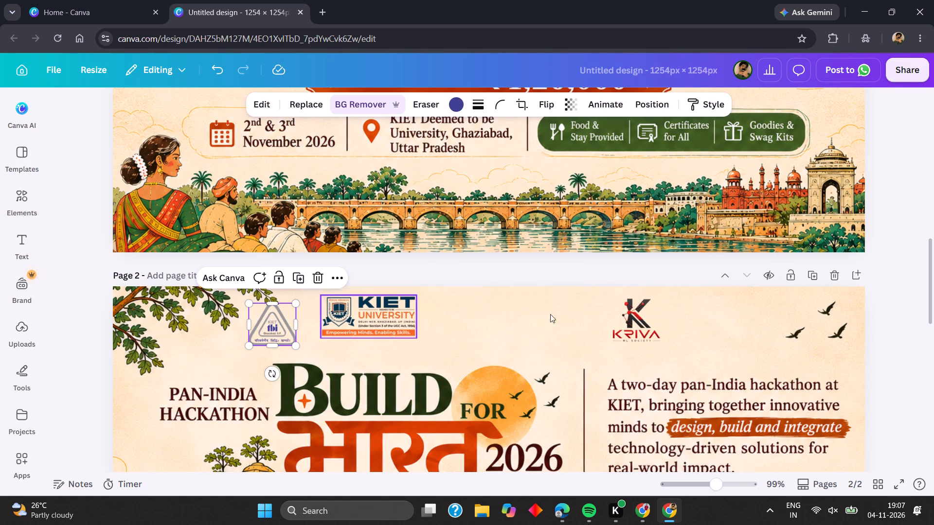
Align the Kriva logo to the horizontal centre of page 2.
right_click(639, 312)
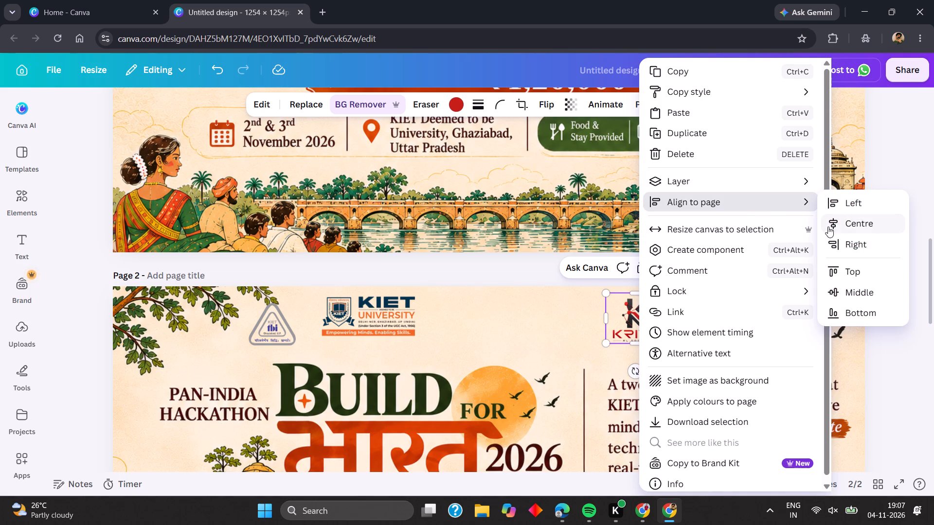
click(828, 227)
click(588, 312)
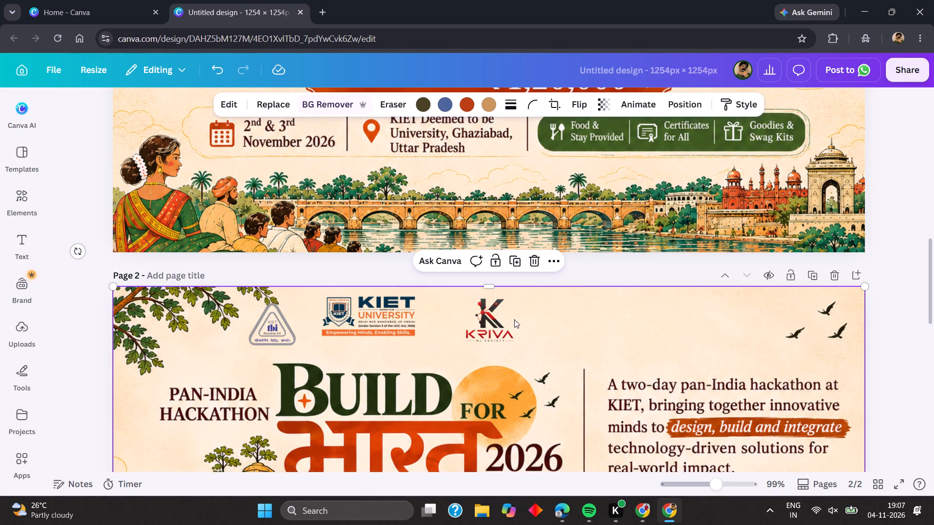
Move the KIET University logo to the right of the Kriva logo in page 2's header.
drag(384, 310, 533, 312)
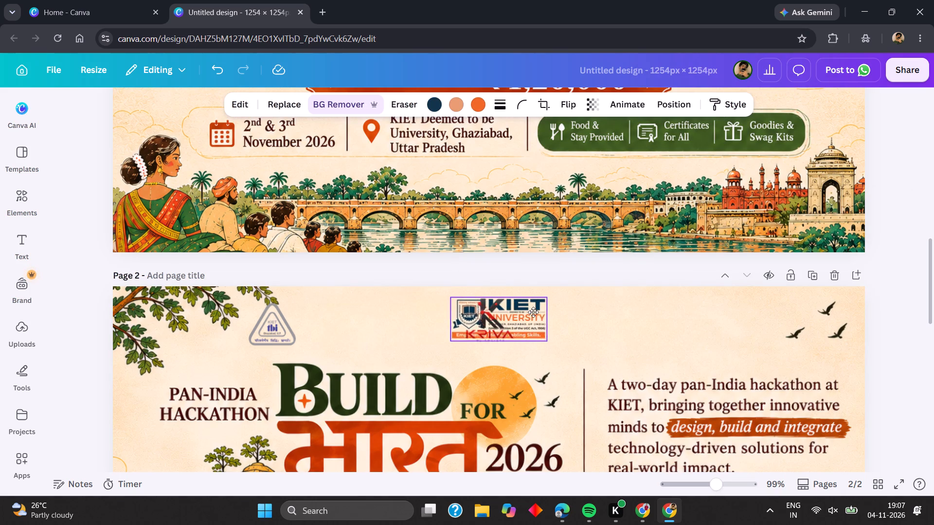
drag(533, 312, 647, 314)
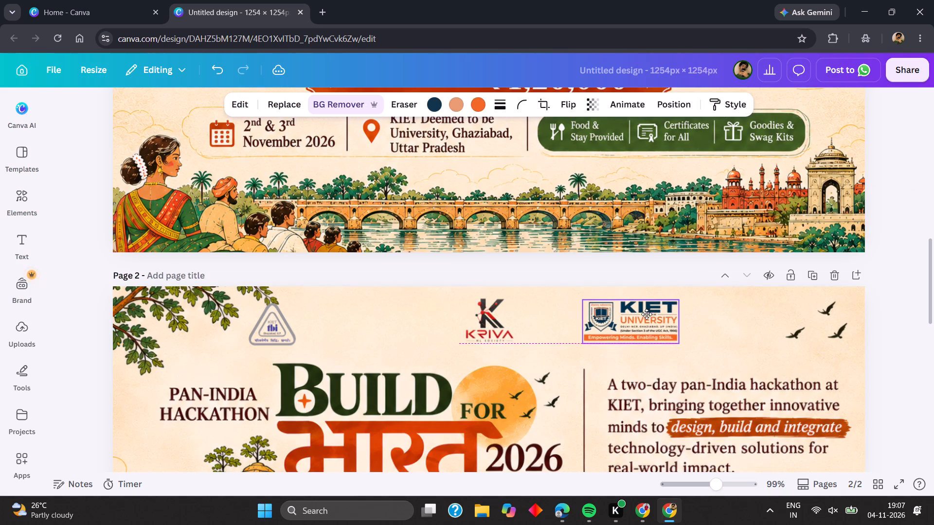
drag(647, 314, 652, 311)
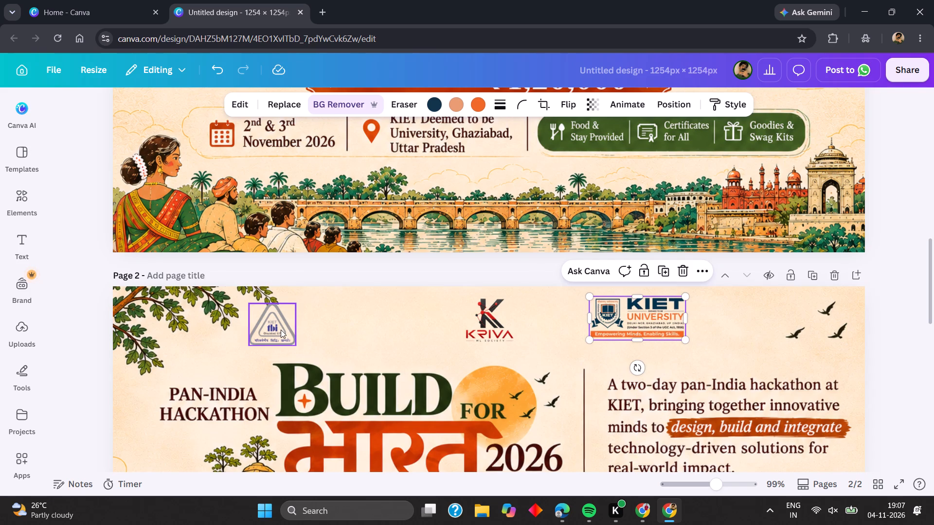
Move the KIET TBI logo closer to the Kriva logo, matching the 118 spacing on the Kriva logo's other side.
click(281, 330)
drag(273, 330, 391, 325)
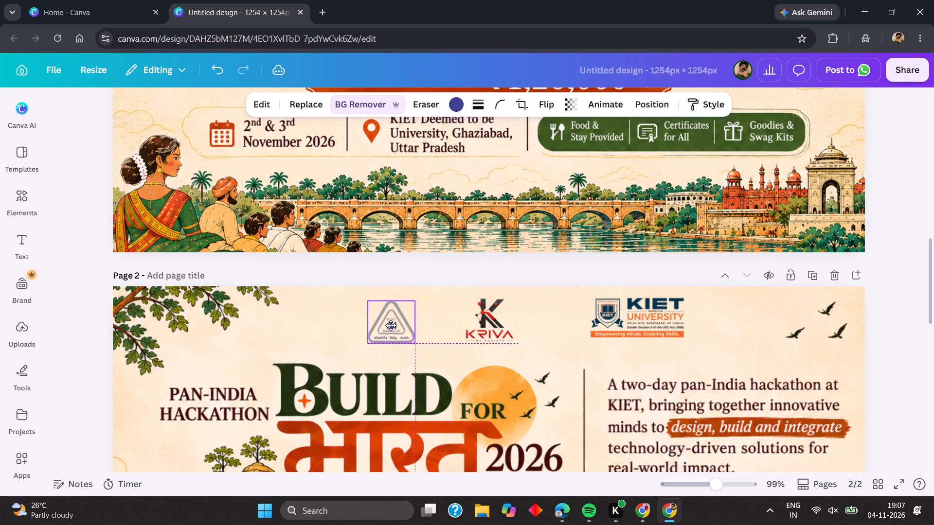
drag(391, 325, 364, 323)
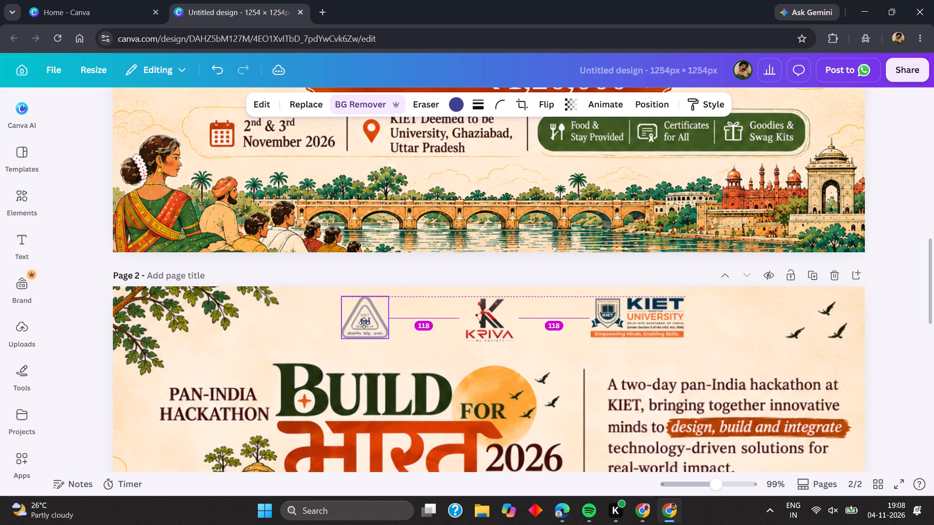
drag(364, 323, 367, 323)
click(322, 329)
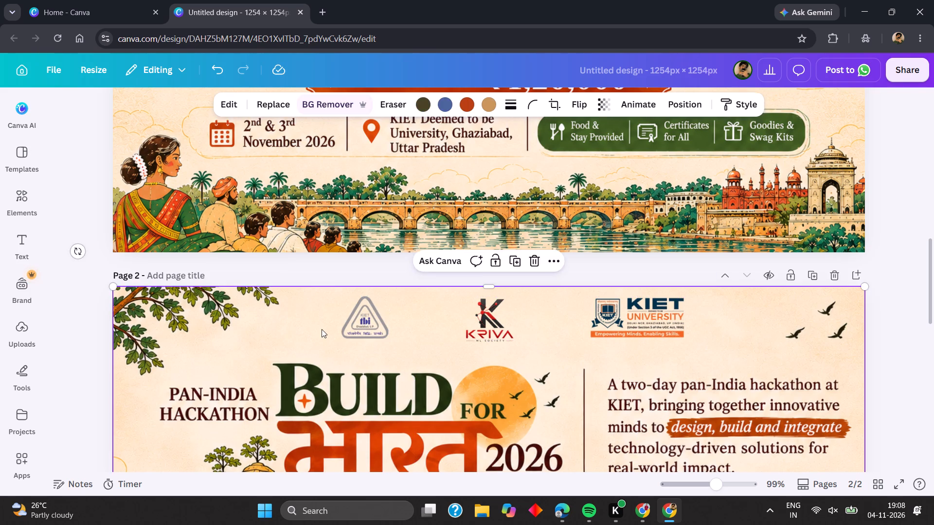
Search the elements for "line", narrow the results to shapes, and add a plain solid line to page 2.
scroll(321, 329, down, 1)
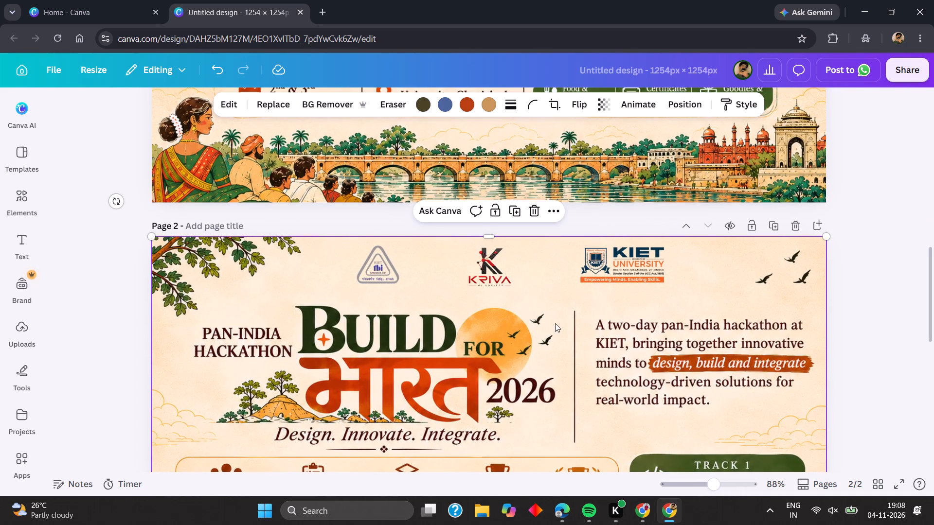
click(16, 209)
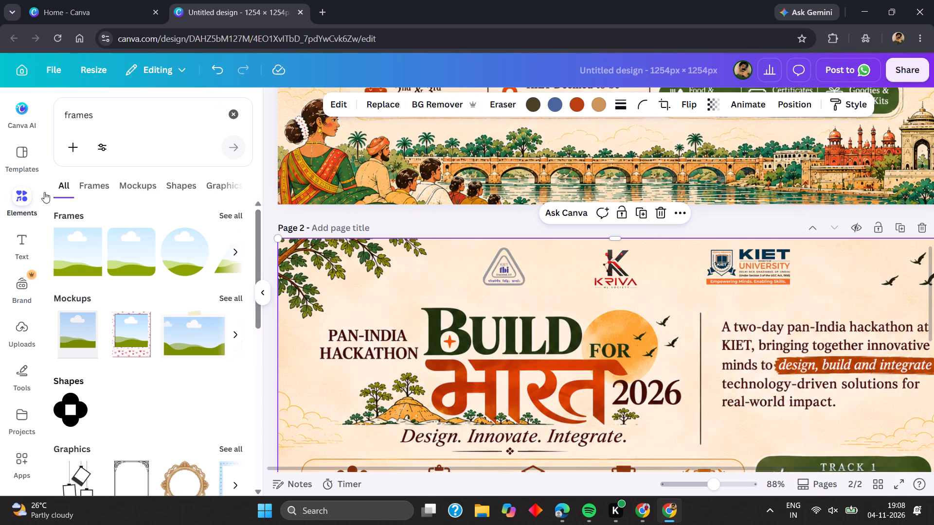
click(179, 119)
key(BackSpace)
key(BackSpace)
key(BackSpace)
key(BackSpace)
key(BackSpace)
key(BackSpace)
key(BackSpace)
key(BackSpace)
key(BackSpace)
key(BackSpace)
key(BackSpace)
key(BackSpace)
key(BackSpace)
key(BackSpace)
key(BackSpace)
key(BackSpace)
key(BackSpace)
key(BackSpace)
key(BackSpace)
key(BackSpace)
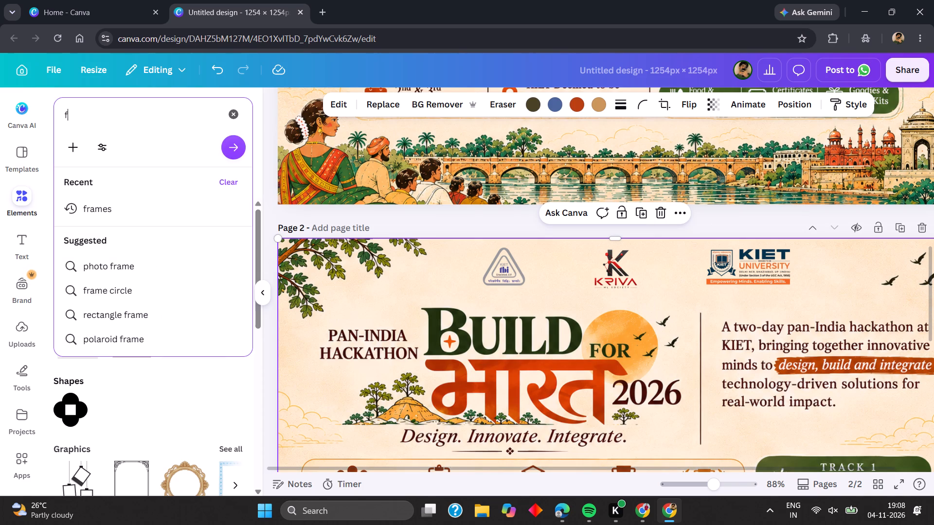
text(line)
key(Return)
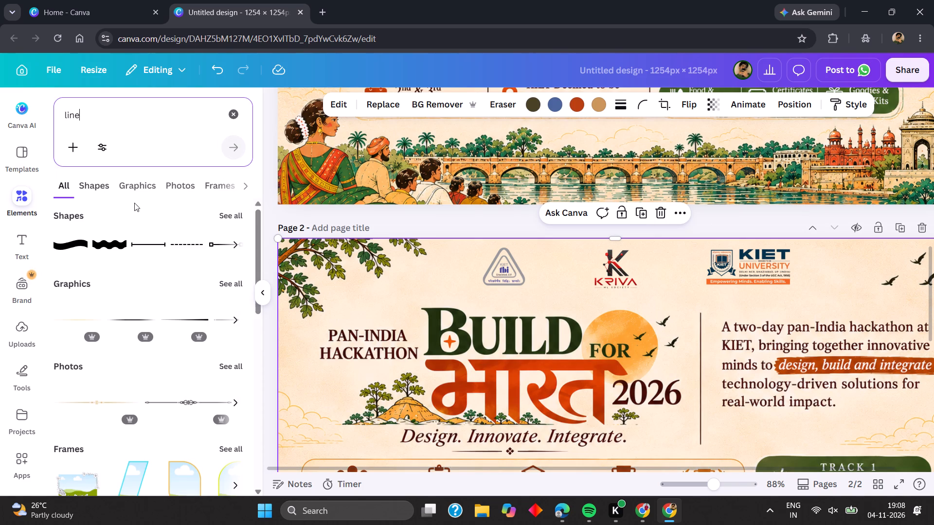
click(100, 186)
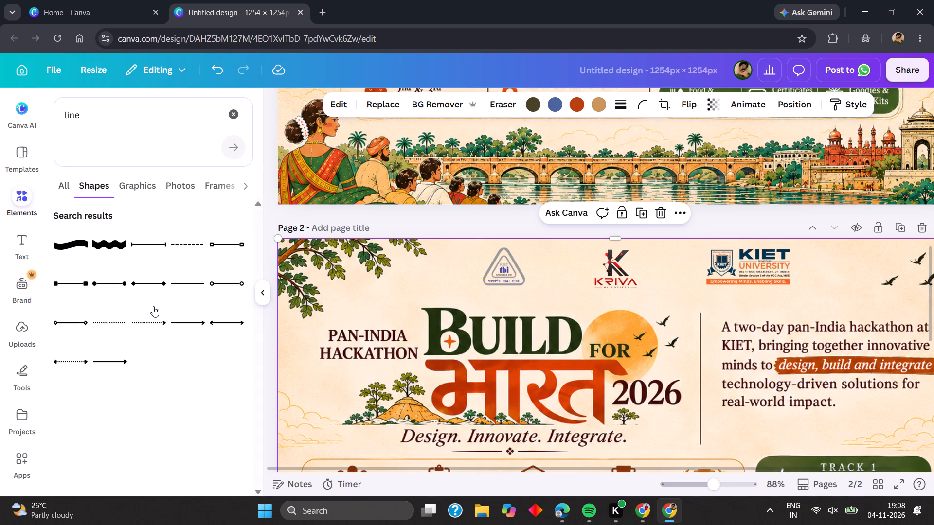
click(169, 285)
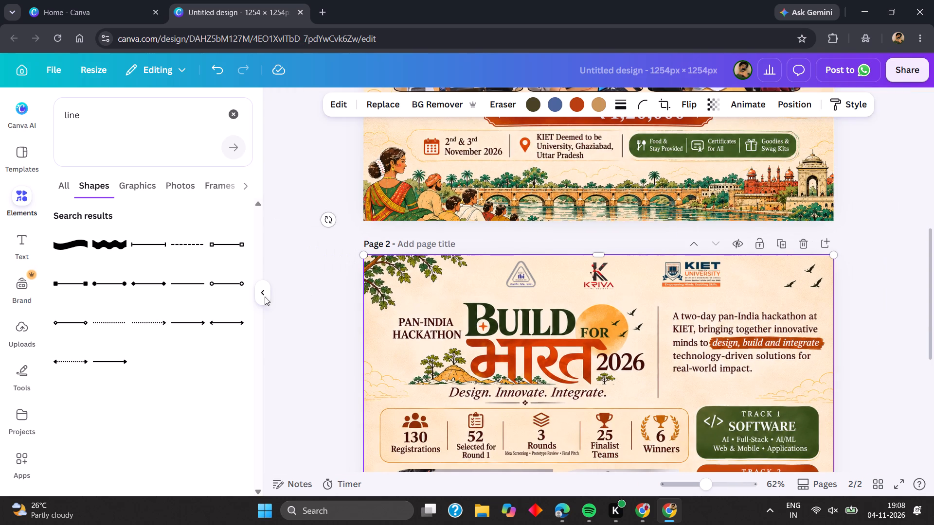
click(192, 286)
Rotate the new line on page 2 to a vertical 90°.
scroll(256, 295, down, 2)
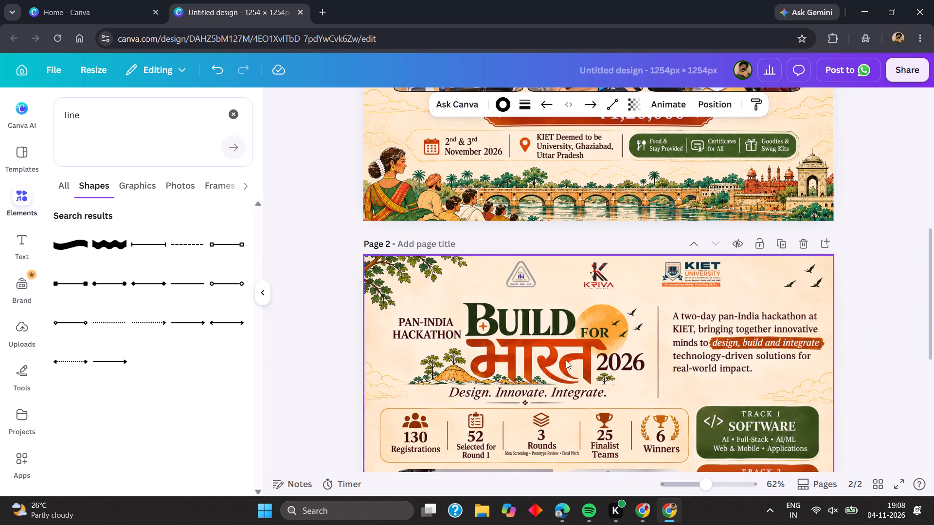
scroll(566, 360, down, 2)
drag(586, 363, 576, 333)
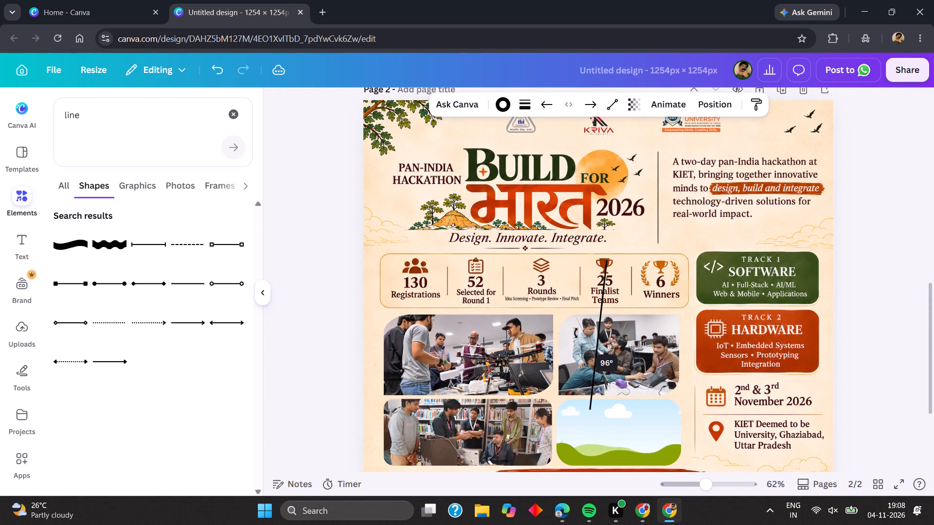
drag(576, 333, 576, 335)
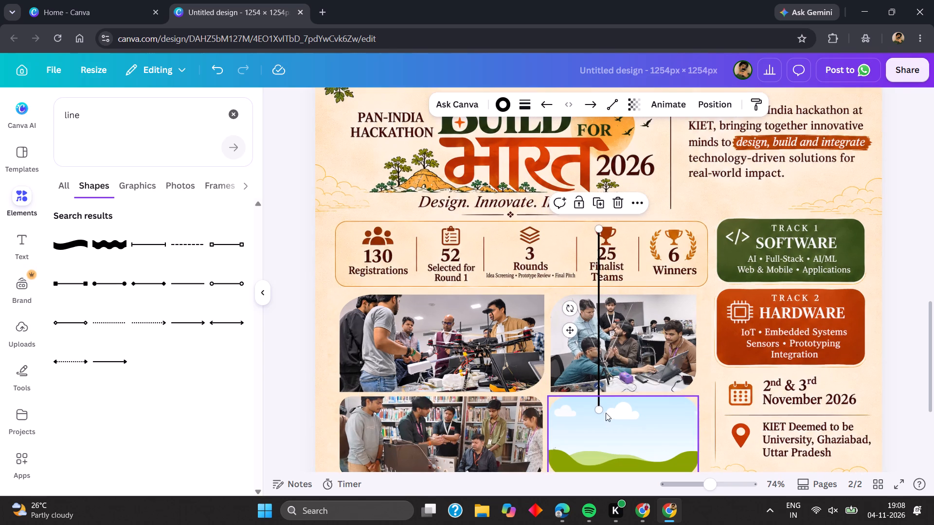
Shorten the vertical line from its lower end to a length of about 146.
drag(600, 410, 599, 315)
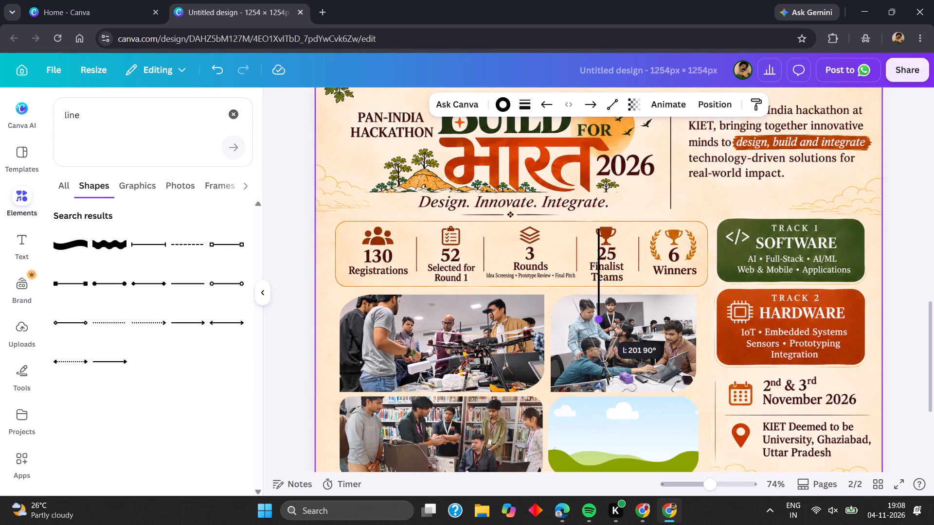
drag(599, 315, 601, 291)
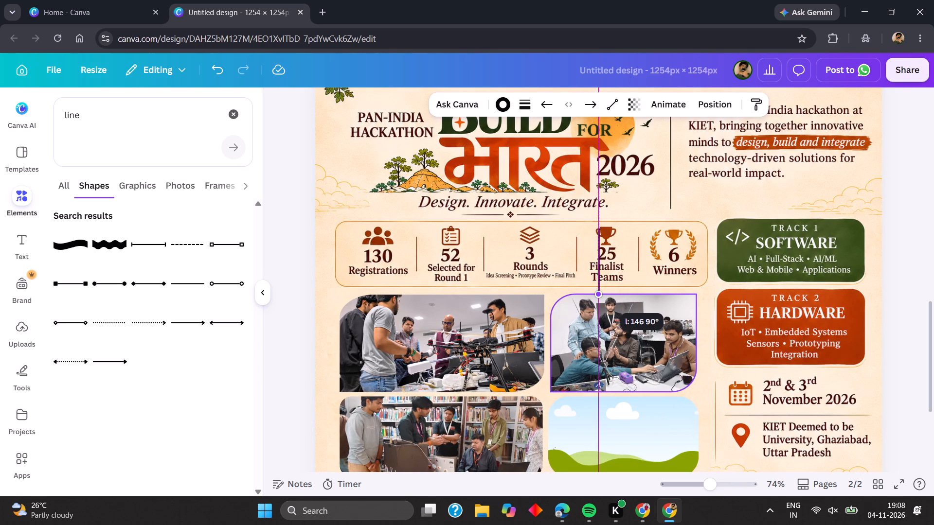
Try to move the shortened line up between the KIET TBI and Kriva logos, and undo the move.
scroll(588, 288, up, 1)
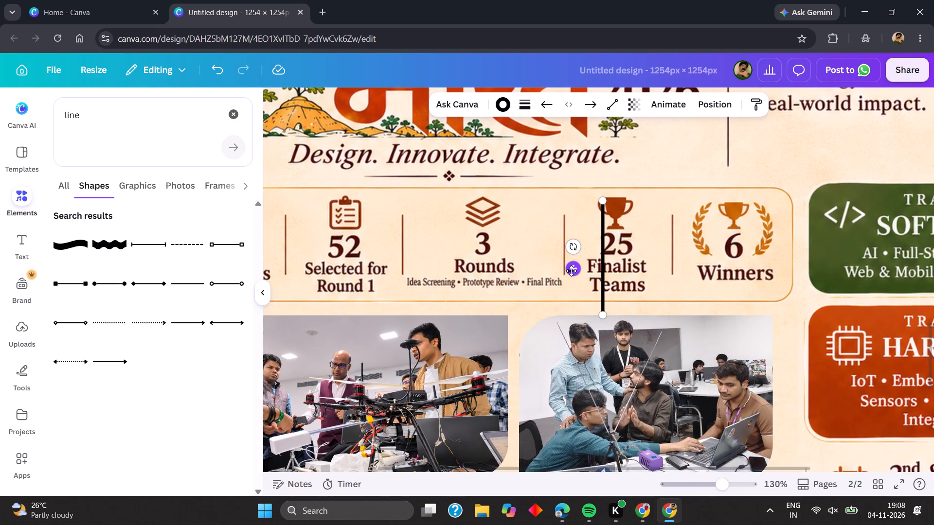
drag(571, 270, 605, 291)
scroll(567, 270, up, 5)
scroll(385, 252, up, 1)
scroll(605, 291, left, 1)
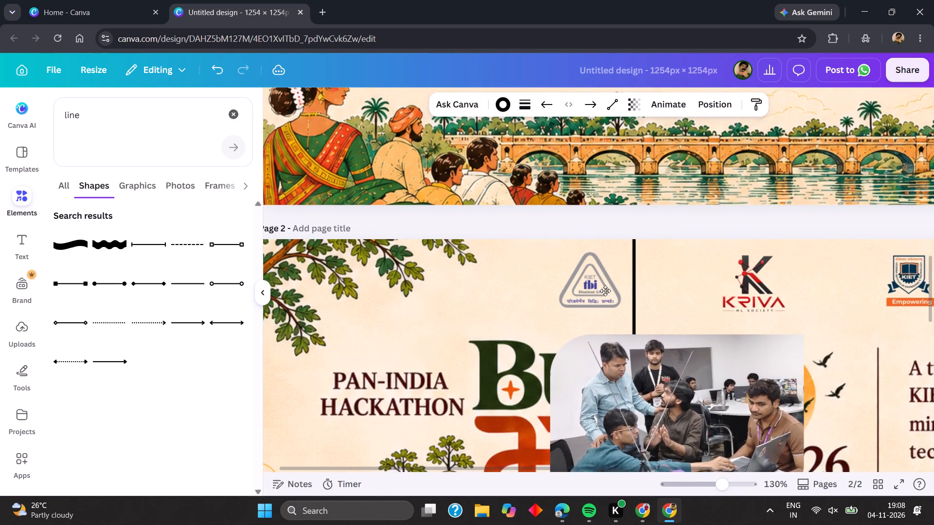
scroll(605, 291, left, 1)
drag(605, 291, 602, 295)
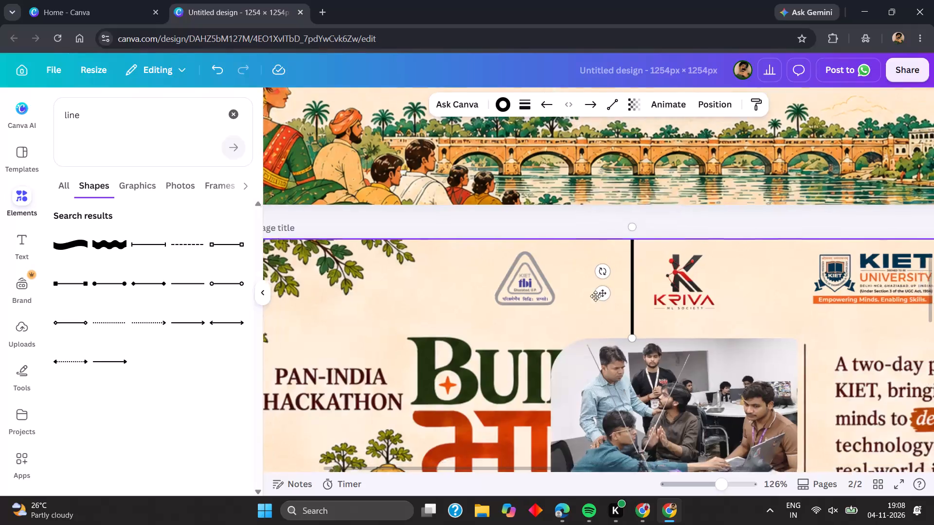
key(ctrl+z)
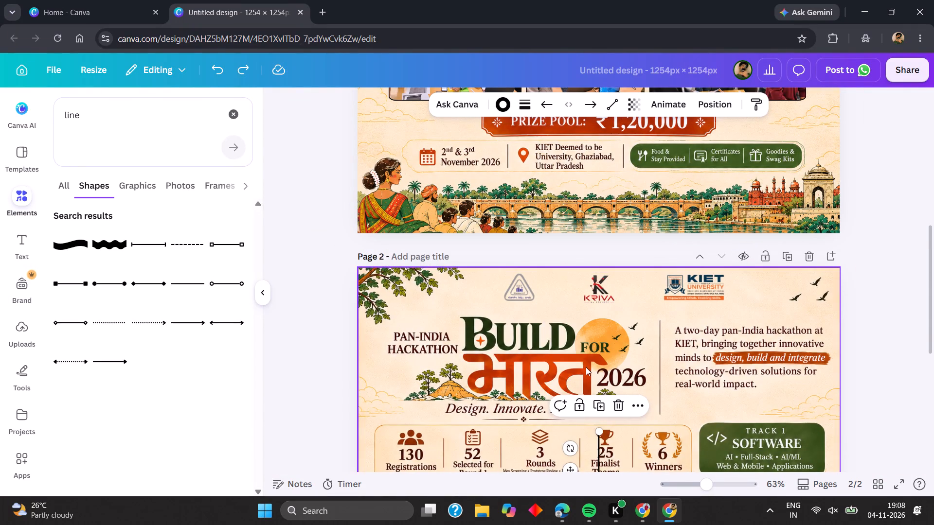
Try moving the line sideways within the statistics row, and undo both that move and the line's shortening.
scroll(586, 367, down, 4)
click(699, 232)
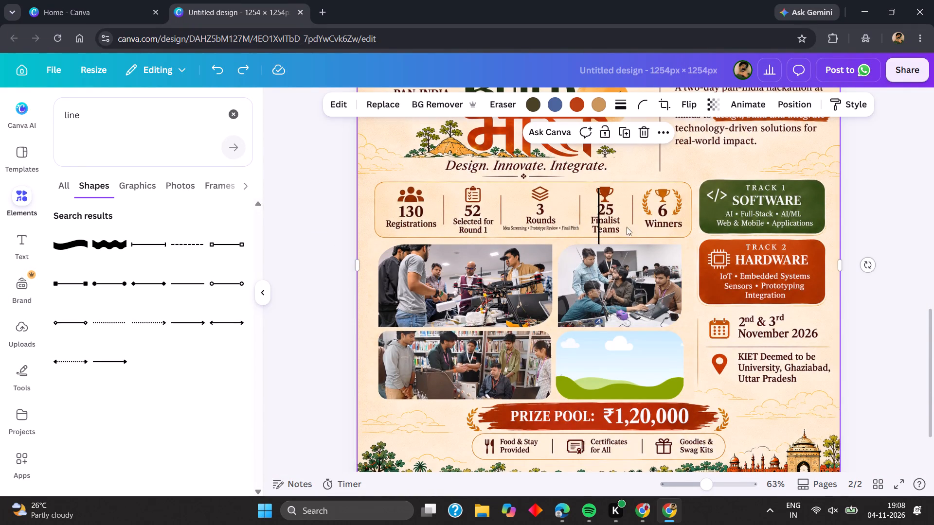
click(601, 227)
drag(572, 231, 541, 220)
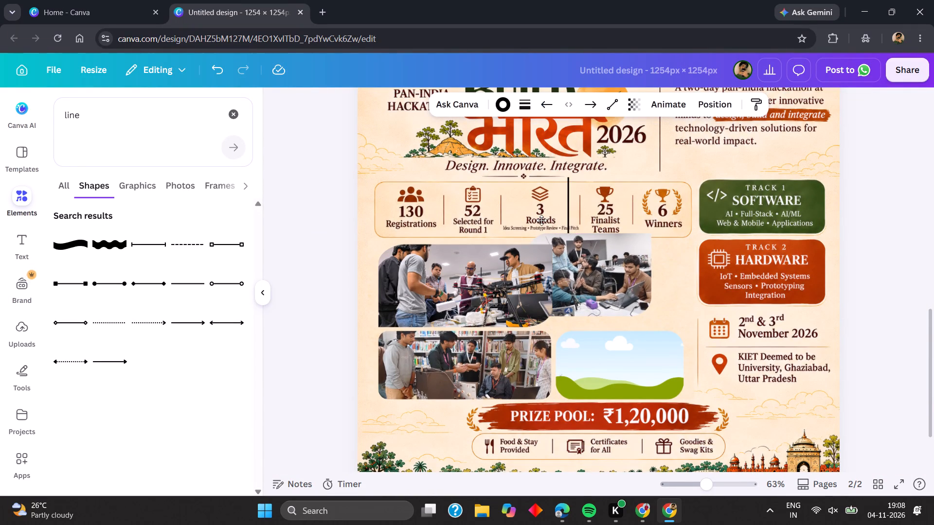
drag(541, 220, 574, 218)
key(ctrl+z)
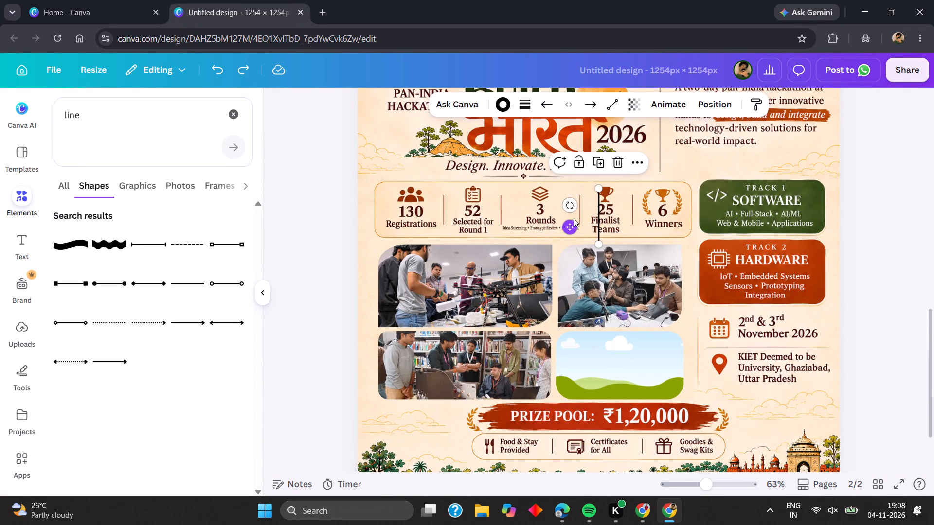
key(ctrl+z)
Move the full-length vertical line off the event photos to page 2's title area, in line with the gap before the Kriva logo.
drag(572, 277, 554, 271)
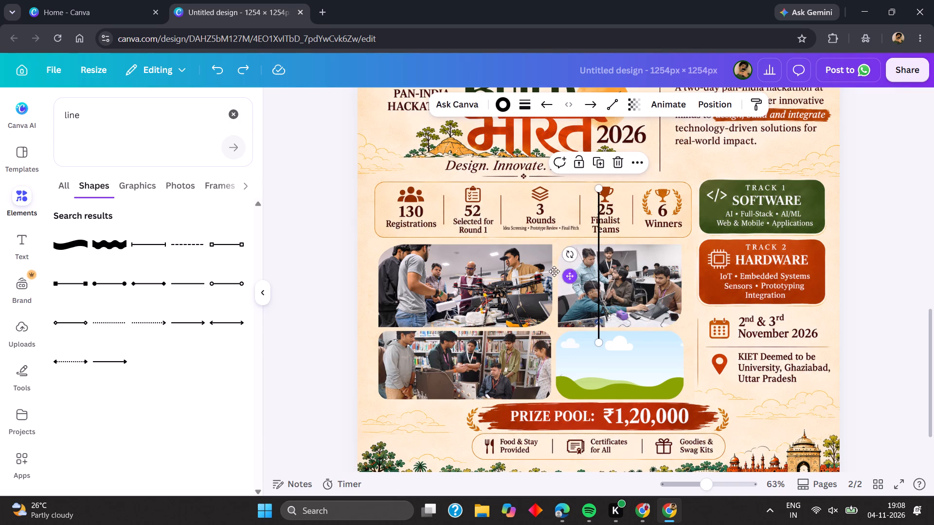
drag(554, 271, 508, 181)
scroll(506, 190, up, 3)
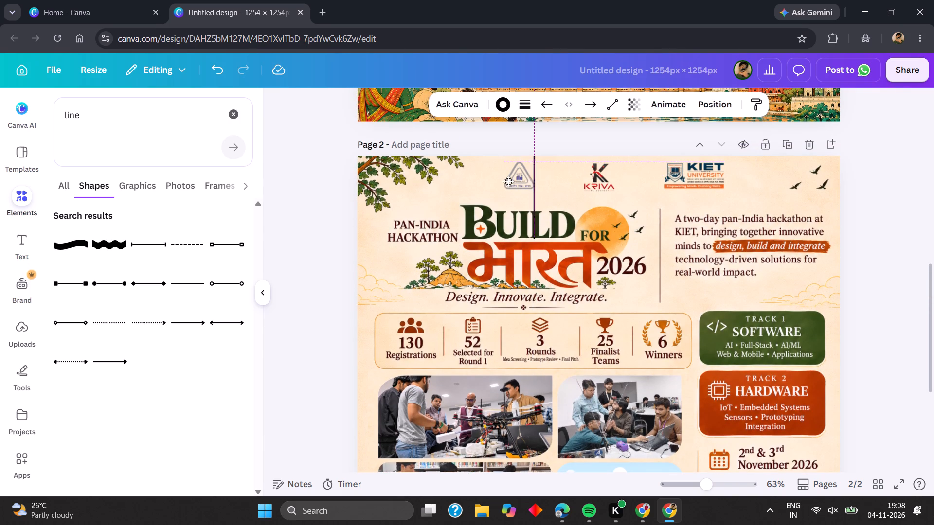
drag(508, 181, 523, 236)
Shorten the vertical line from its upper end to roughly the height of the header logos.
drag(551, 146, 552, 161)
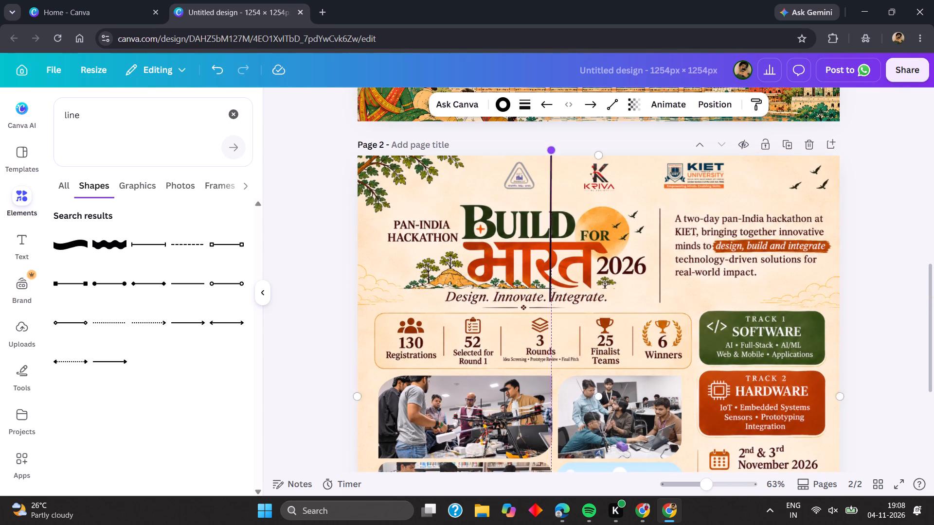
drag(552, 161, 551, 271)
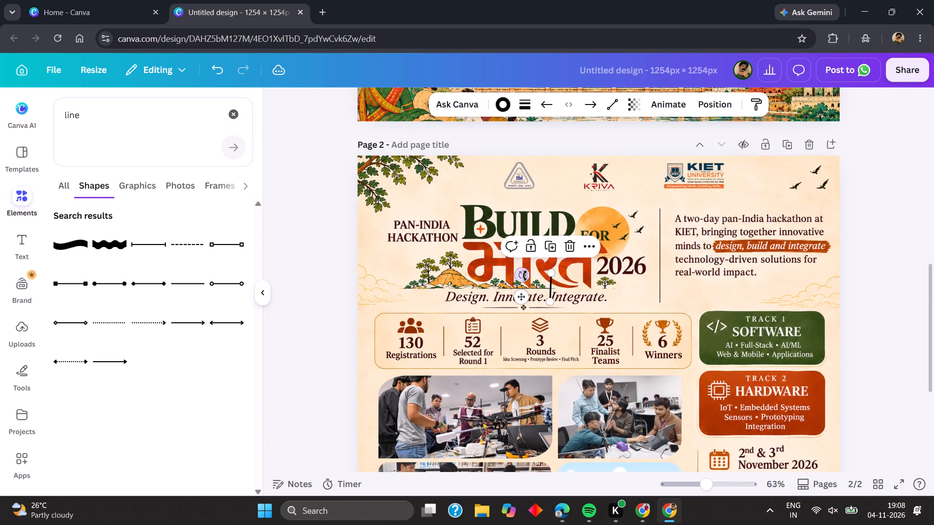
Move the shortened line up into page 2's header between the KIET TBI and Kriva logos.
drag(519, 302, 520, 308)
scroll(521, 218, up, 2)
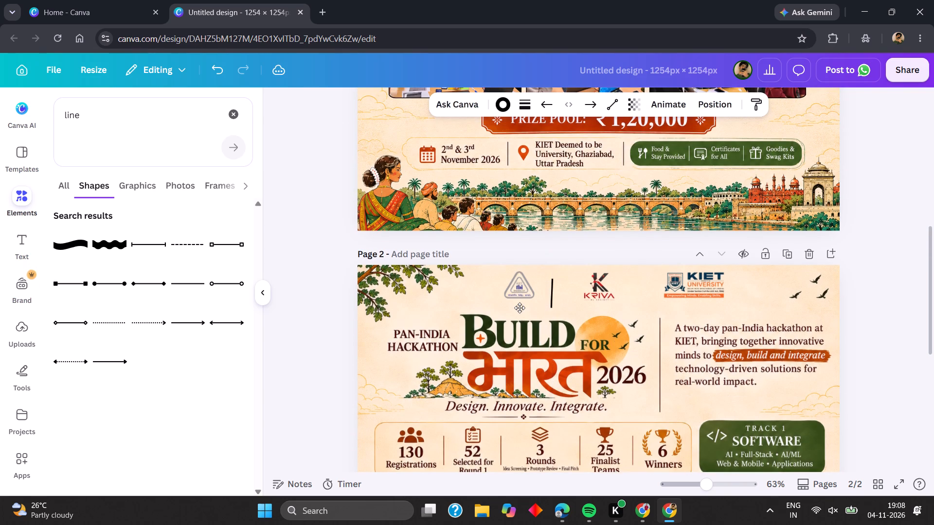
drag(520, 308, 524, 291)
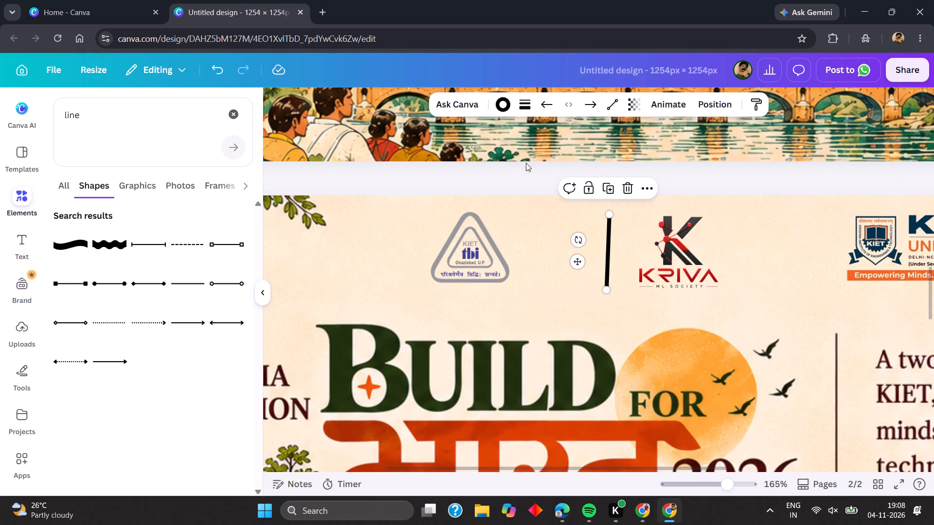
Set the divider line's stroke weight to 1.
click(529, 115)
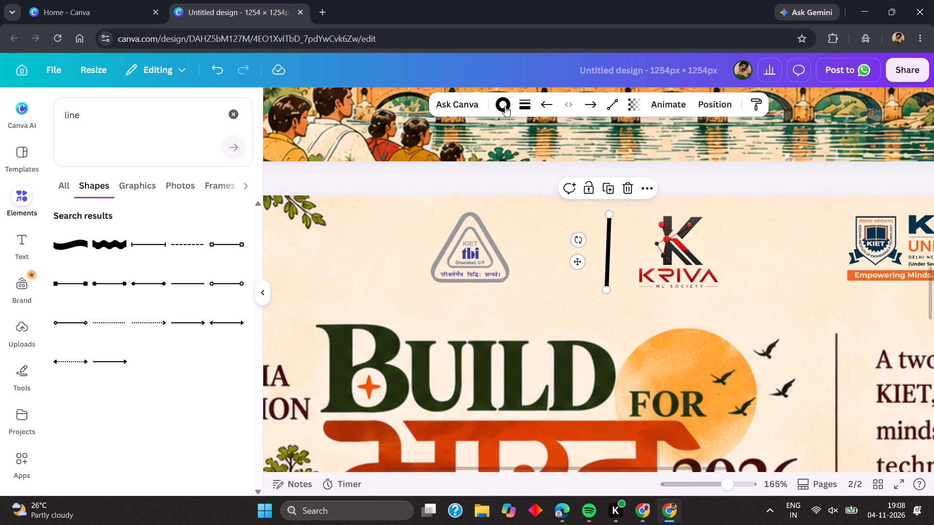
click(505, 106)
click(525, 106)
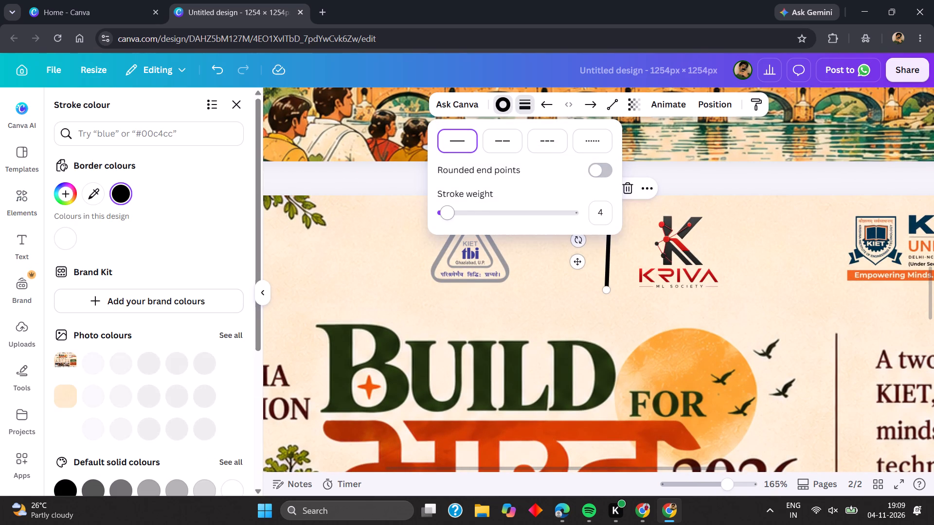
drag(445, 210, 437, 215)
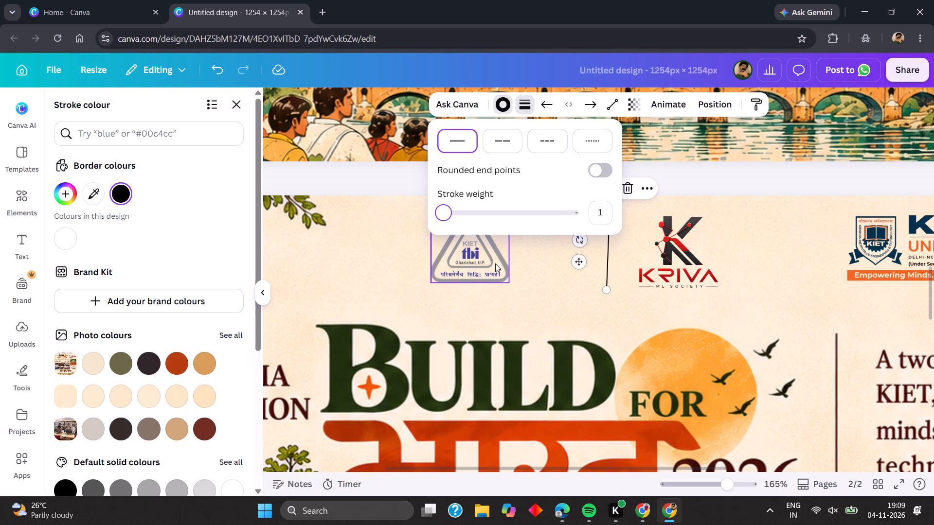
Rotate the divider line between the KIET TBI and Kriva logos until it stands exactly vertical.
click(496, 263)
scroll(723, 222, left, 1)
click(663, 268)
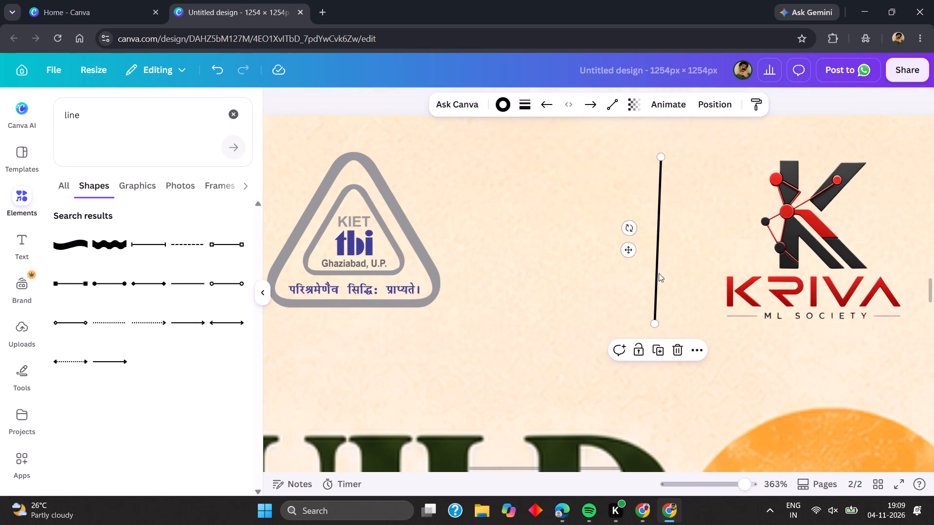
drag(627, 222, 625, 228)
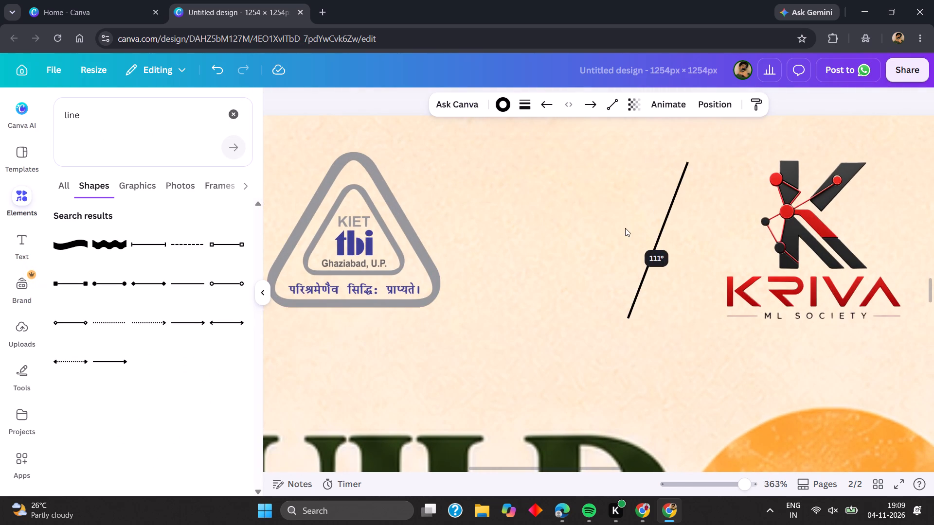
drag(625, 228, 624, 232)
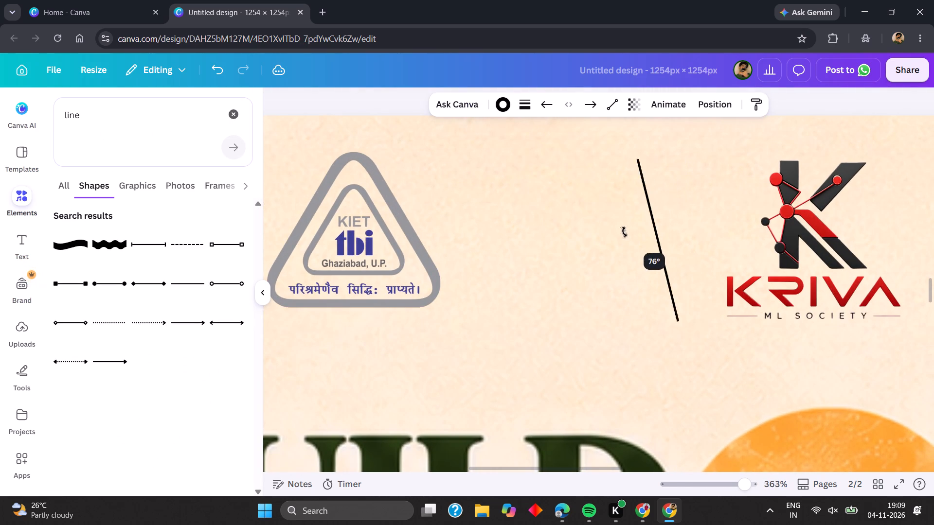
drag(624, 232, 625, 231)
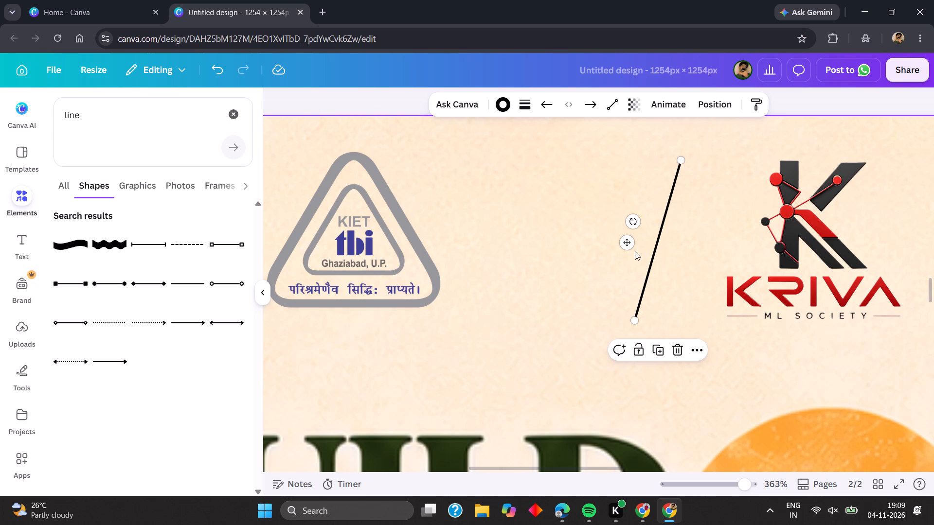
drag(639, 223, 636, 248)
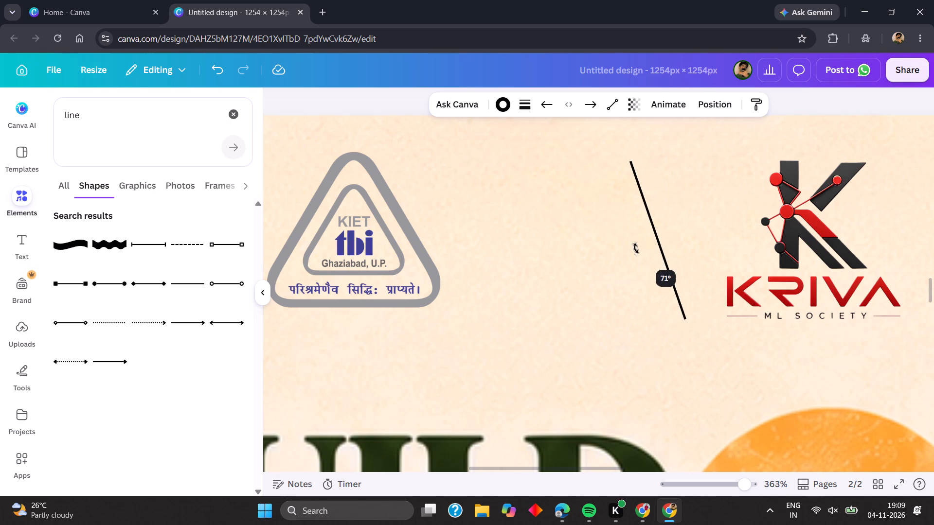
drag(636, 248, 637, 240)
Shorten the divider line from its lower end and position it about midway between the KIET TBI and Kriva logos.
drag(635, 253, 578, 249)
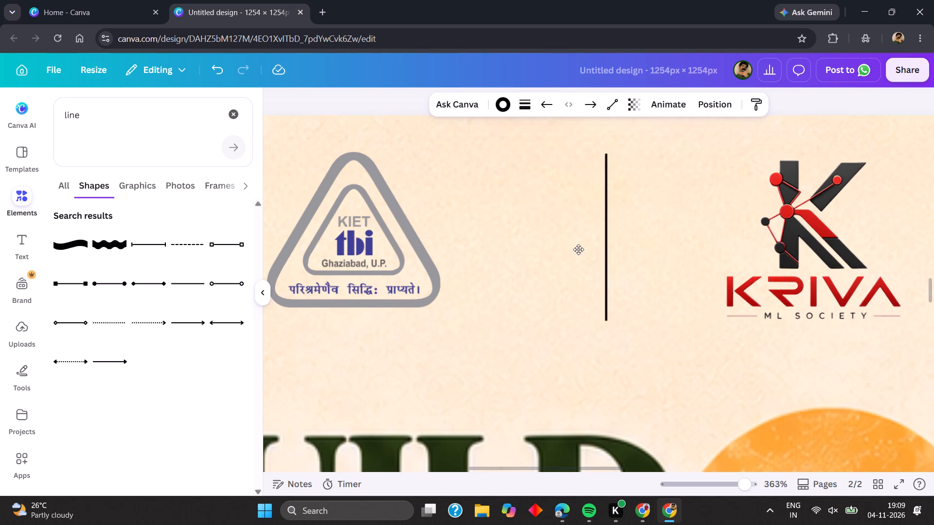
drag(578, 249, 567, 249)
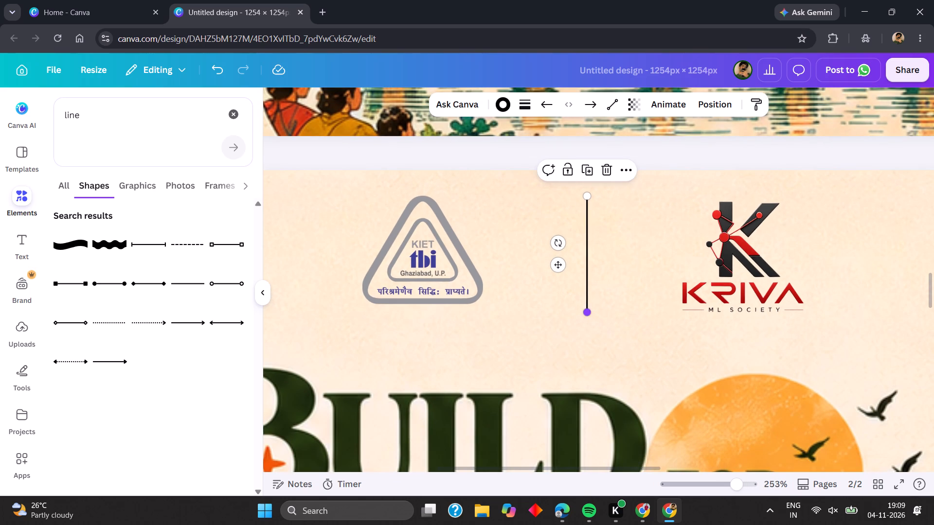
drag(585, 311, 585, 287)
drag(561, 255, 561, 265)
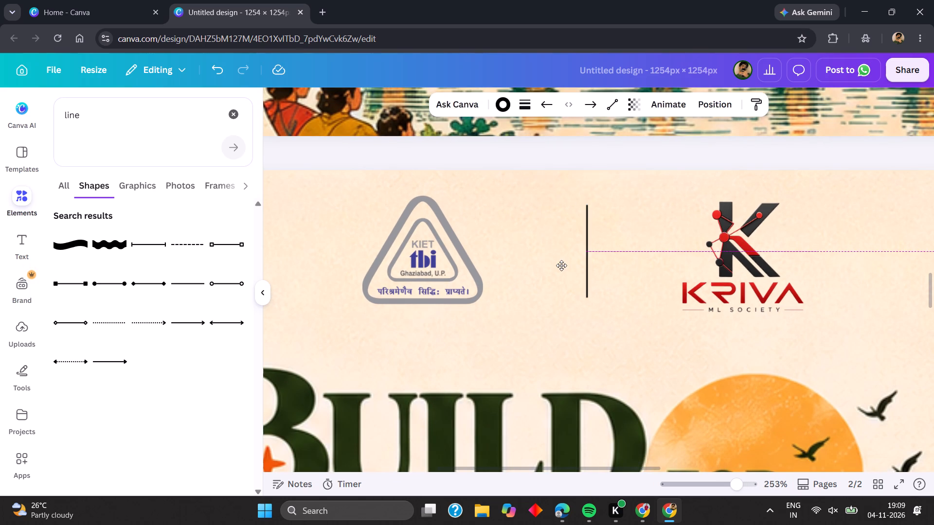
drag(561, 265, 535, 261)
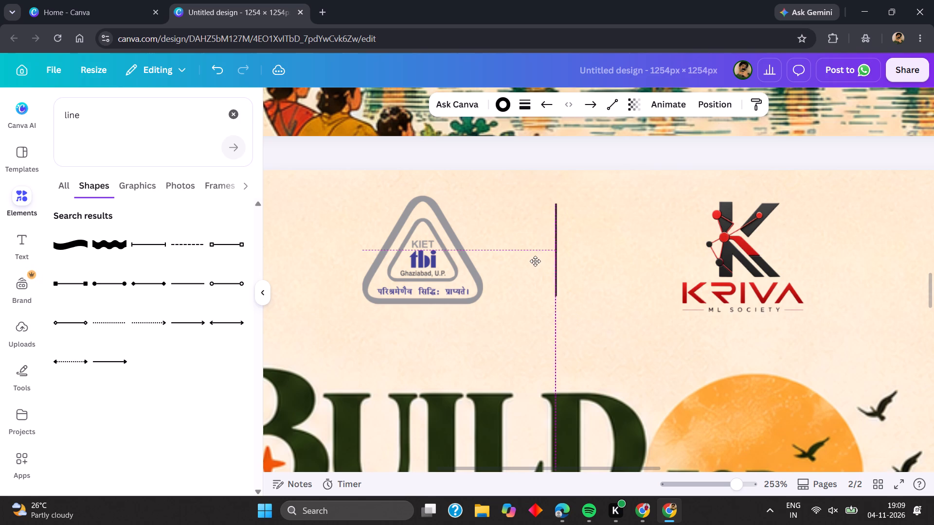
drag(535, 261, 548, 261)
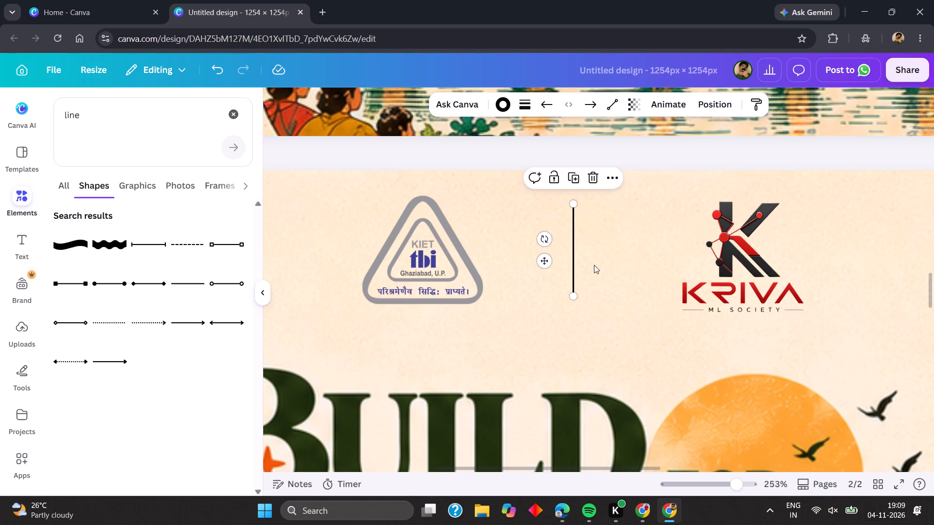
Duplicate the divider line and place the copy midway between the Kriva and KIET University logos.
scroll(594, 265, left, 1)
key(ctrl+d)
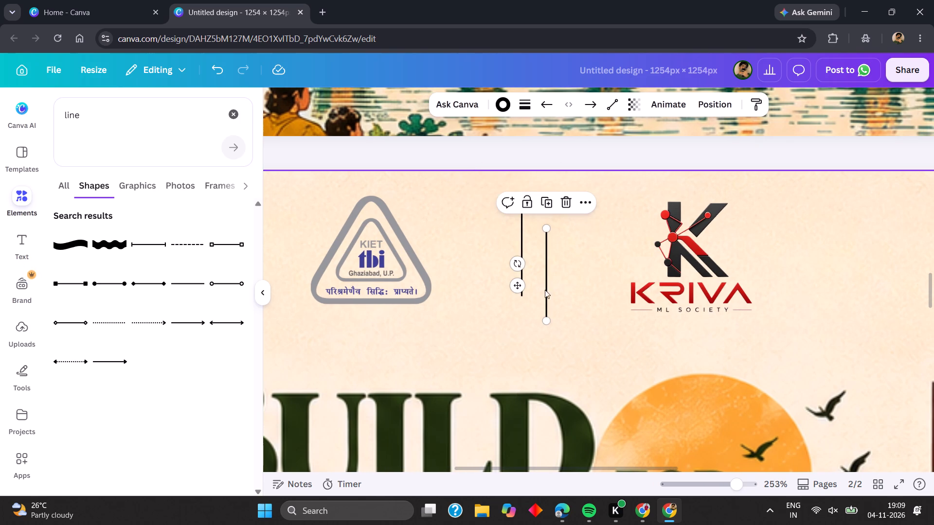
drag(518, 283, 682, 262)
scroll(547, 275, left, 2)
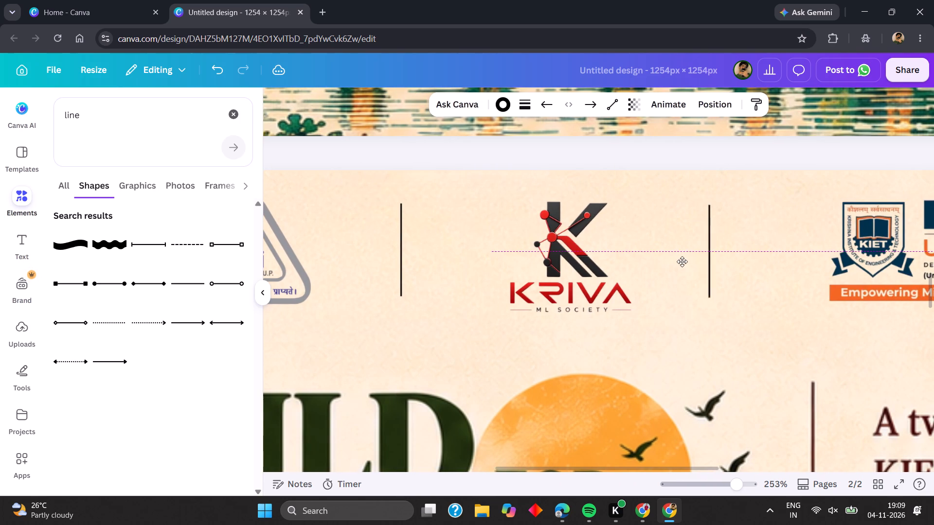
drag(682, 262, 703, 261)
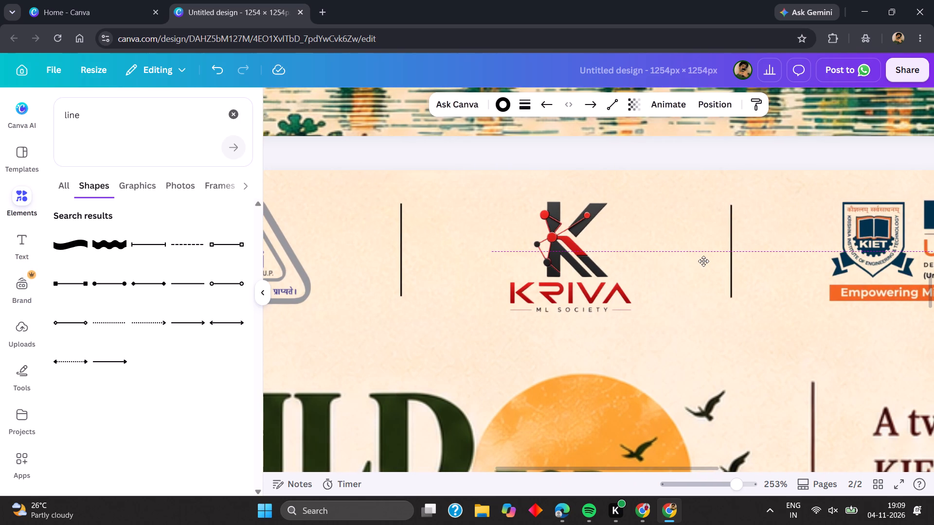
drag(703, 261, 709, 261)
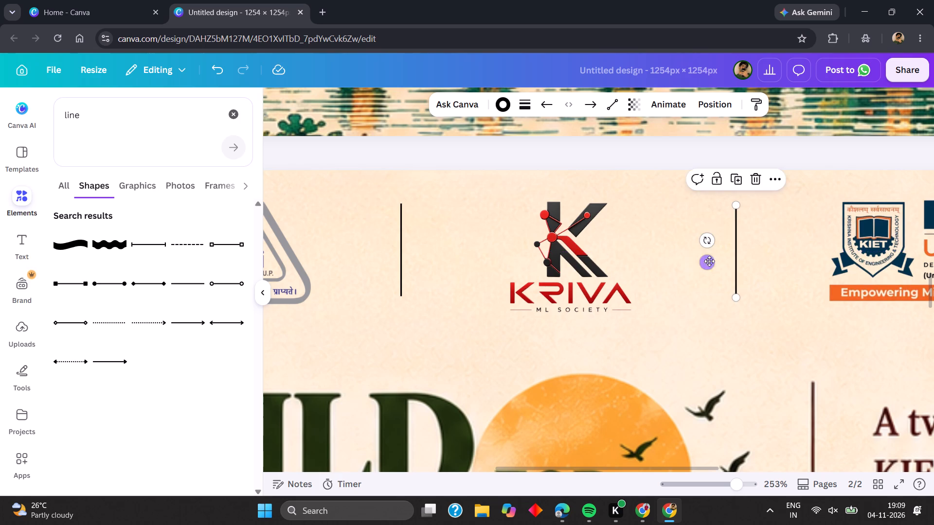
click(699, 335)
Nudge the divider line between the Kriva and KIET University logos slightly down.
click(736, 274)
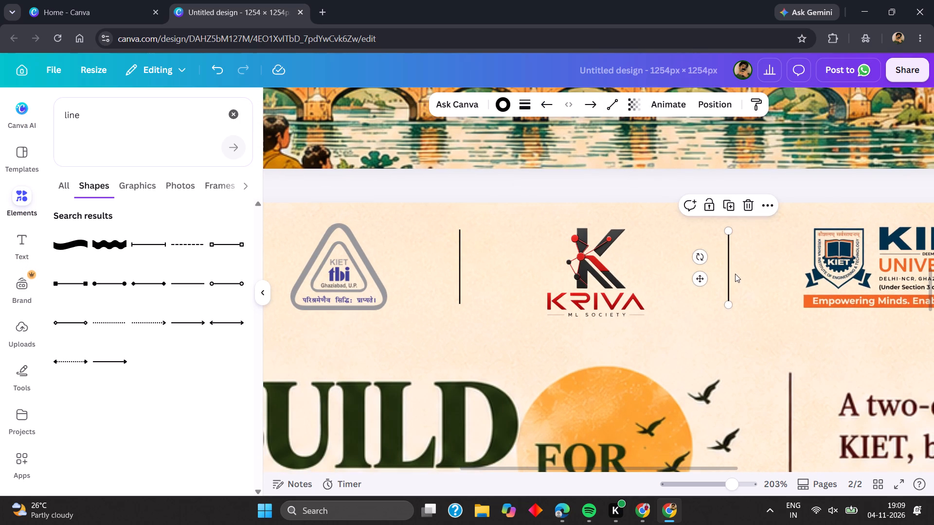
drag(731, 276, 731, 280)
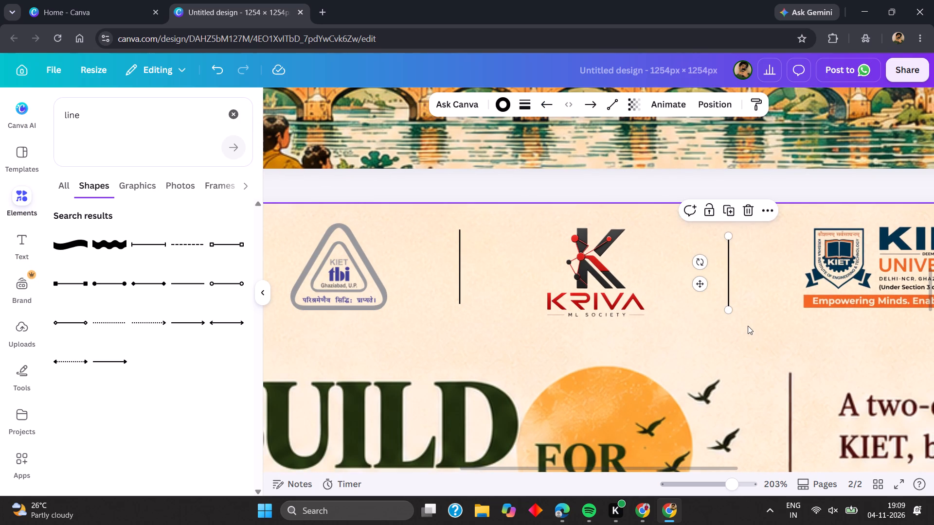
click(748, 326)
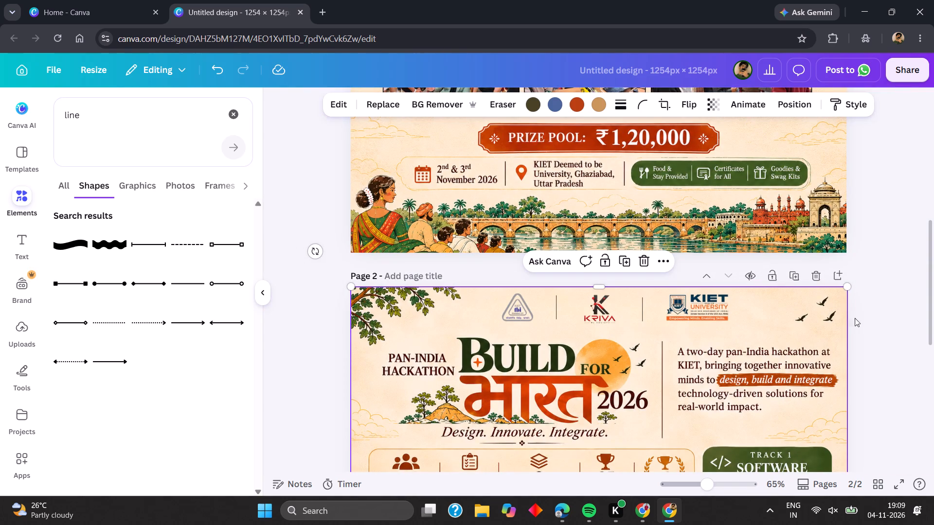
click(871, 316)
Review page 2's overall layout and compare its title artwork with the one on page 1.
scroll(871, 316, down, 2)
scroll(871, 316, up, 1)
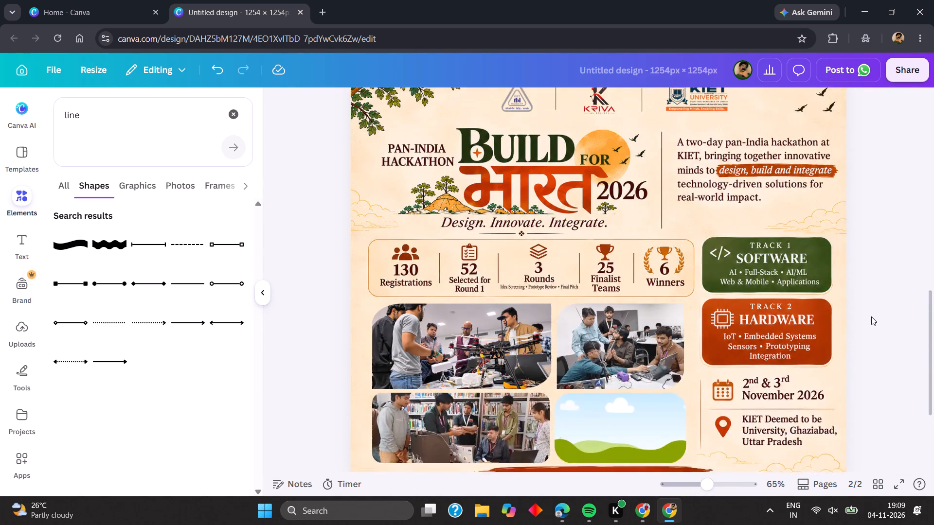
scroll(871, 316, up, 2)
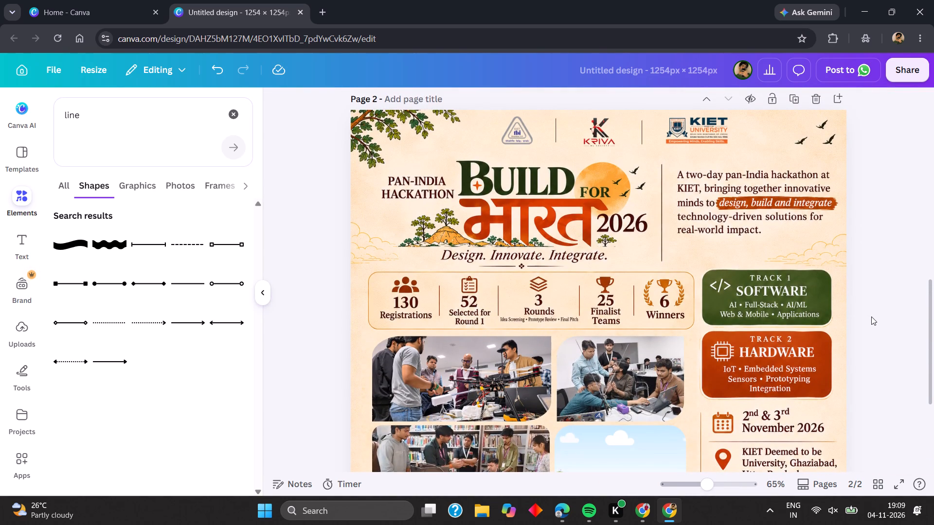
scroll(871, 316, up, 2)
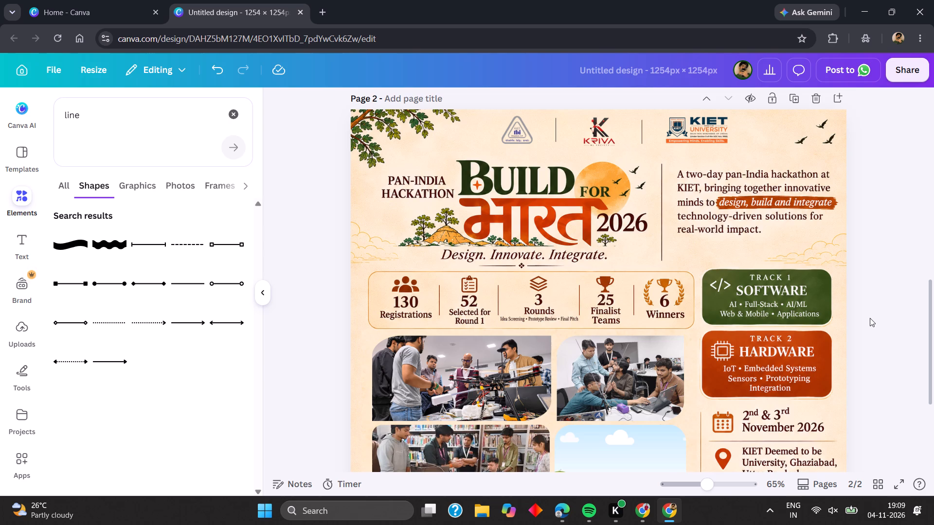
scroll(870, 318, up, 3)
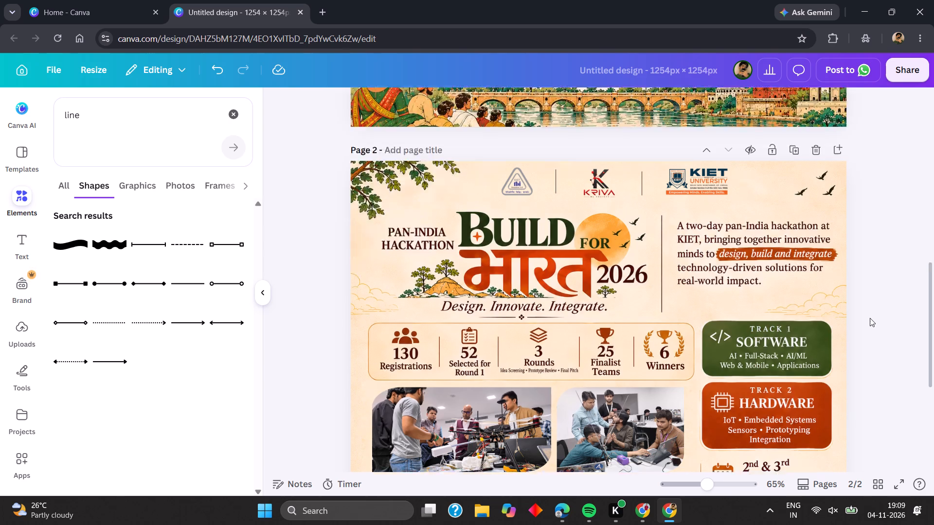
scroll(870, 318, up, 2)
scroll(853, 359, up, 7)
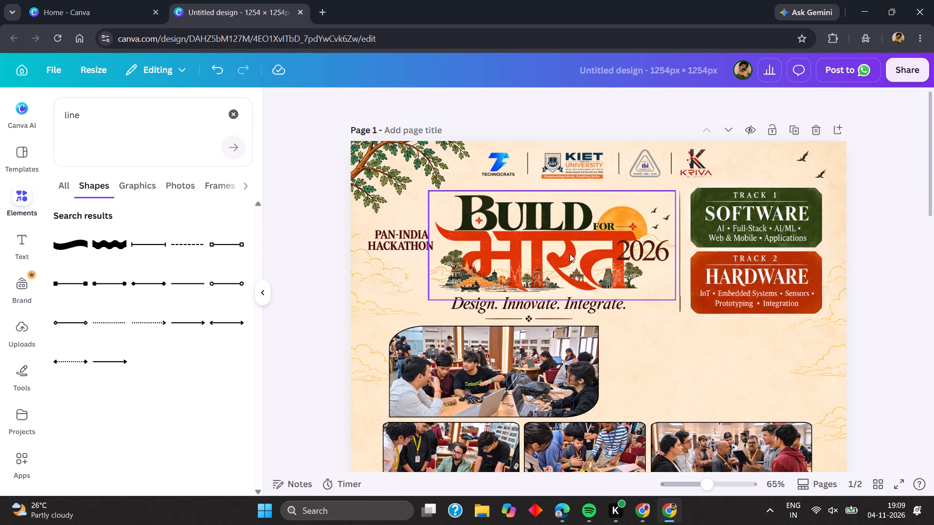
click(570, 254)
scroll(570, 254, down, 15)
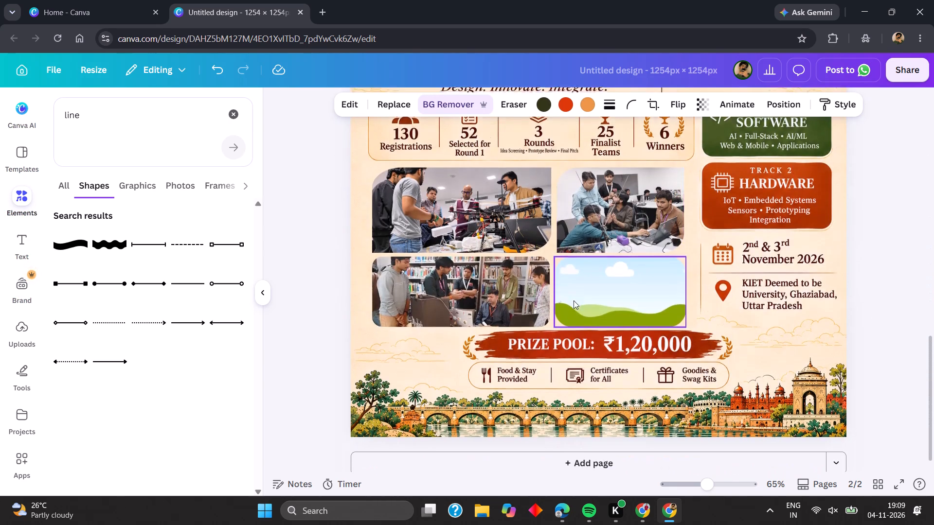
scroll(574, 300, down, 3)
scroll(574, 302, up, 20)
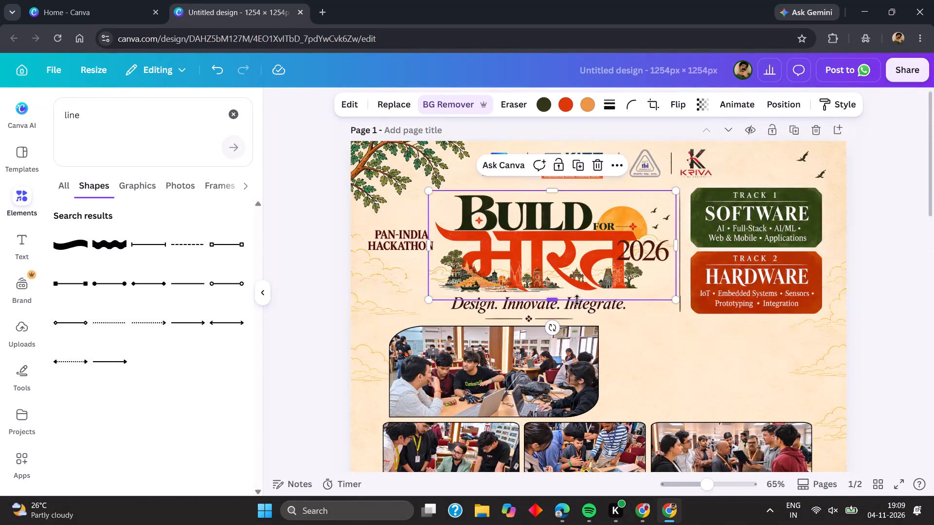
scroll(577, 300, up, 1)
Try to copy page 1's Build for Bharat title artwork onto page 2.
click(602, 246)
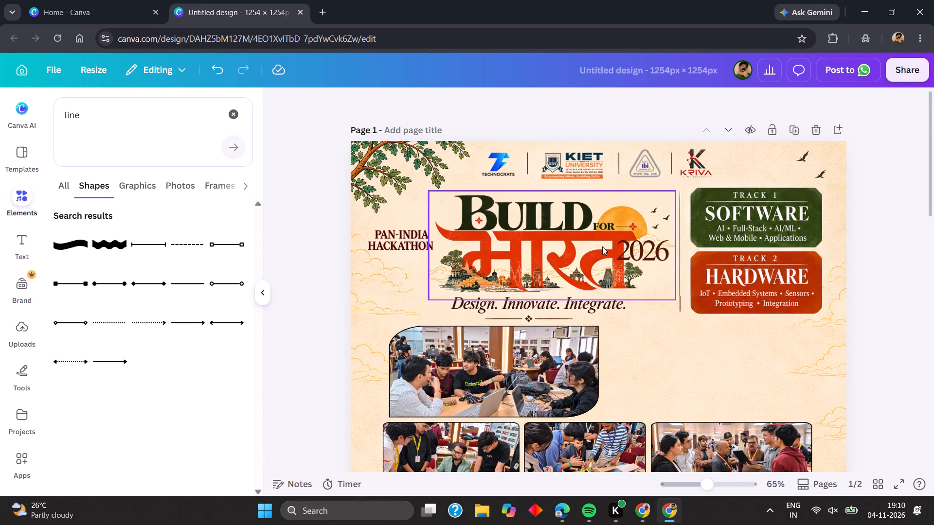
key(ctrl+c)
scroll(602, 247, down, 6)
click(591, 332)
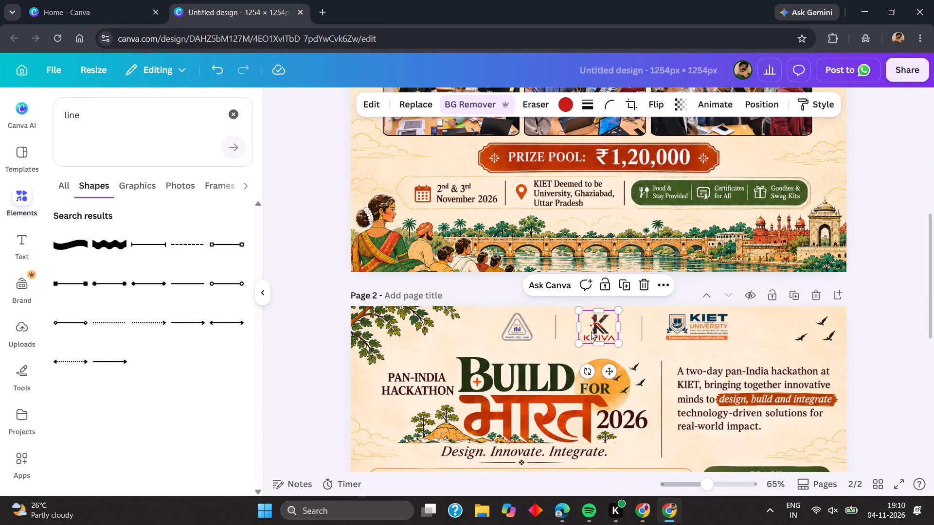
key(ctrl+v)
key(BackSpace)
Copy the Build for Bharat 2026 title artwork from page 1 and paste it onto page 2.
scroll(667, 316, up, 5)
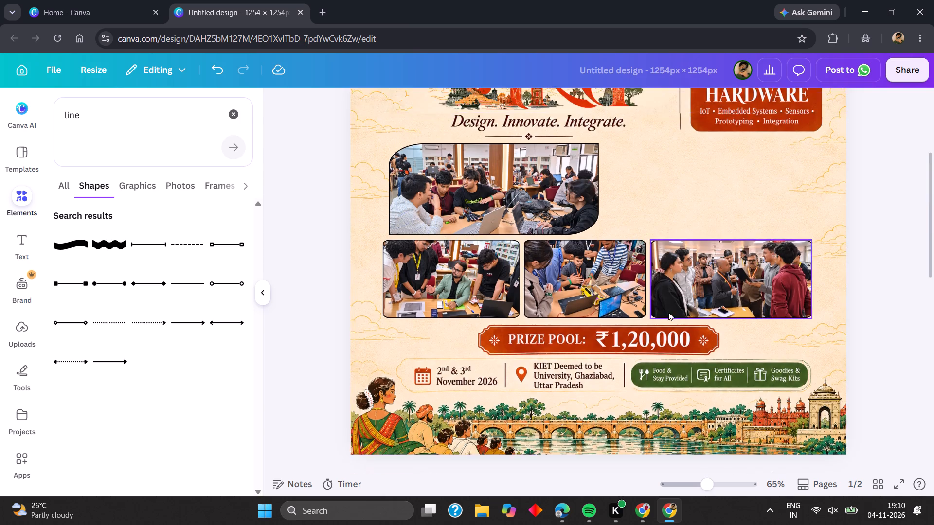
scroll(668, 312, up, 1)
click(629, 251)
key(ctrl+c)
scroll(629, 253, down, 8)
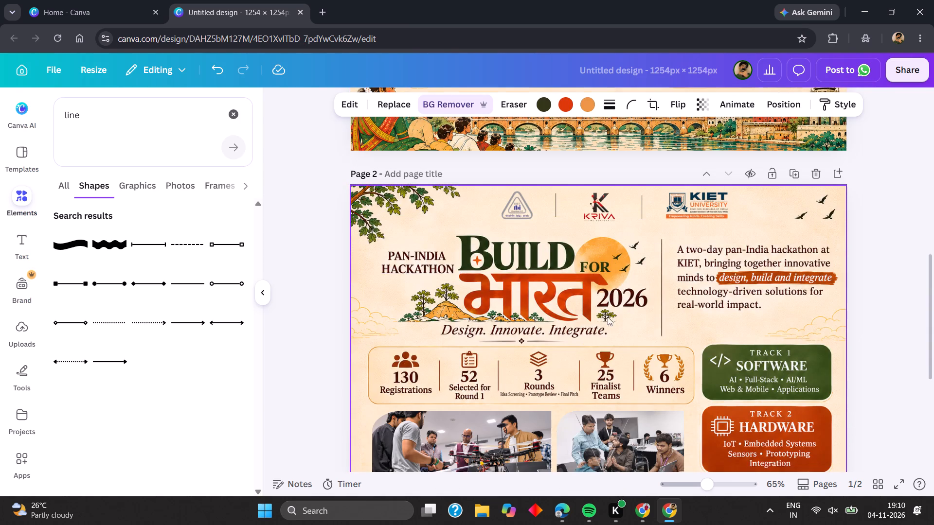
click(607, 322)
key(ctrl+v)
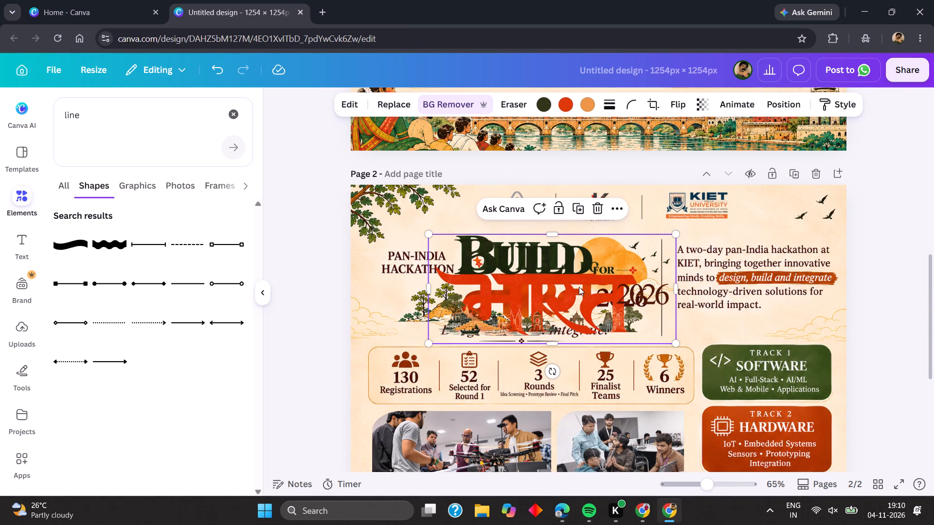
Shrink the pasted Build for Bharat 2026 artwork slightly and align it over page 2's original title.
scroll(578, 287, right, 1)
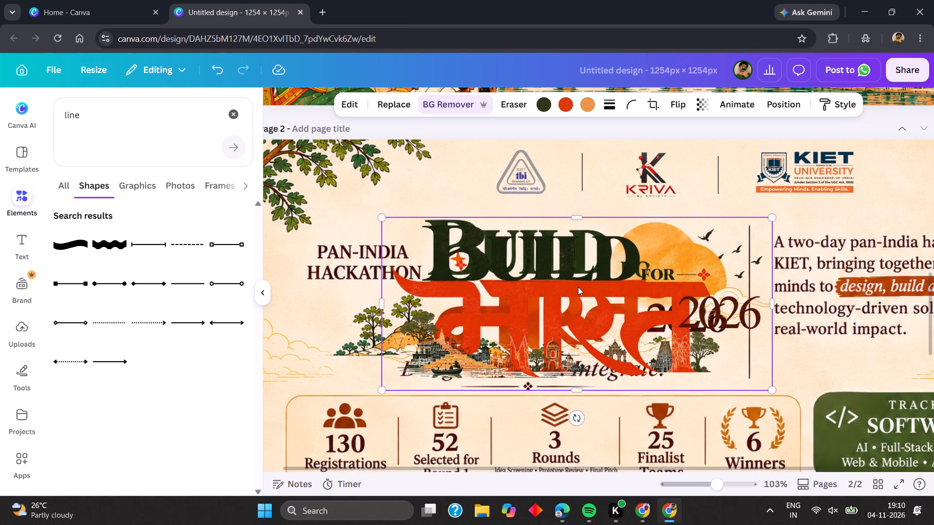
drag(691, 362, 657, 355)
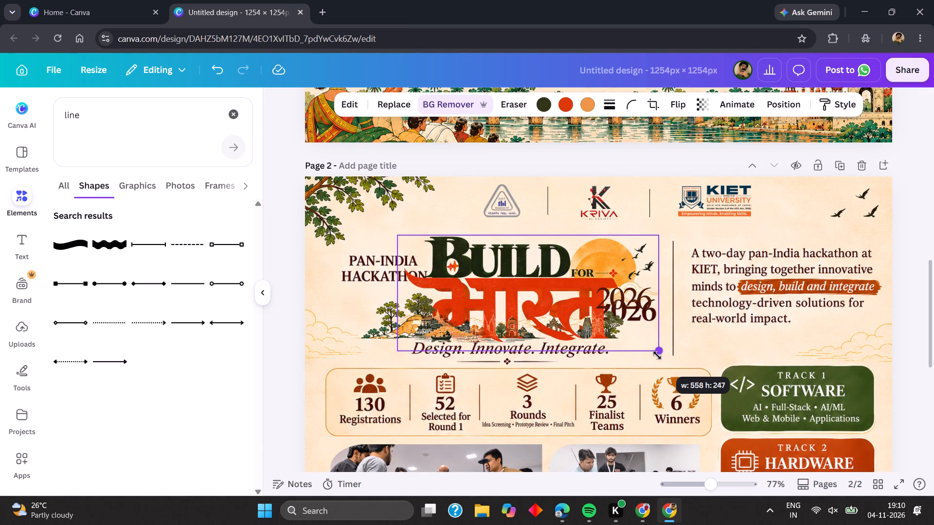
drag(657, 355, 665, 355)
drag(597, 317, 594, 313)
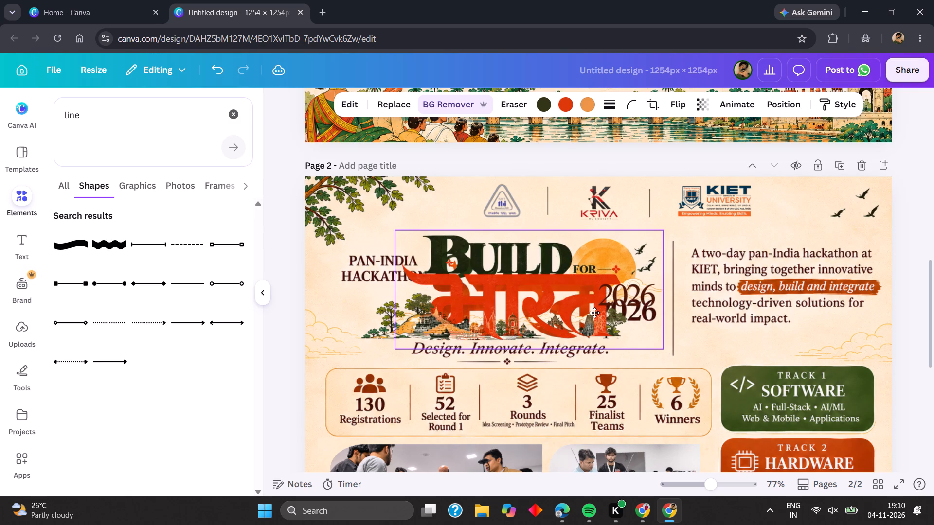
drag(594, 313, 615, 316)
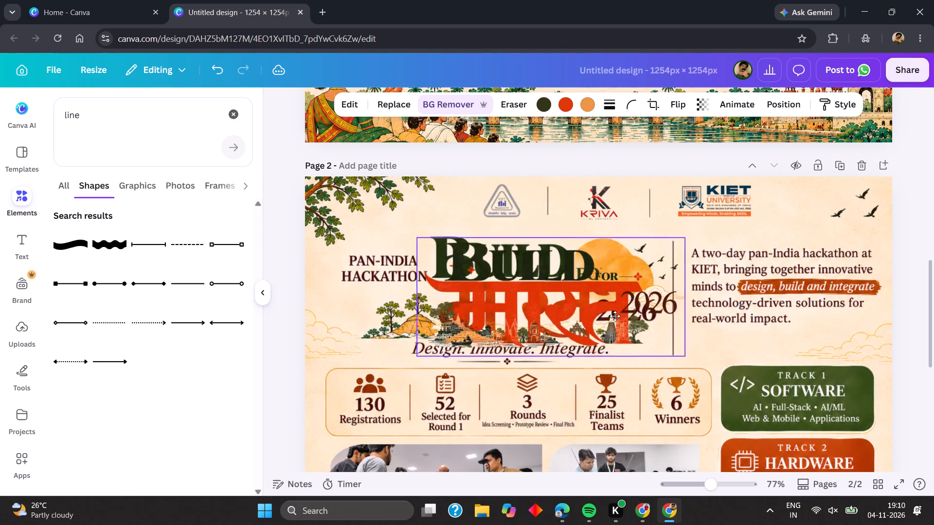
drag(615, 316, 600, 315)
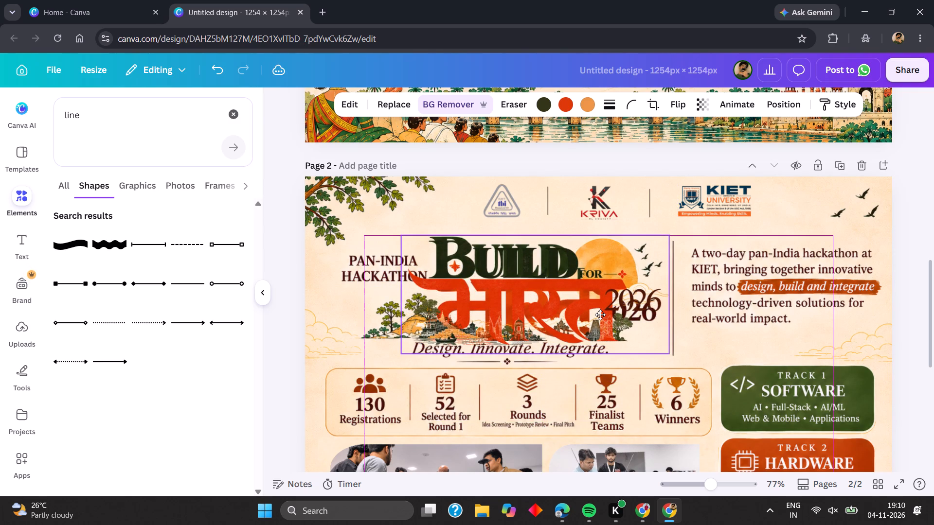
drag(600, 315, 597, 313)
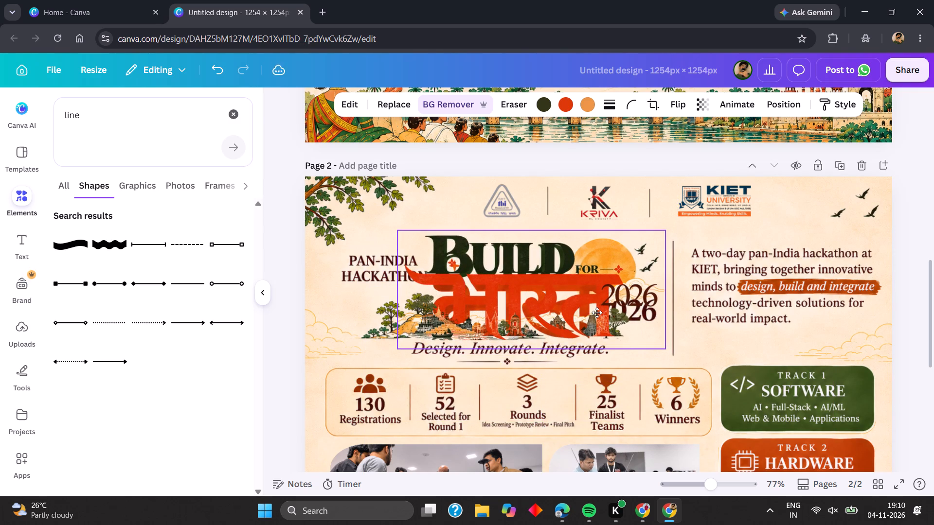
drag(597, 313, 602, 313)
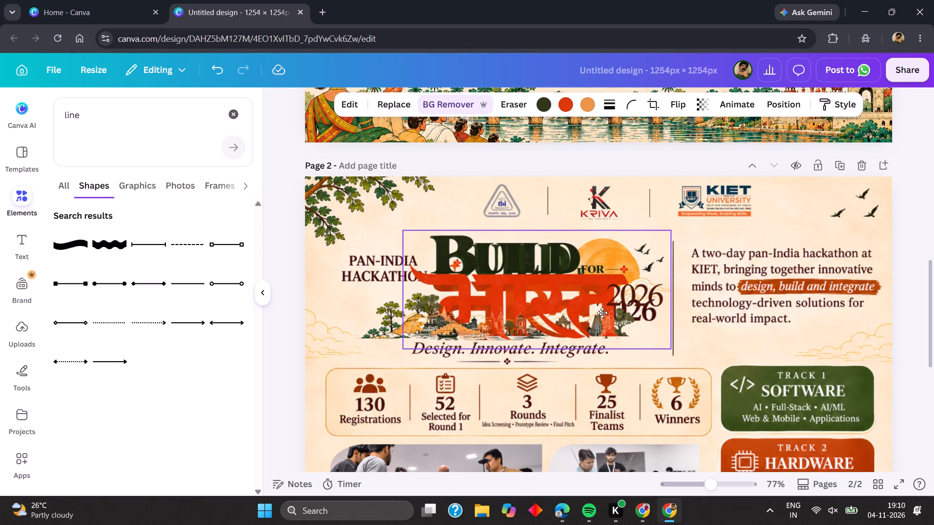
drag(602, 313, 600, 313)
click(294, 242)
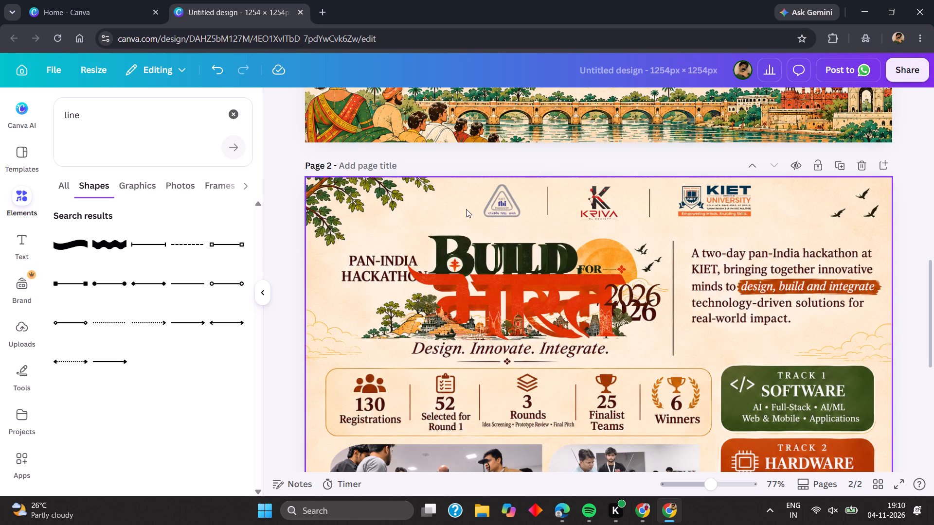
Using Magic Eraser with brush size 40 on page 2's background image, mark the PAN-INDIA HACKATHON text and the old Build for Bharat 2026 title.
click(423, 217)
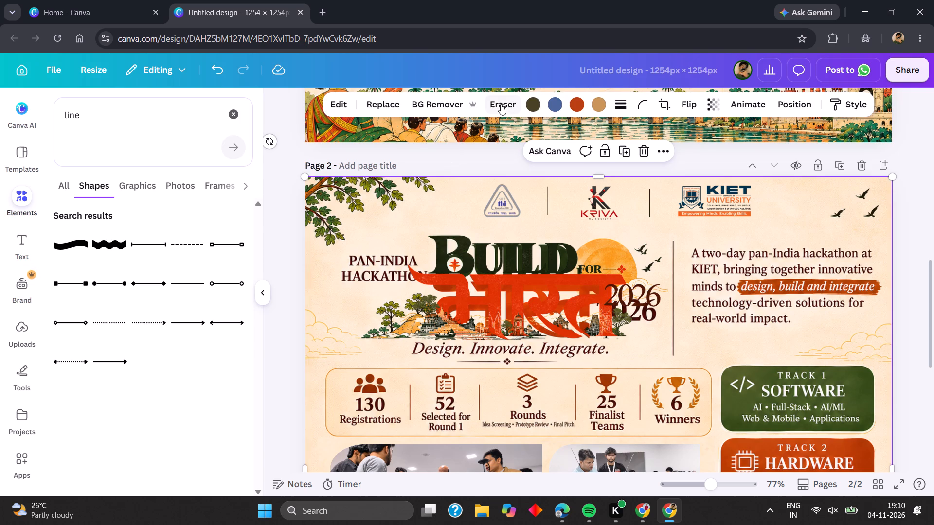
click(501, 104)
click(502, 125)
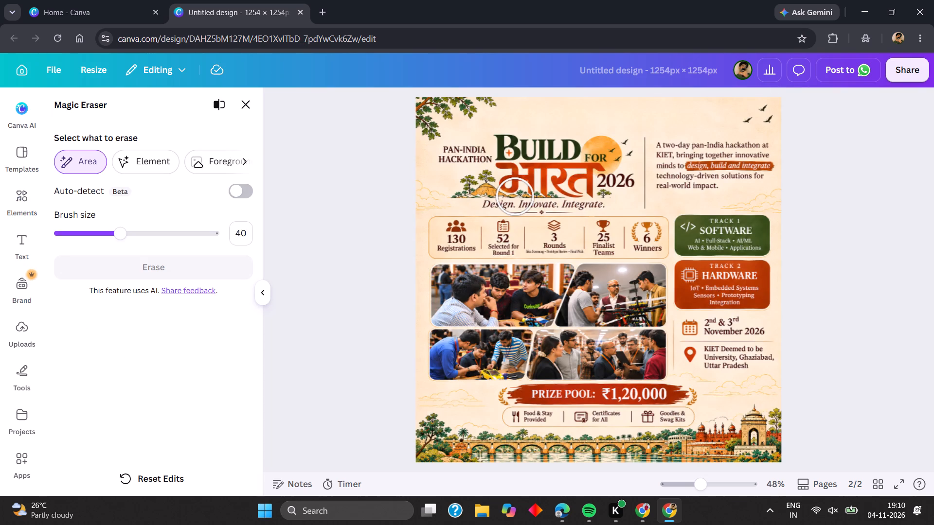
scroll(484, 183, up, 3)
click(311, 219)
click(345, 217)
click(365, 218)
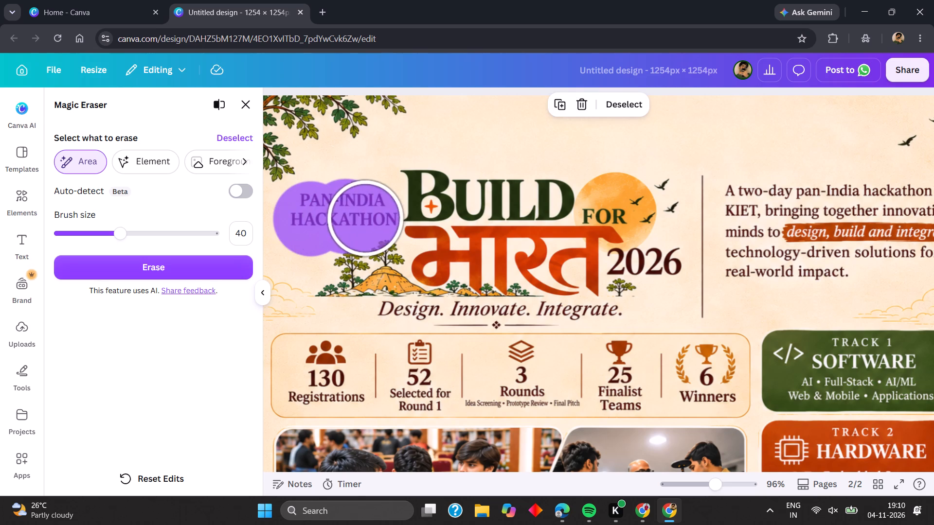
click(399, 201)
drag(405, 198, 596, 210)
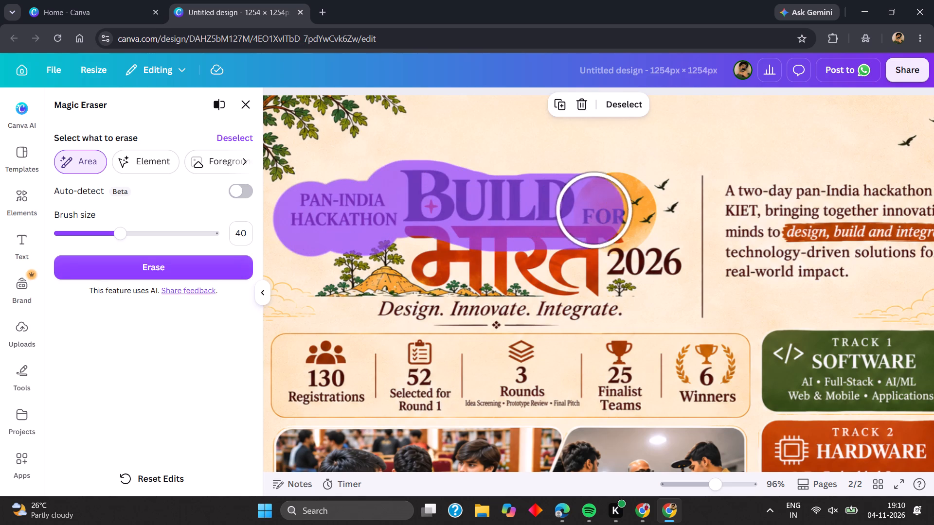
drag(596, 210, 647, 198)
drag(647, 215, 642, 237)
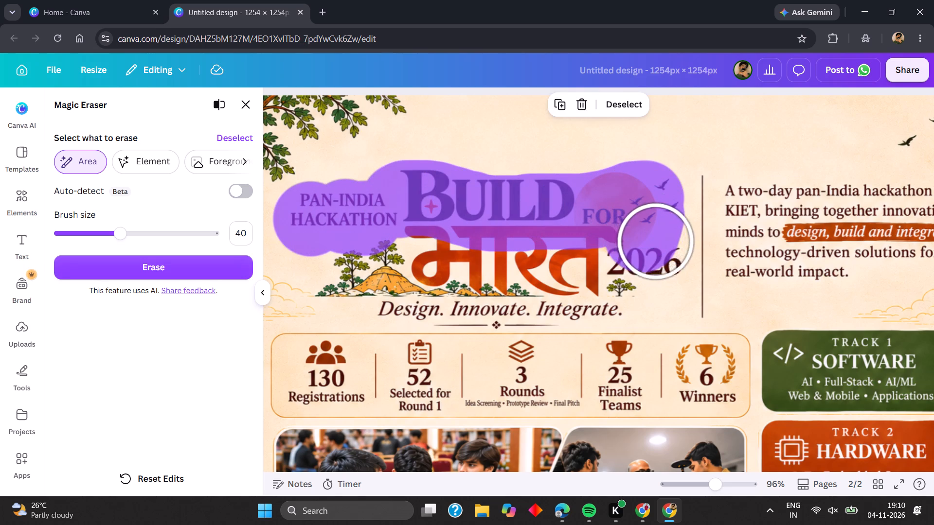
click(656, 246)
click(624, 261)
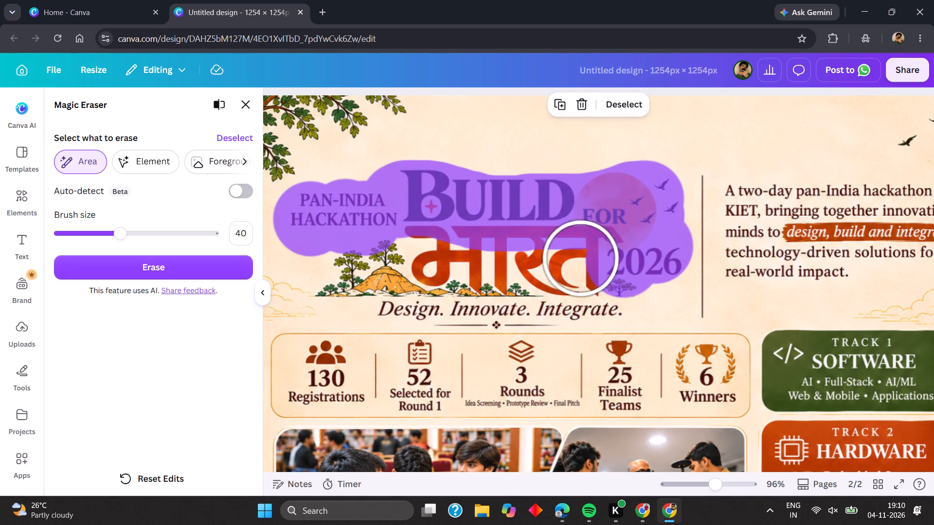
drag(329, 249, 389, 247)
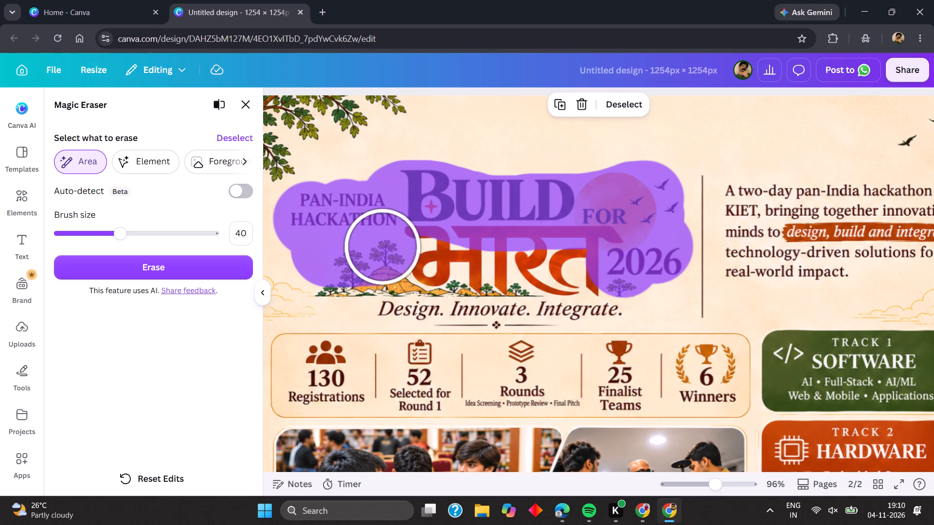
drag(389, 247, 603, 257)
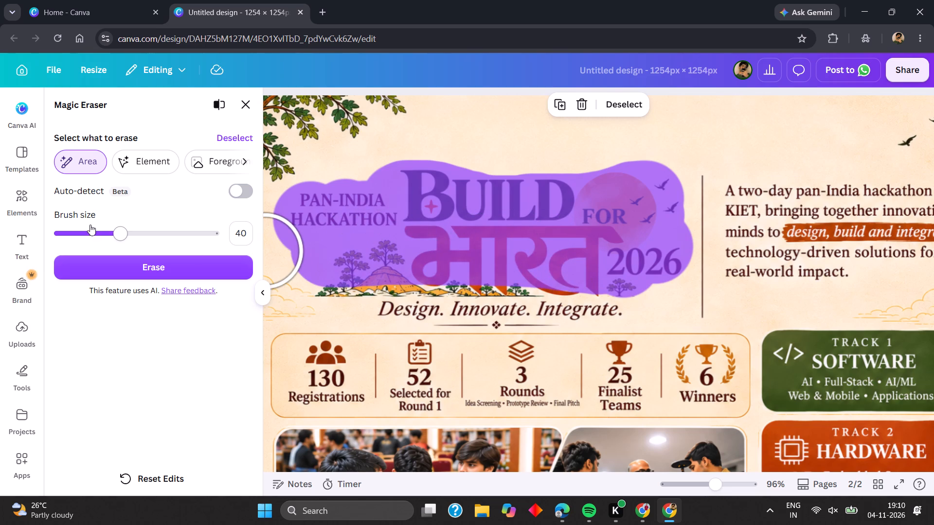
Mark the remaining hill, tree and letter edges above the tagline with brush size 5, erase the marked area and leave Magic Eraser.
click(66, 234)
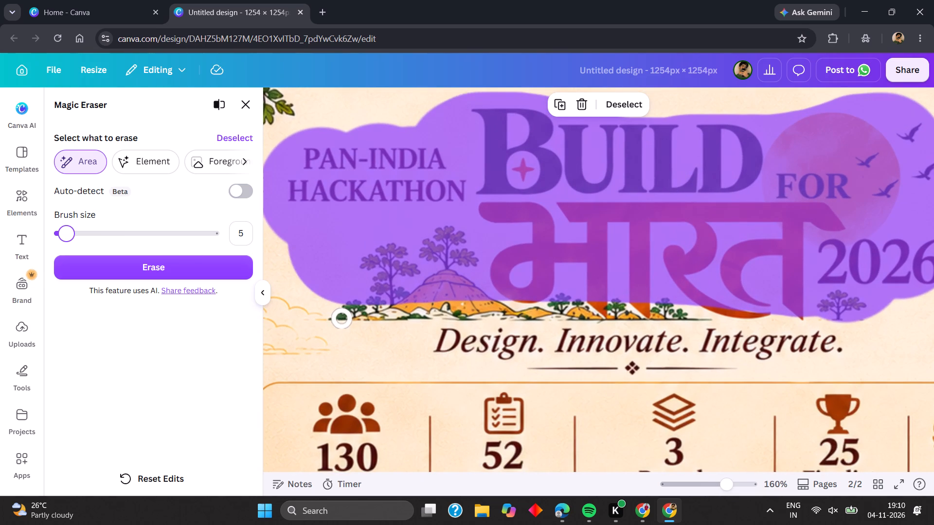
drag(338, 321, 381, 315)
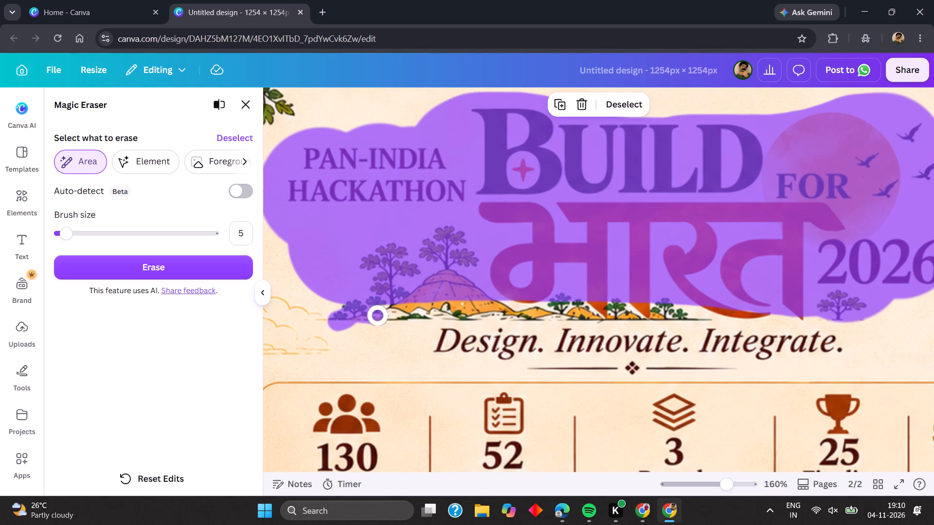
drag(381, 315, 457, 304)
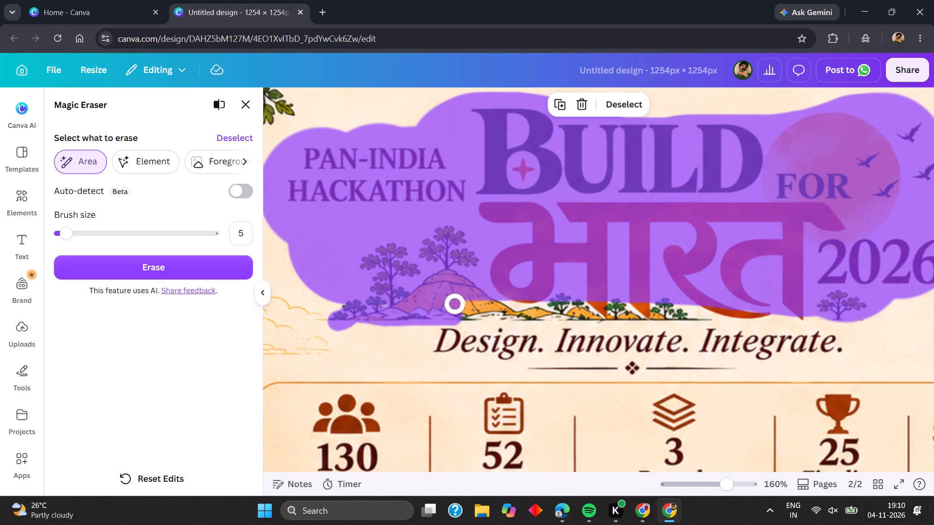
drag(457, 304, 772, 308)
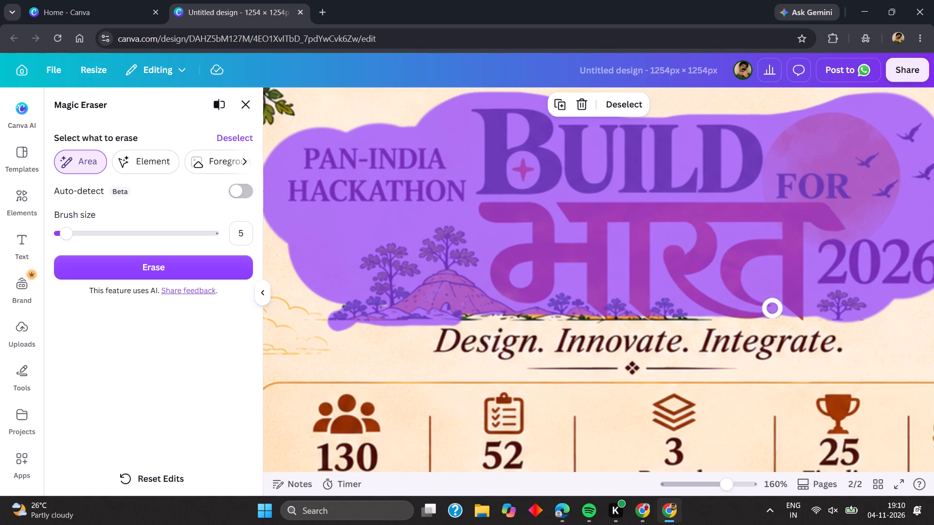
drag(772, 308, 659, 313)
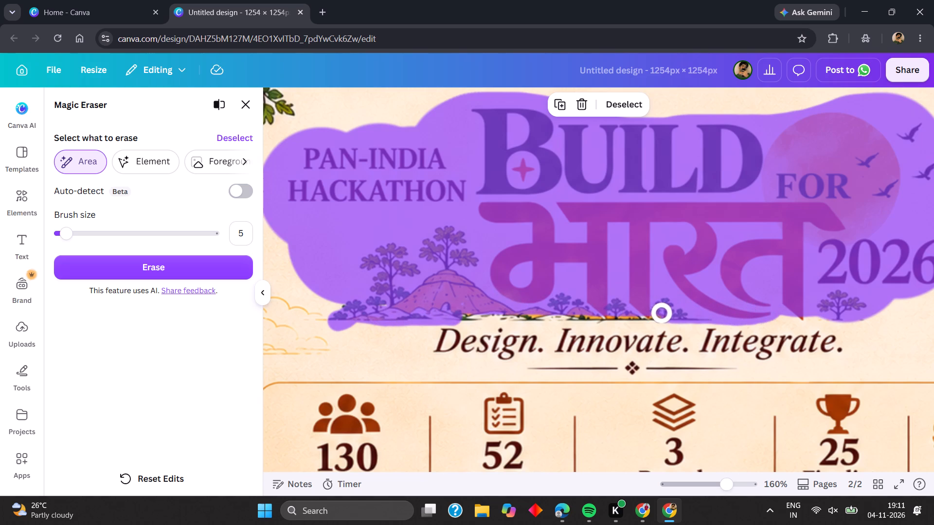
drag(659, 313, 481, 317)
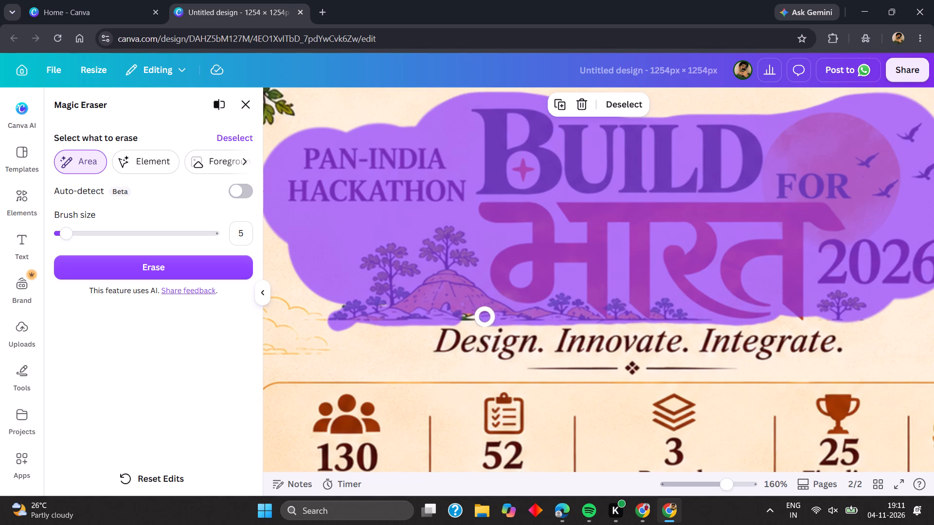
drag(481, 317, 467, 318)
scroll(608, 299, left, 2)
drag(649, 314, 718, 316)
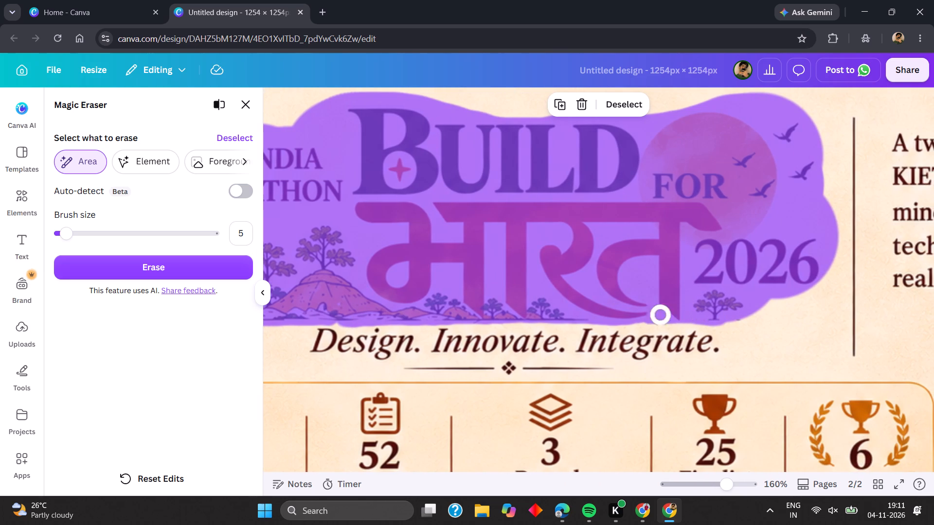
click(135, 262)
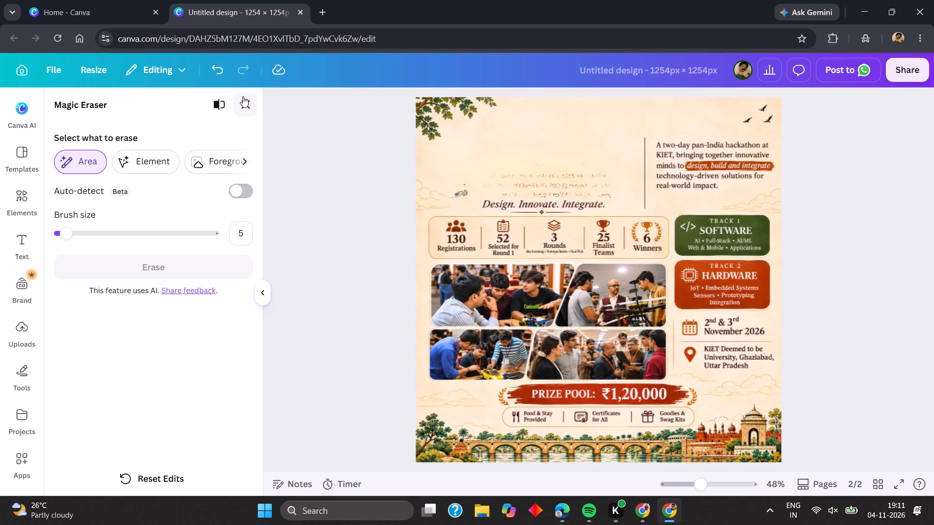
scroll(243, 96, left, 7)
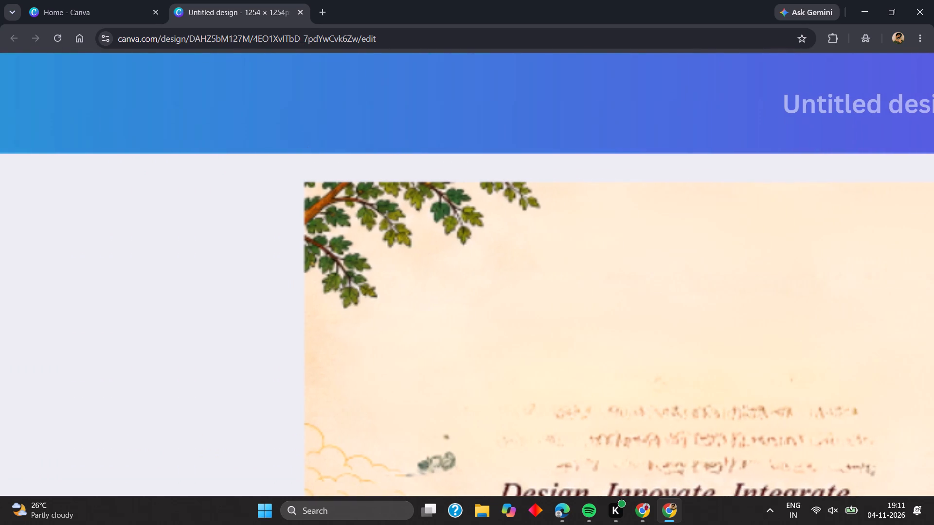
scroll(353, 224, down, 3)
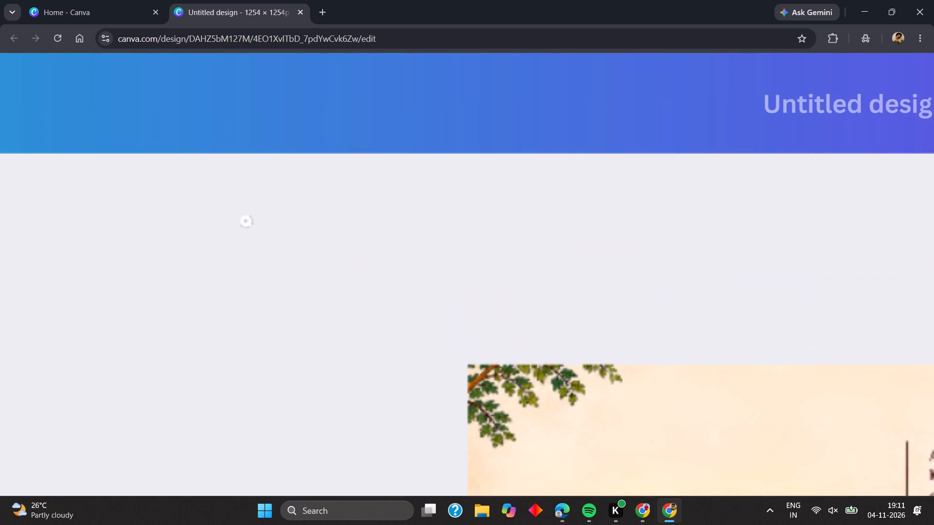
key(Escape)
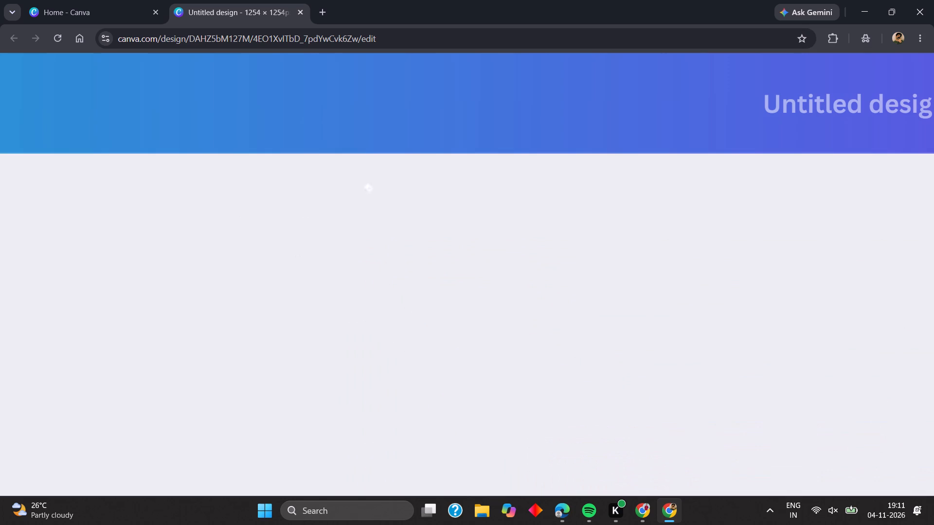
click(359, 113)
click(80, 0)
click(311, 0)
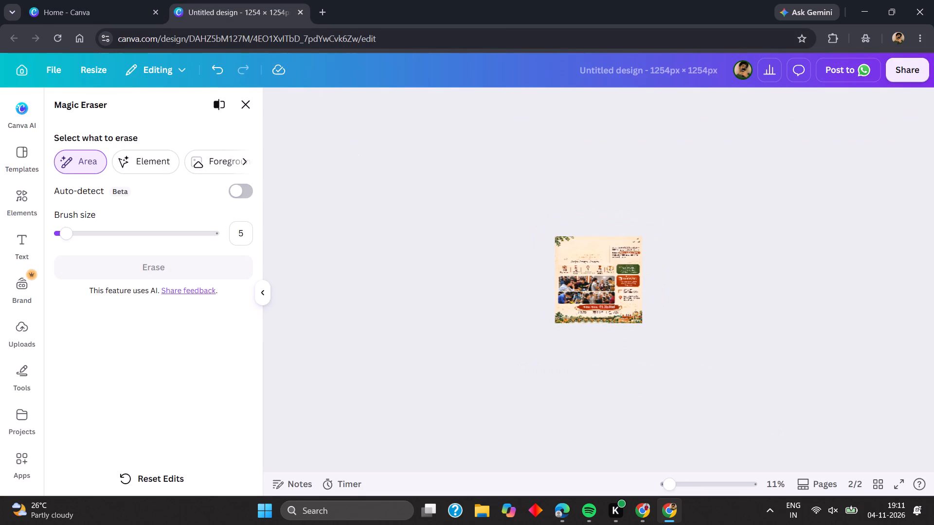
click(242, 111)
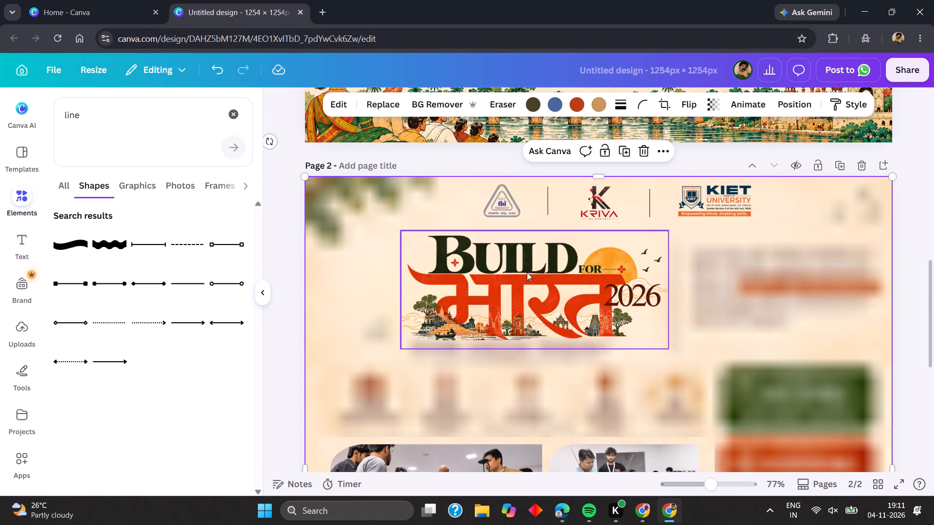
Move the Build for Bharat title artwork straight down over the statistics row and photos to clear the erased title area.
click(516, 280)
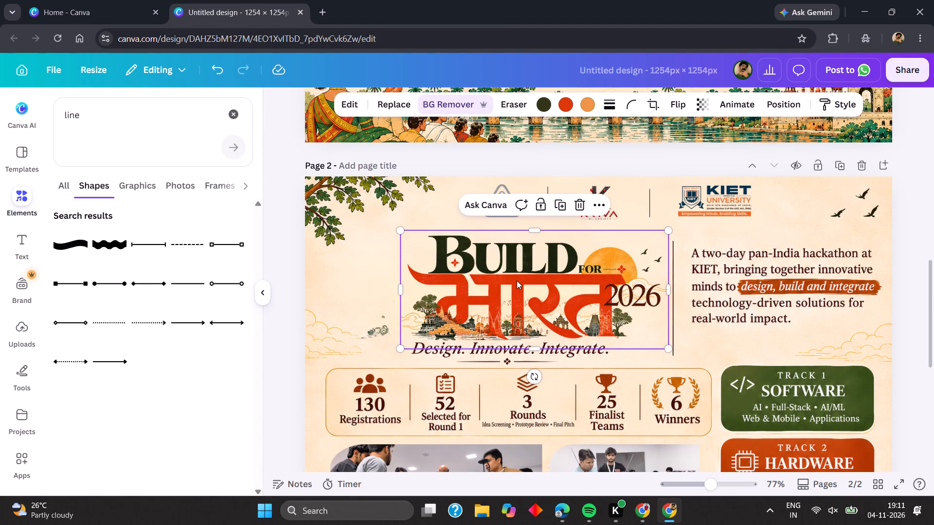
key(shift+Down)
key(shift+Down)
key(shift+Down)
key(shift+Down)
key(shift+Down)
key(shift+Down)
key(shift+Down)
key(shift+Down)
key(shift+Down)
key(shift+Down)
key(shift+Down)
key(shift+Down)
key(shift+Down)
key(shift+Down)
key(shift+Down)
key(shift+Down)
key(shift+Down)
key(shift+Down)
key(shift+Down)
key(shift+Down)
key(shift+Down)
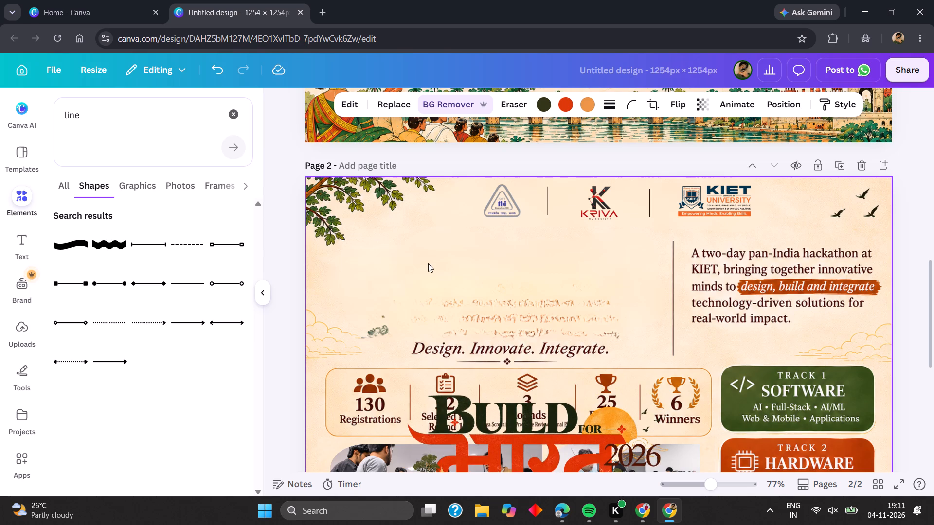
Snip a clean patch of the cream background and paste it over the leftover eraser traces above the Design. Innovate. Integrate. tagline.
key(Print)
drag(398, 244, 497, 285)
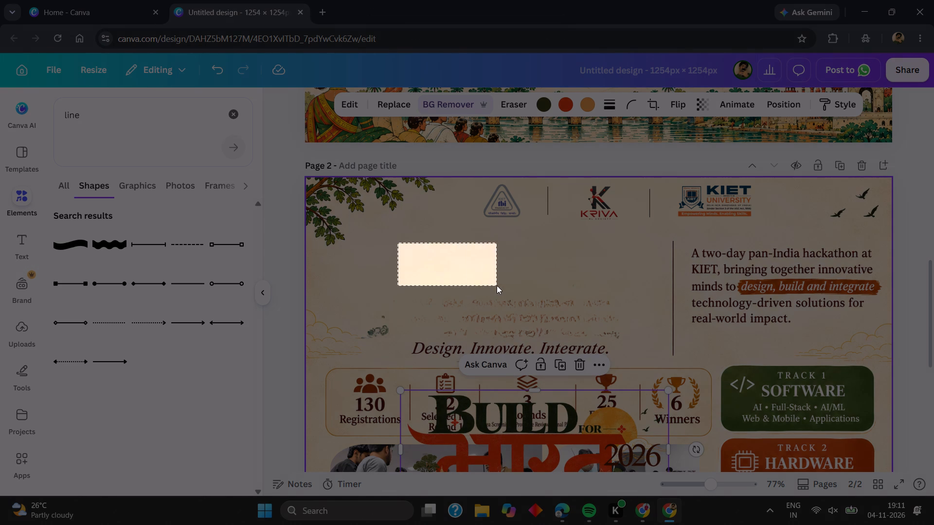
drag(497, 285, 497, 285)
key(ctrl+d)
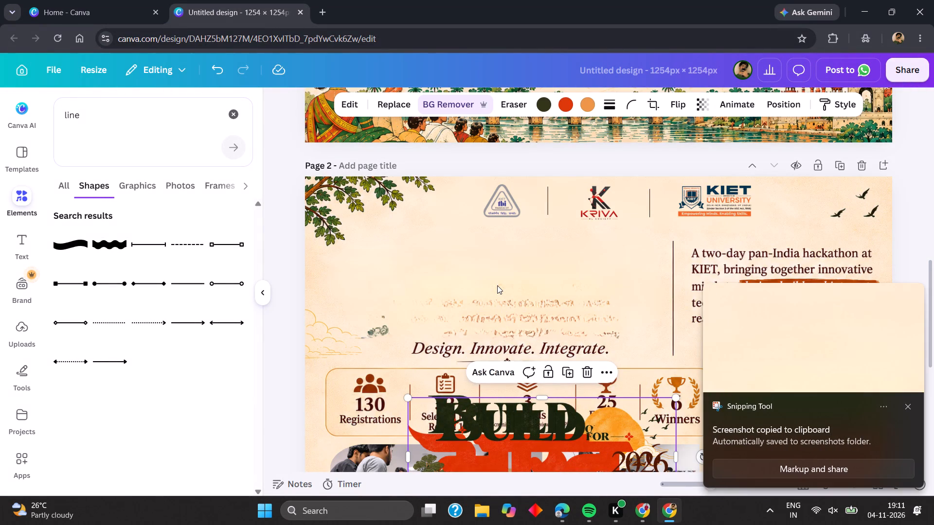
key(ctrl+v)
scroll(516, 311, down, 3)
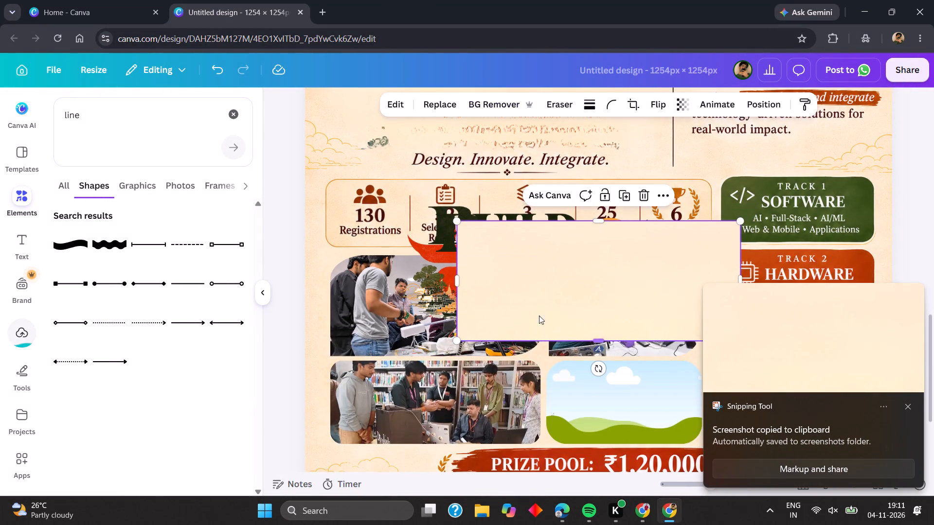
drag(539, 301, 443, 259)
scroll(538, 300, up, 3)
click(662, 243)
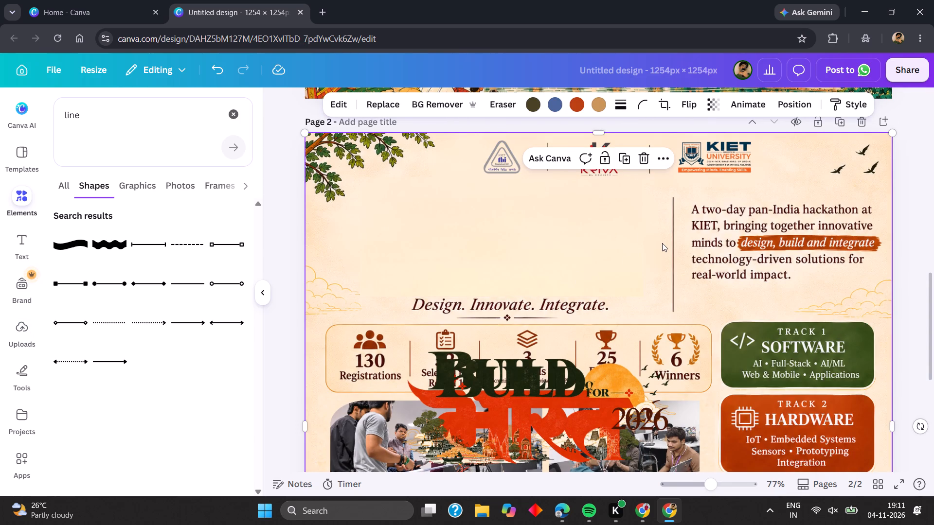
Move the Build for Bharat title artwork on page 2 straight up from the statistics row towards the cleared title area.
click(554, 382)
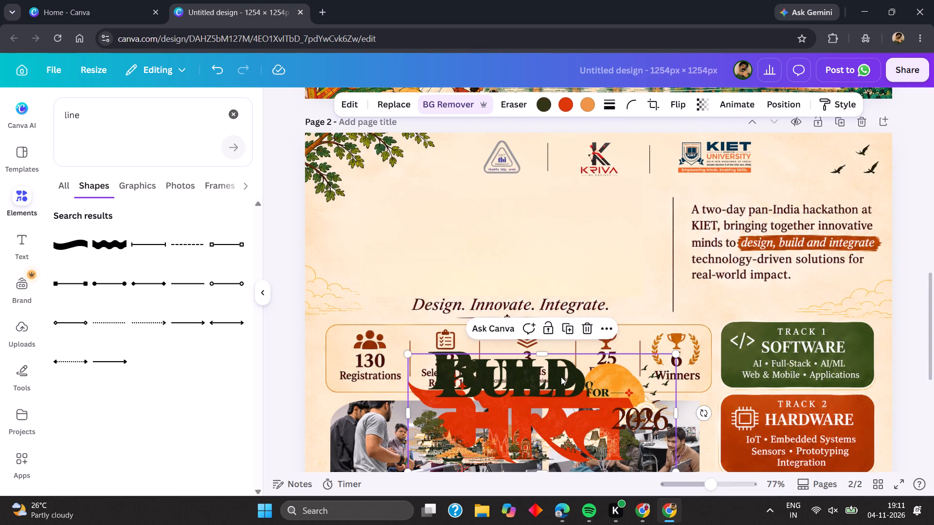
key(shift+Up)
key(shift+Up)
key(shift+Up)
key(shift+Up)
key(shift+Up)
key(shift+Up)
key(shift+Up)
key(shift+Up)
key(shift+Up)
key(shift+Up)
key(shift+Up)
key(shift+Up)
key(shift+Up)
key(shift+Up)
key(shift+Up)
key(shift+Up)
key(shift+Up)
key(shift+Up)
key(shift+Up)
key(shift+Up)
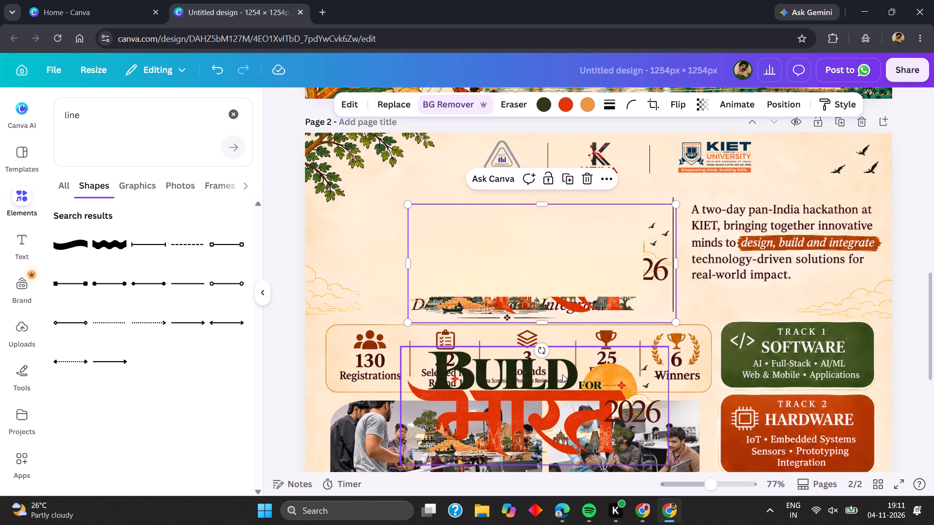
Bring the title artwork in front of the background patch and nudge it up and left to sit above the Design. Innovate. Integrate. tagline.
key(ctrl+bracketright)
key(shift+Up)
key(shift+Up)
key(shift+Up)
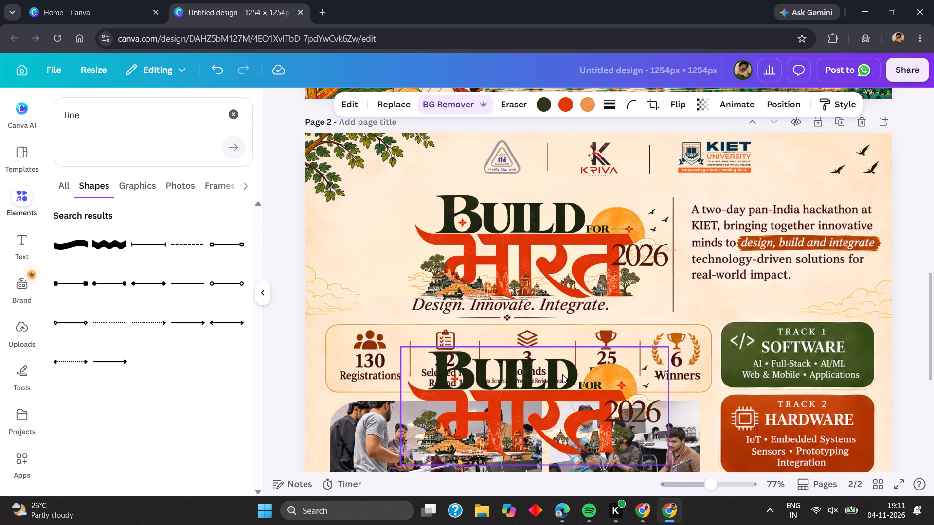
key(shift+Up)
key(shift+Up)
key(shift+Down)
key(shift+Left)
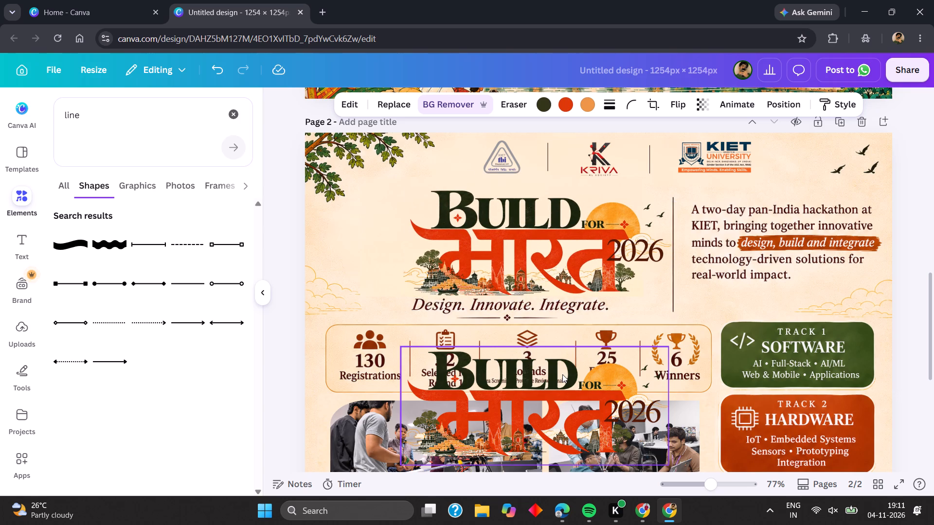
key(shift+Left)
key(shift+Left)
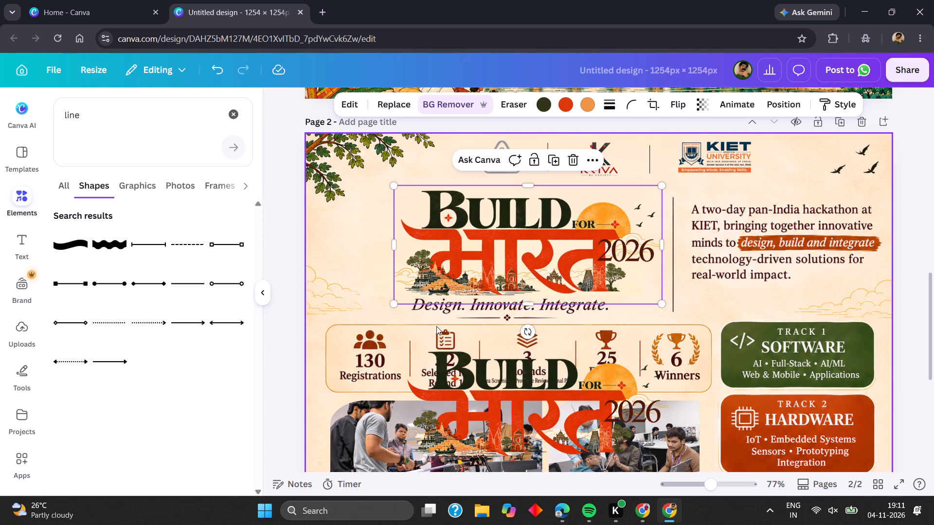
Delete the duplicate title artwork lying over the statistics row and photos.
click(580, 402)
key(BackSpace)
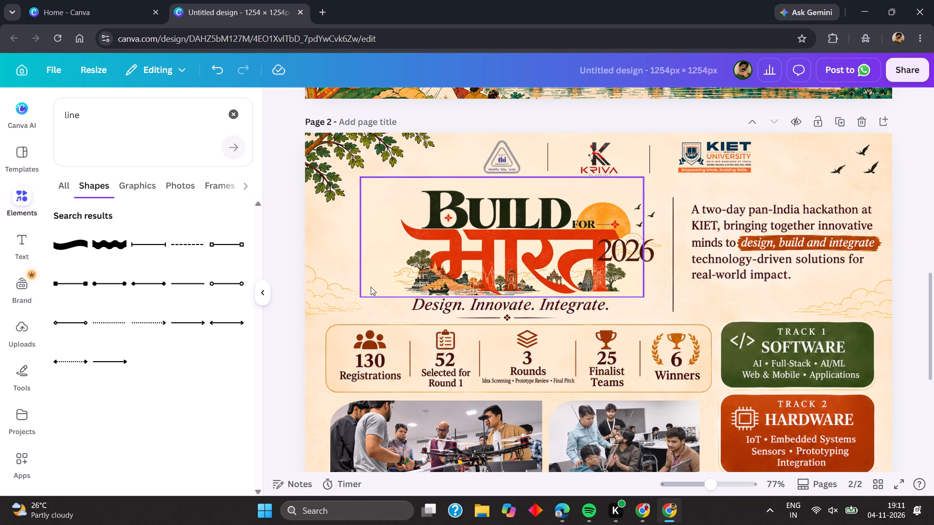
Copy the PAN-INDIA HACKATHON lettering from page 1 and paste it onto page 2.
scroll(480, 325, up, 7)
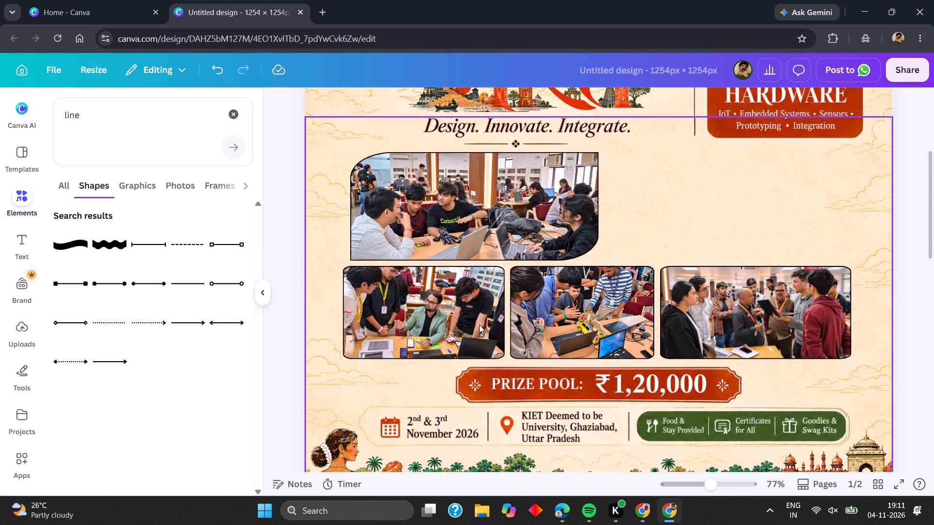
scroll(479, 325, up, 3)
click(370, 218)
click(371, 225)
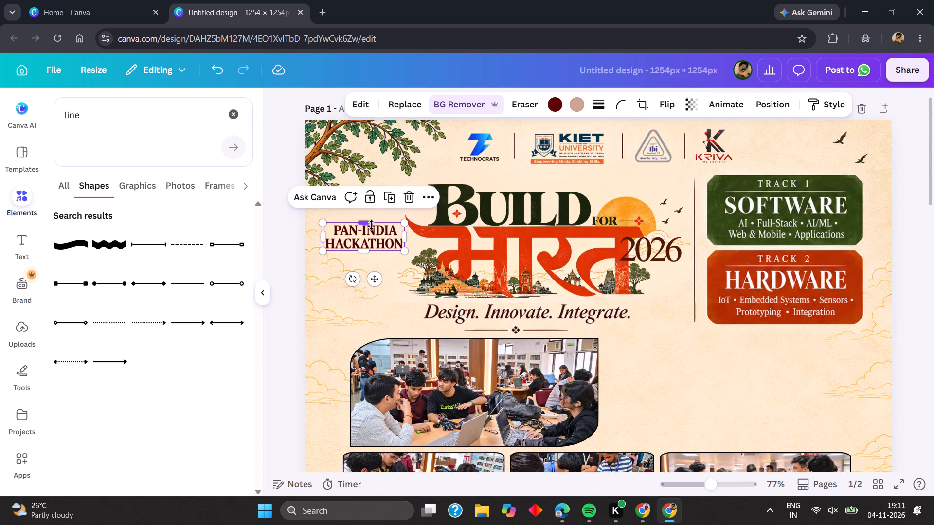
key(ctrl+c)
scroll(375, 234, down, 7)
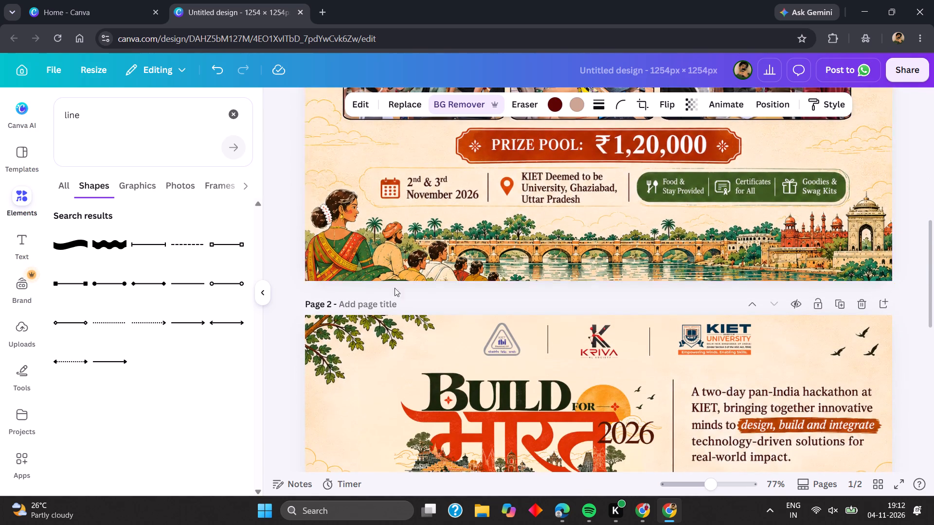
click(405, 331)
key(ctrl+v)
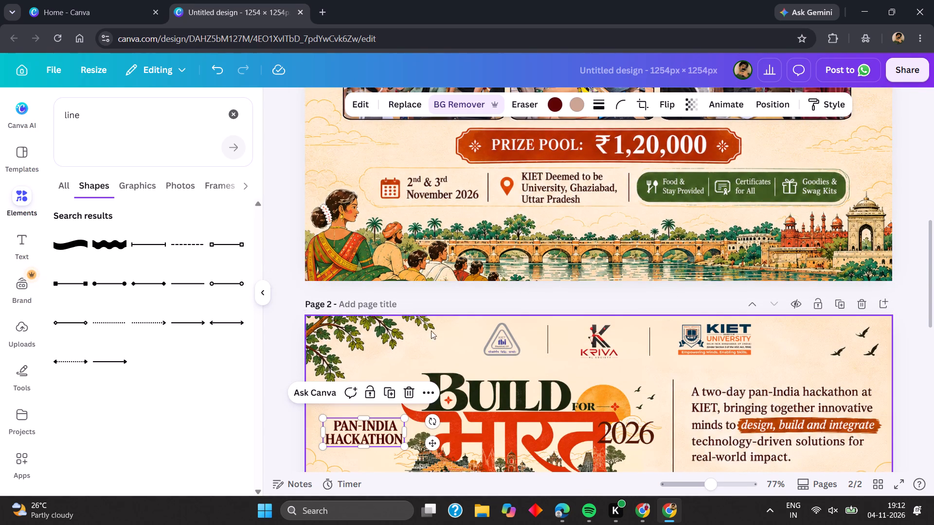
Position the pasted PAN-INDIA HACKATHON lettering in the empty space left of the title, level with the Hindi word's upper part.
scroll(503, 323, down, 2)
click(296, 289)
scroll(297, 288, down, 1)
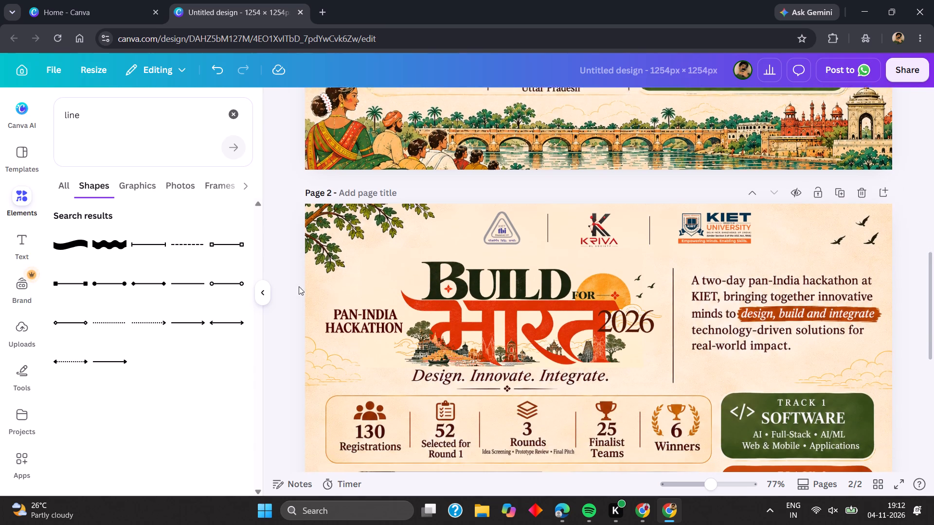
scroll(299, 286, down, 1)
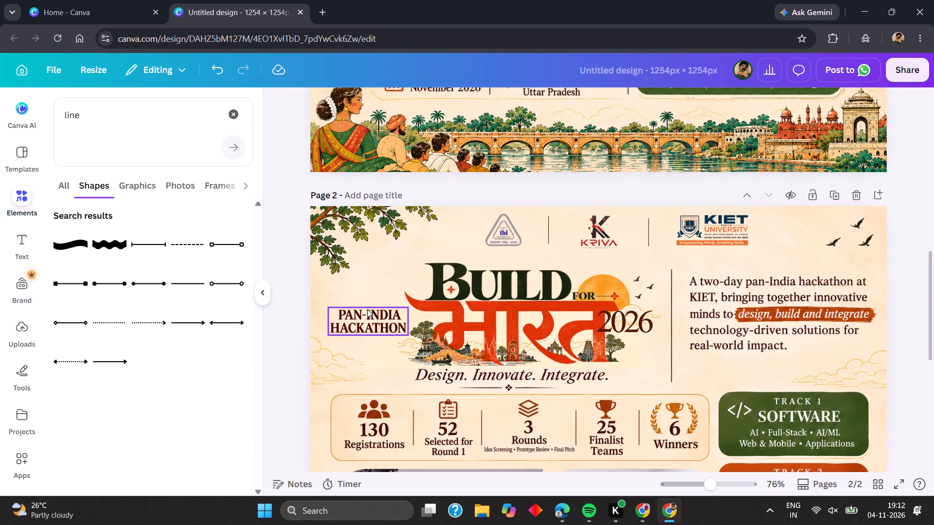
drag(352, 309, 345, 355)
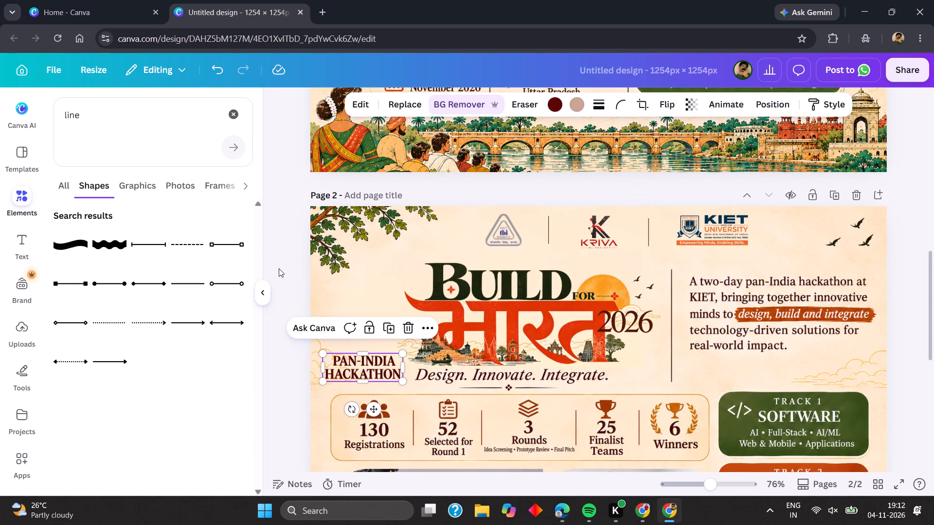
click(279, 268)
scroll(279, 268, down, 1)
drag(369, 316, 366, 281)
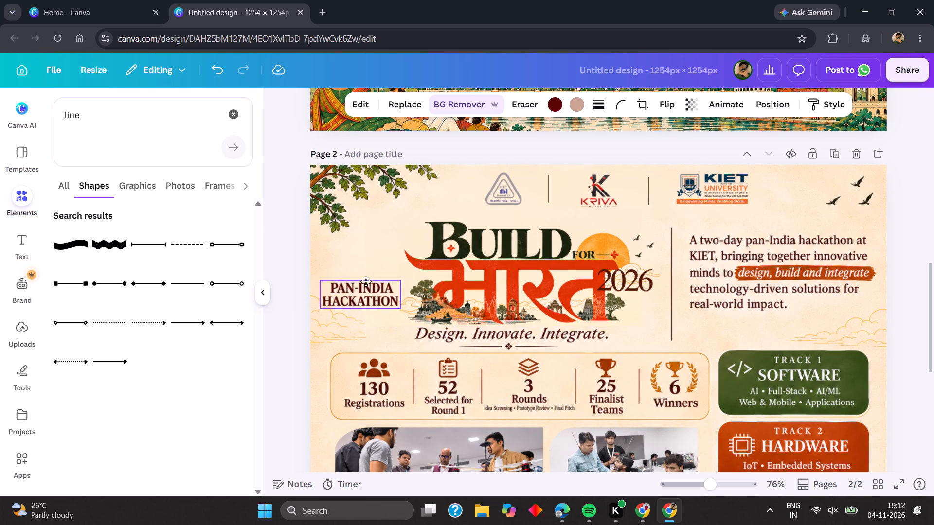
drag(366, 281, 365, 256)
click(301, 259)
Snip the cloud background below page 2's description paragraph, paste it onto the page and flip it horizontally.
scroll(301, 259, up, 1)
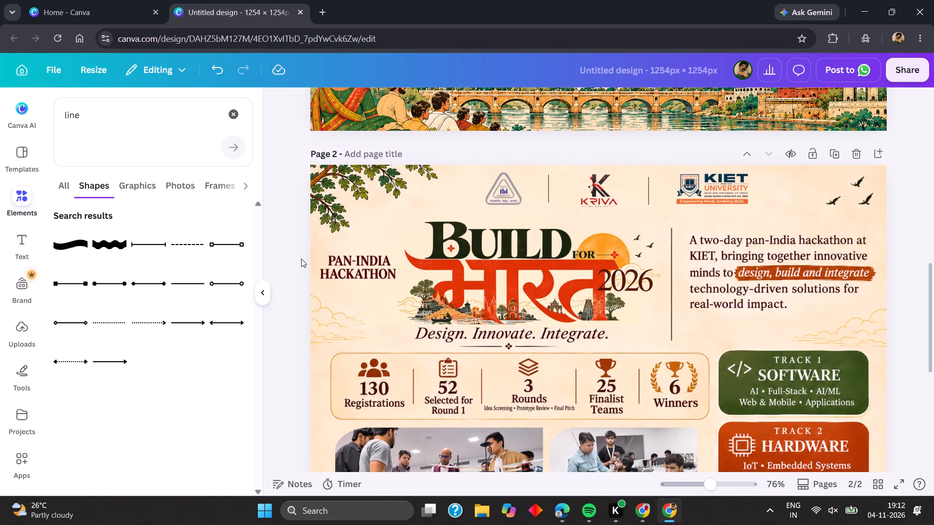
scroll(301, 259, up, 2)
scroll(355, 259, left, 1)
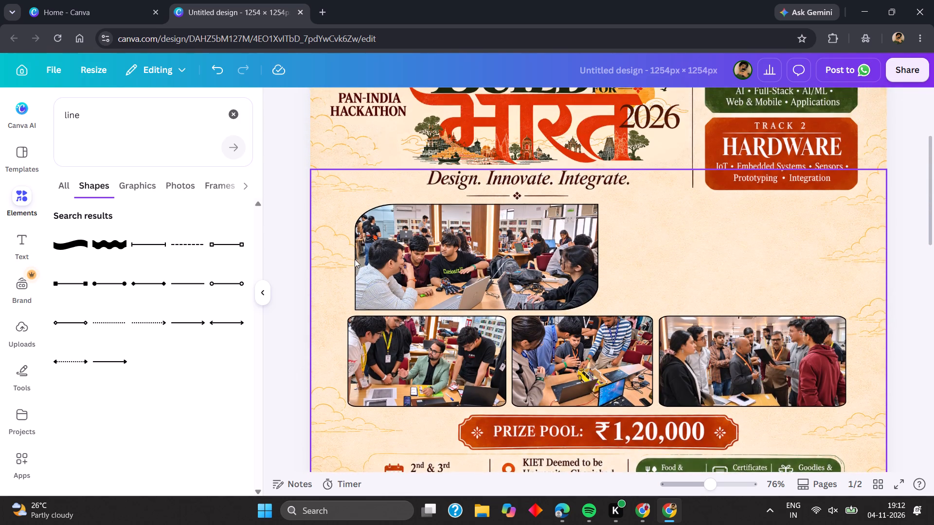
scroll(355, 259, left, 1)
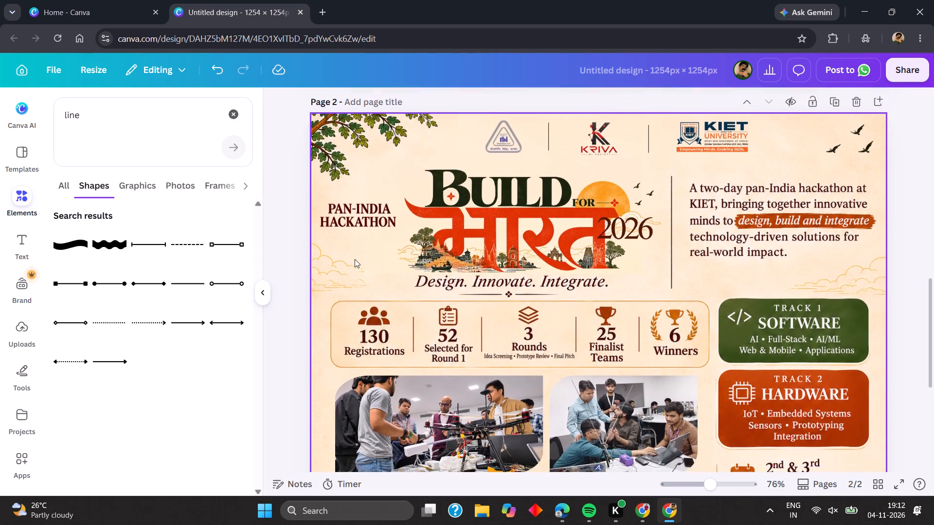
scroll(355, 259, left, 1)
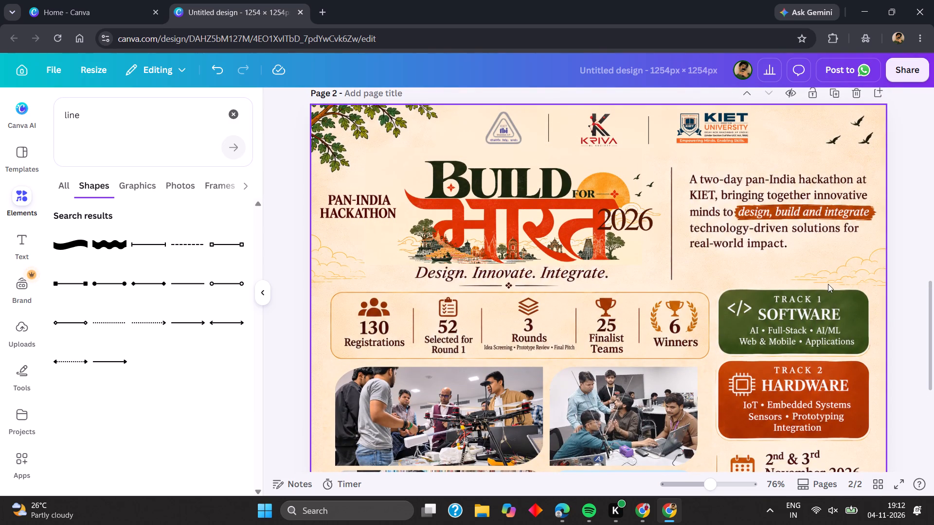
key(Print)
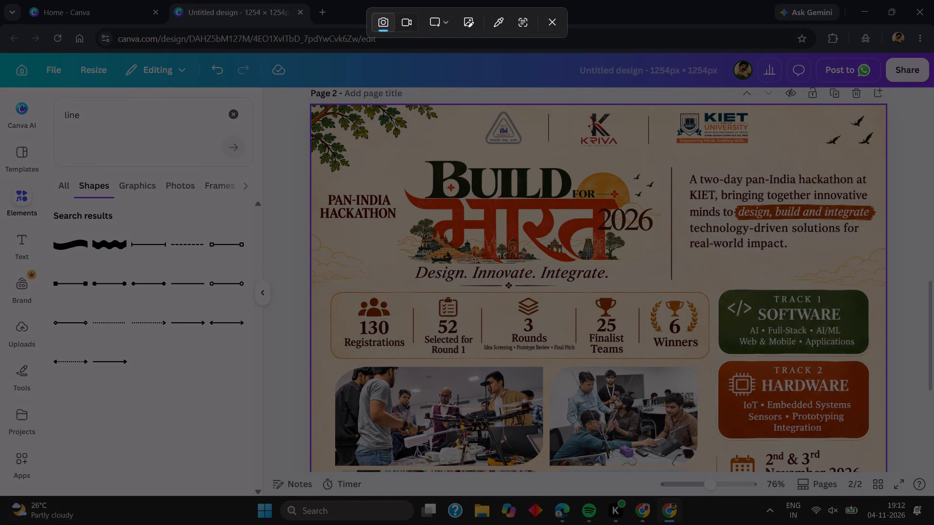
drag(792, 242, 872, 285)
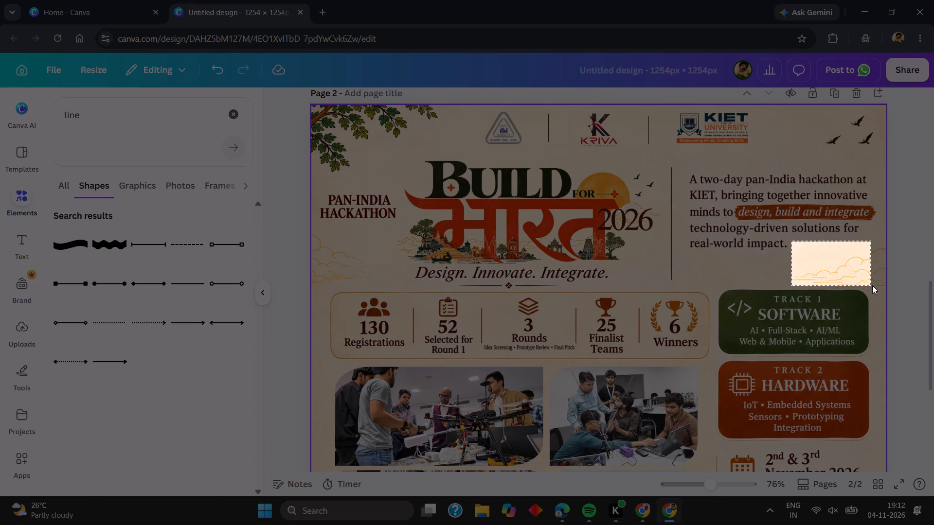
drag(872, 285, 886, 285)
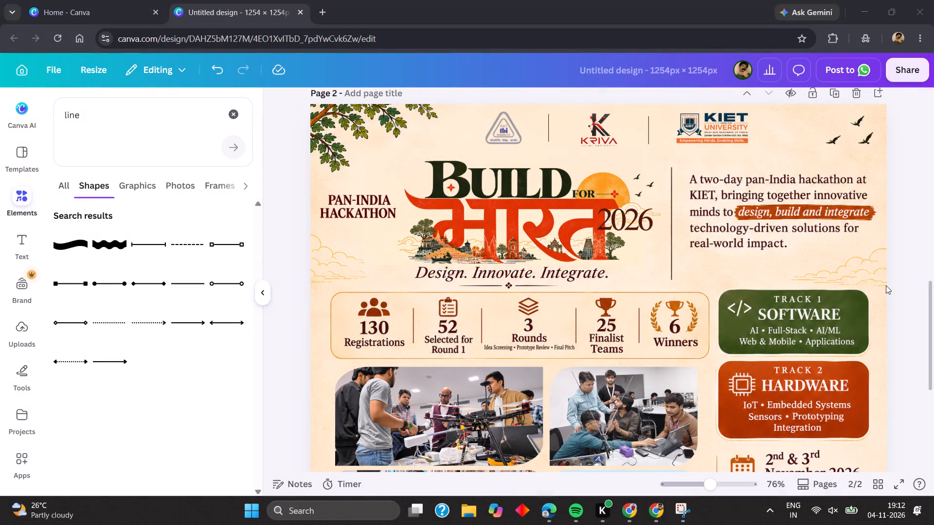
key(ctrl+v)
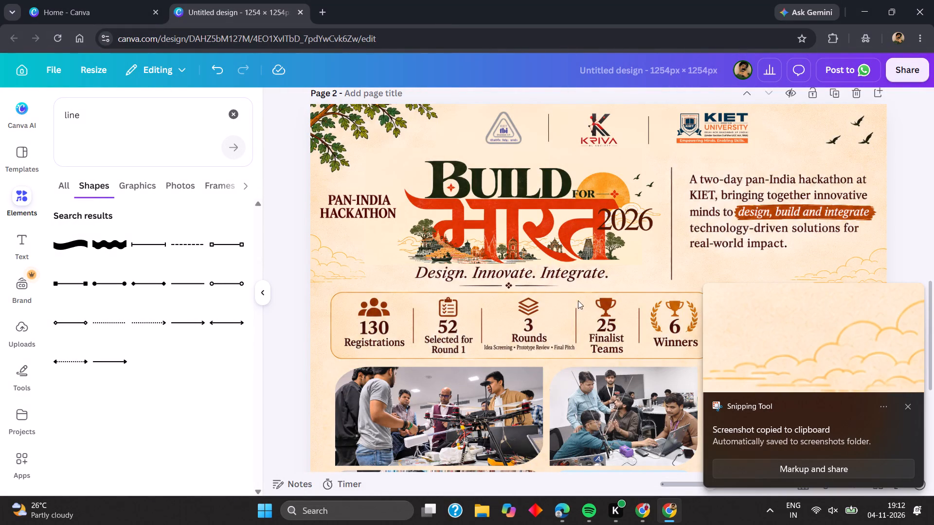
drag(556, 350, 480, 268)
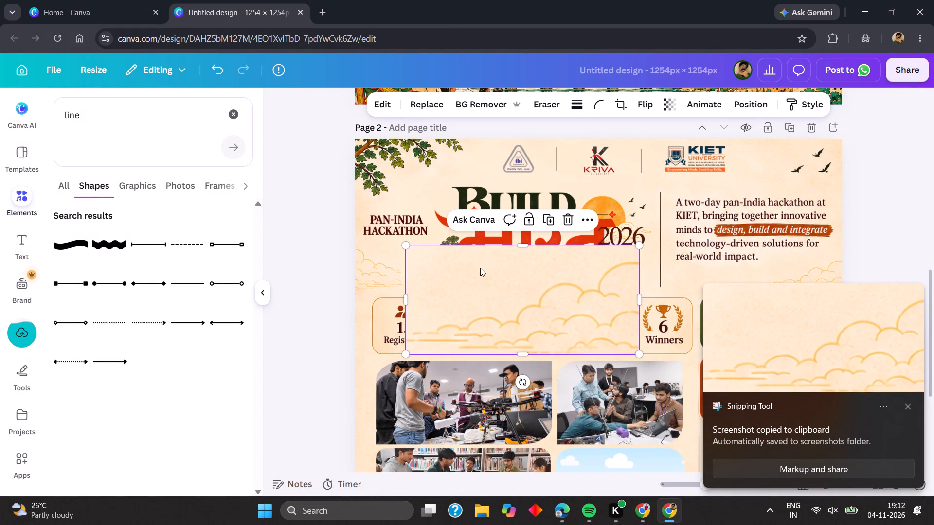
click(641, 104)
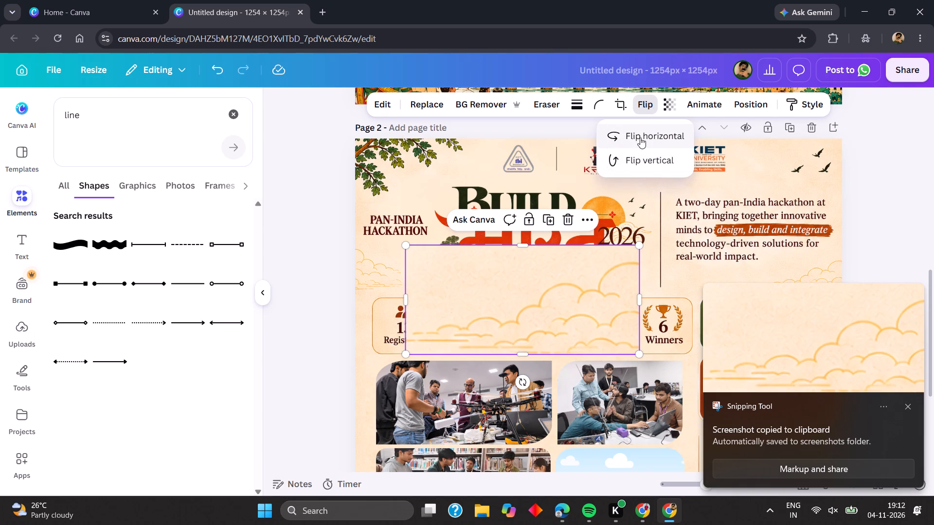
click(642, 135)
Shrink the flipped cloud patch and place it against page 2's left edge below PAN-INDIA HACKATHON.
drag(568, 299, 542, 283)
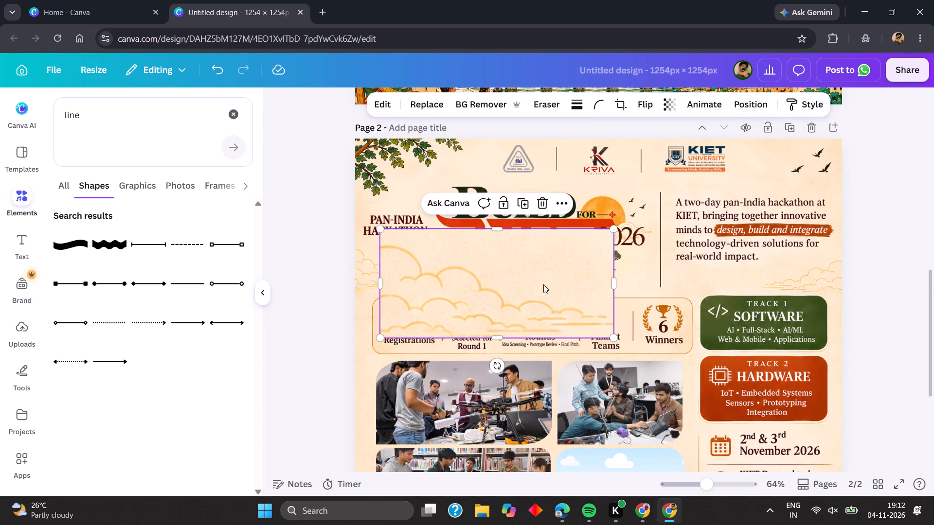
drag(614, 336, 502, 267)
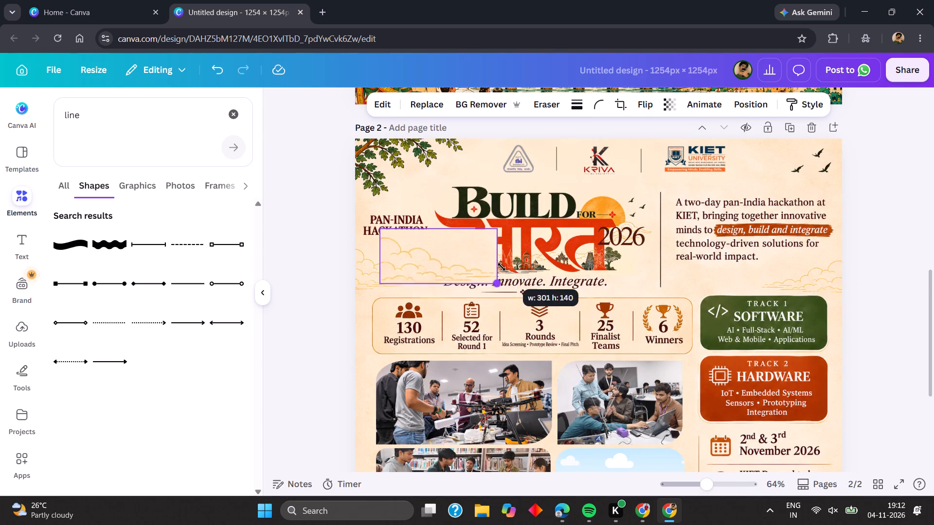
drag(502, 267, 471, 257)
scroll(432, 254, right, 5)
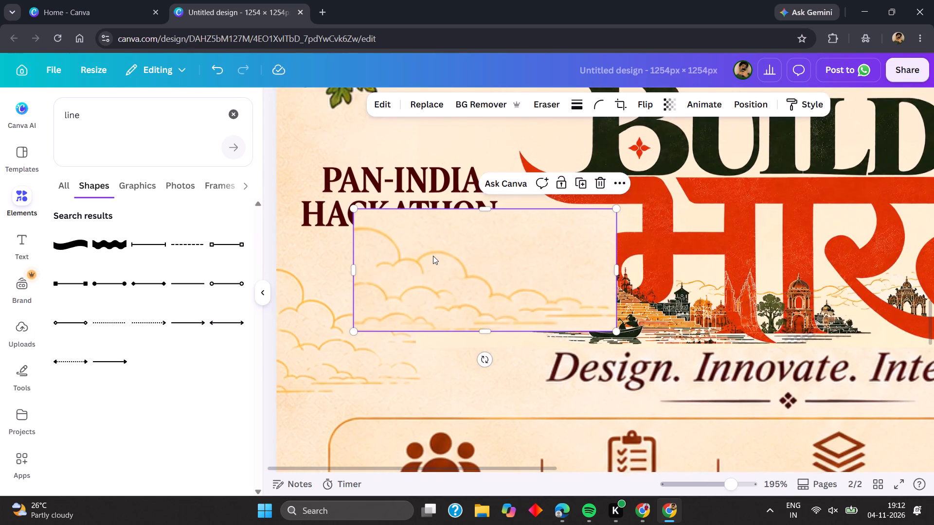
scroll(430, 258, down, 1)
drag(427, 262, 347, 279)
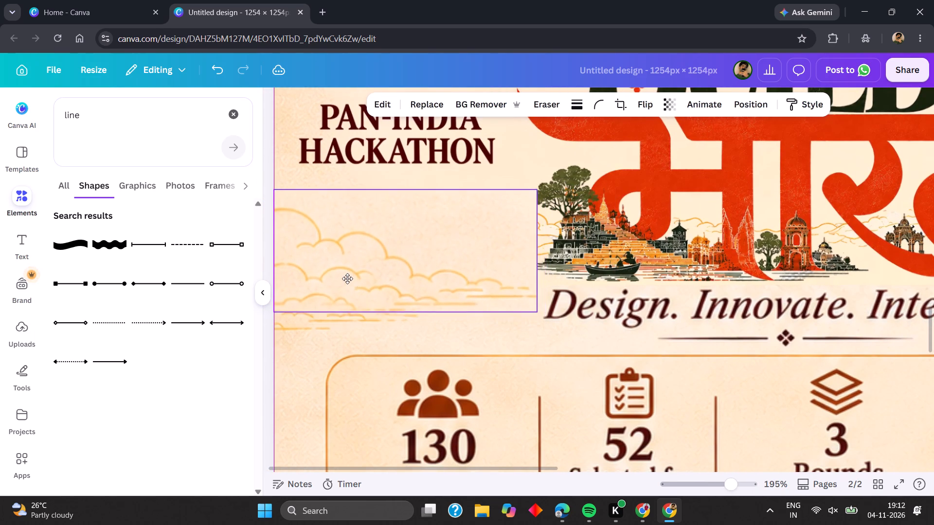
drag(347, 279, 347, 277)
Fit the cloud patch over the original left-side clouds, making it about 195 px wide and extending its lower edge towards the statistics box.
drag(539, 310, 541, 310)
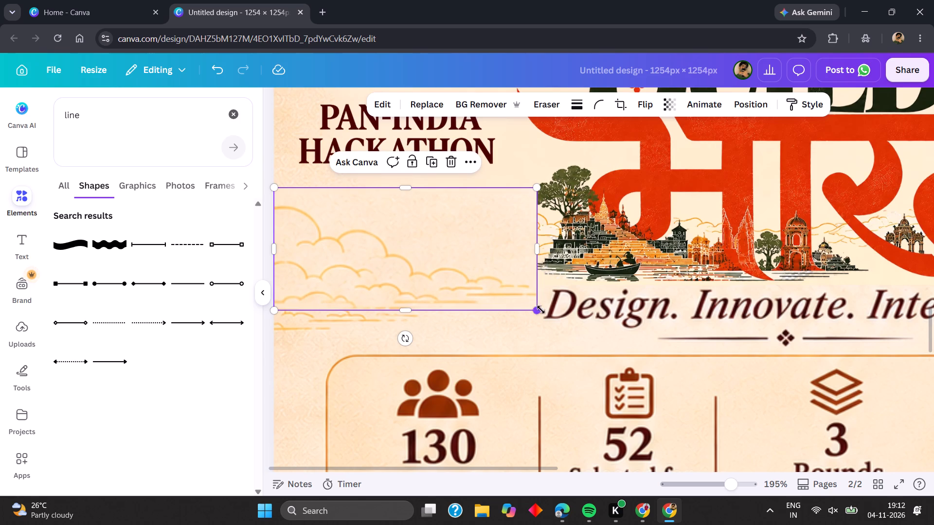
drag(541, 310, 505, 335)
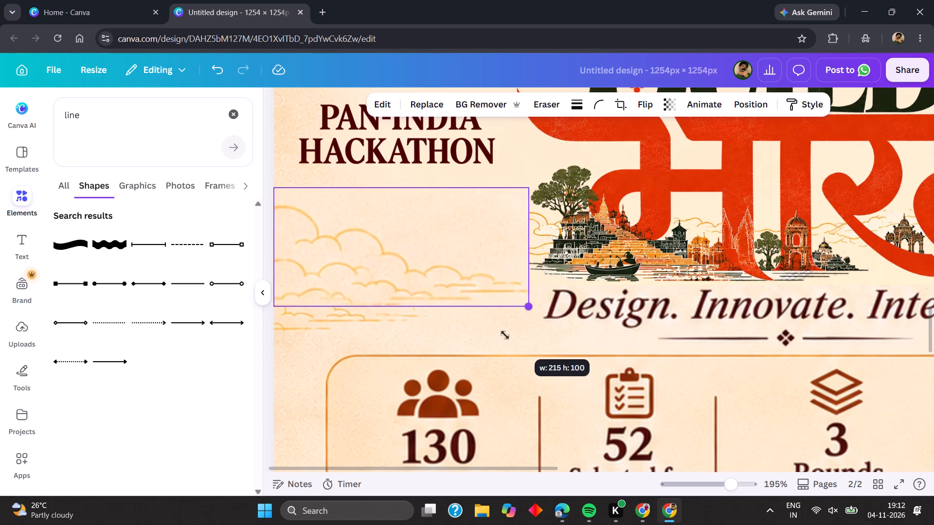
drag(505, 335, 490, 331)
click(432, 277)
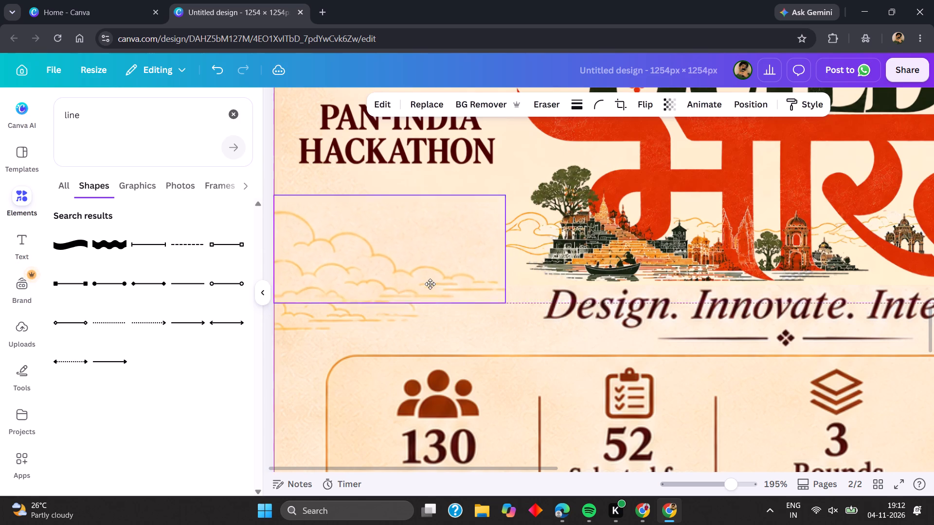
drag(384, 298, 385, 320)
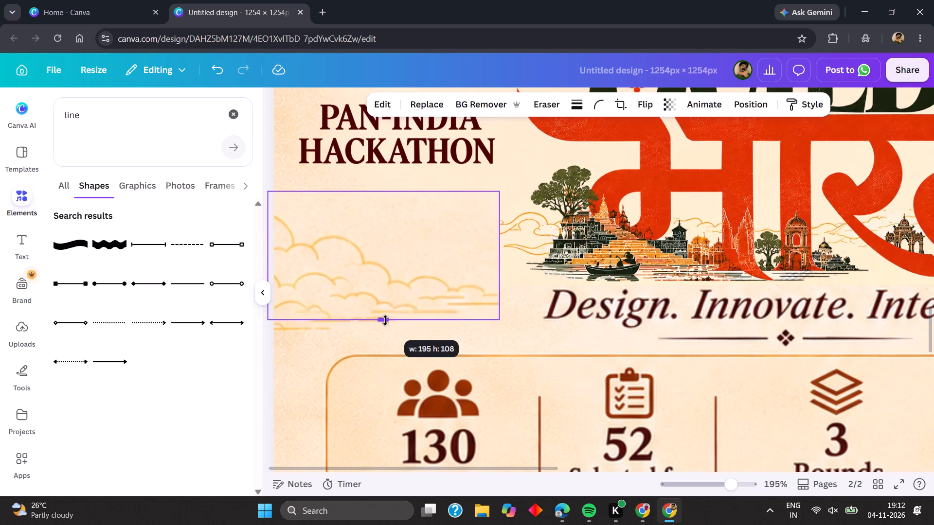
drag(385, 320, 390, 330)
click(532, 294)
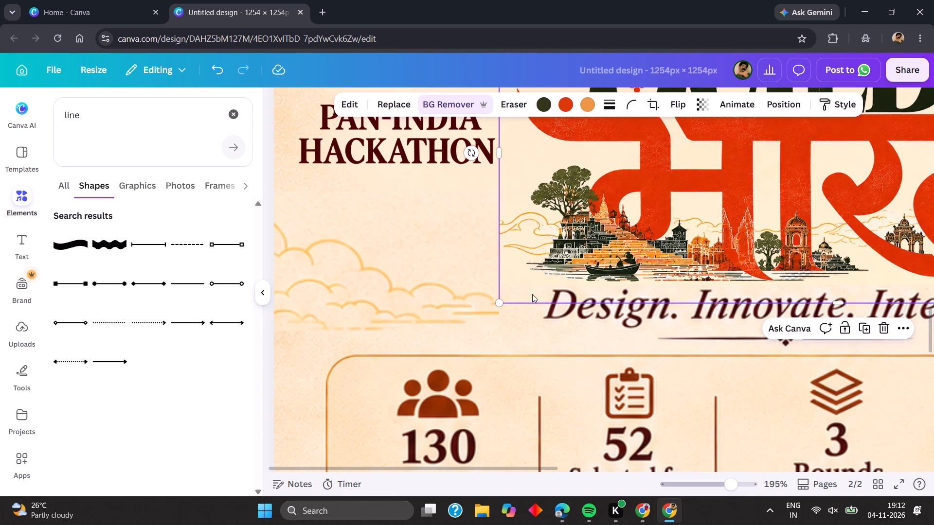
scroll(312, 258, right, 2)
click(296, 250)
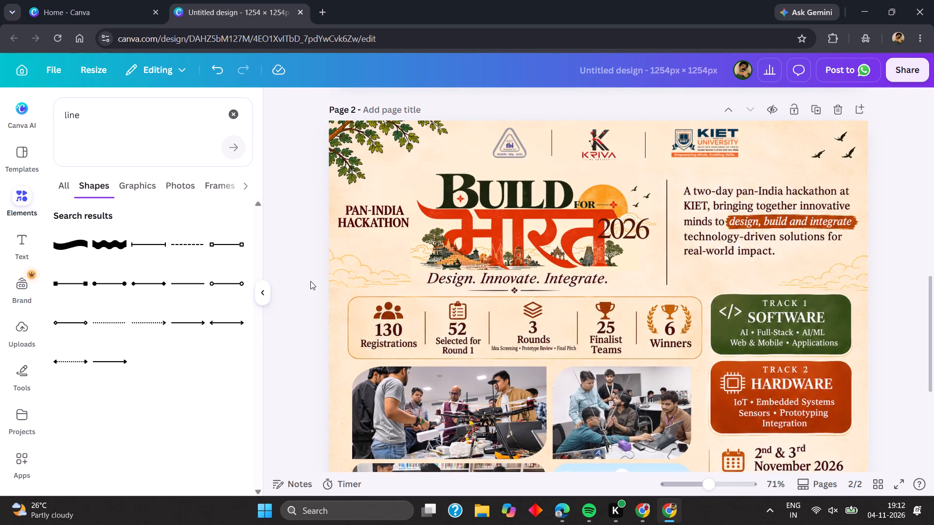
scroll(311, 281, right, 1)
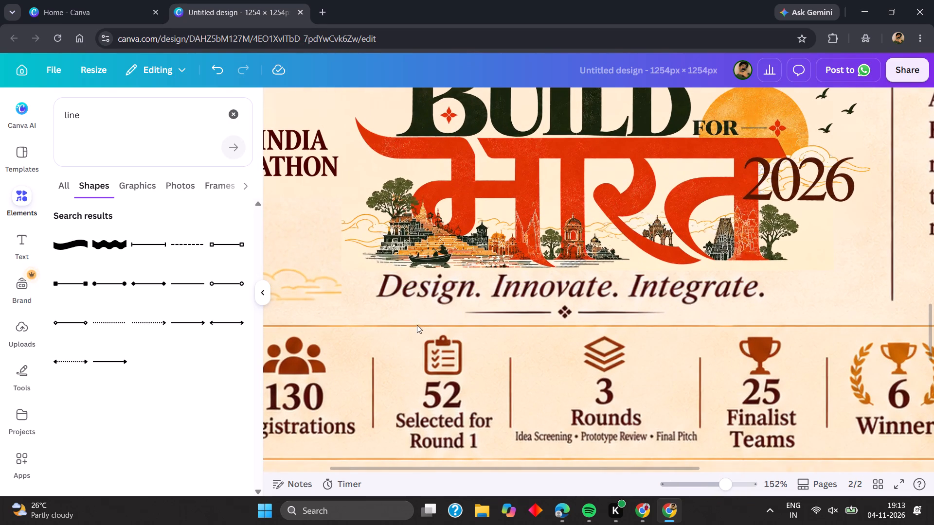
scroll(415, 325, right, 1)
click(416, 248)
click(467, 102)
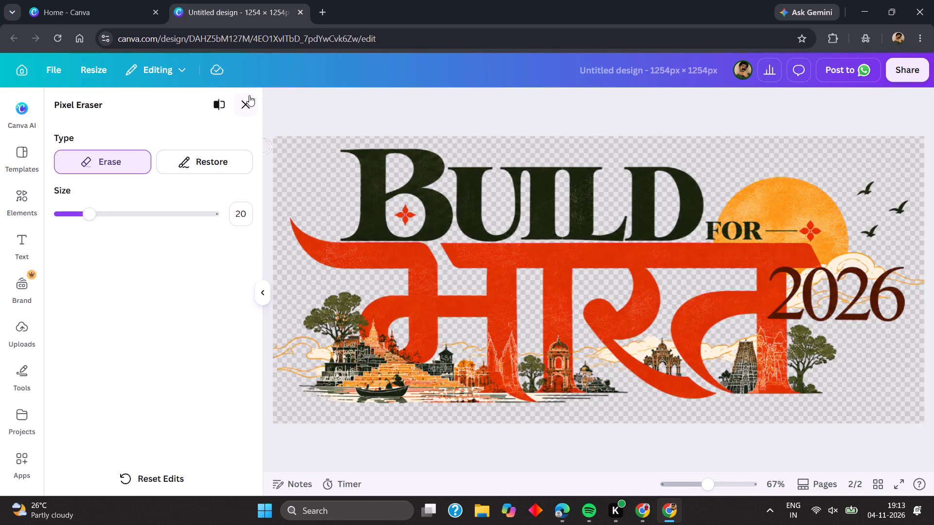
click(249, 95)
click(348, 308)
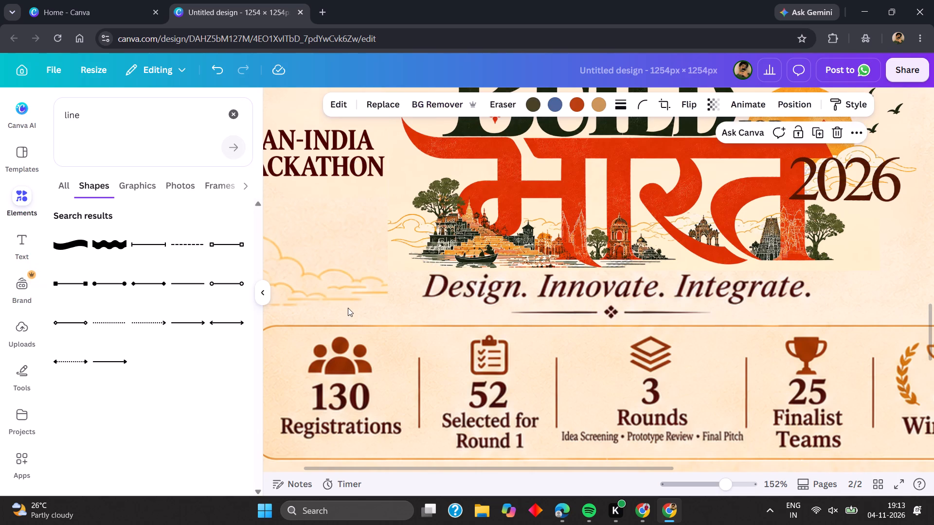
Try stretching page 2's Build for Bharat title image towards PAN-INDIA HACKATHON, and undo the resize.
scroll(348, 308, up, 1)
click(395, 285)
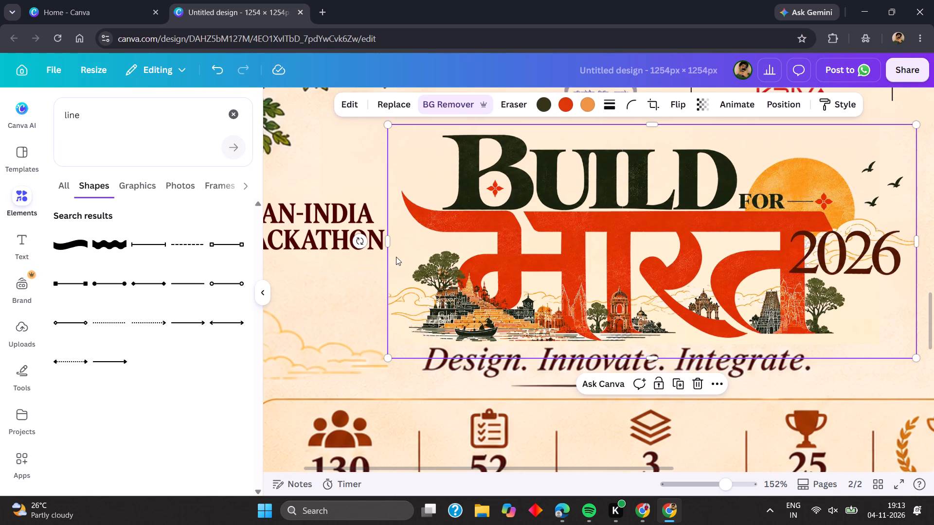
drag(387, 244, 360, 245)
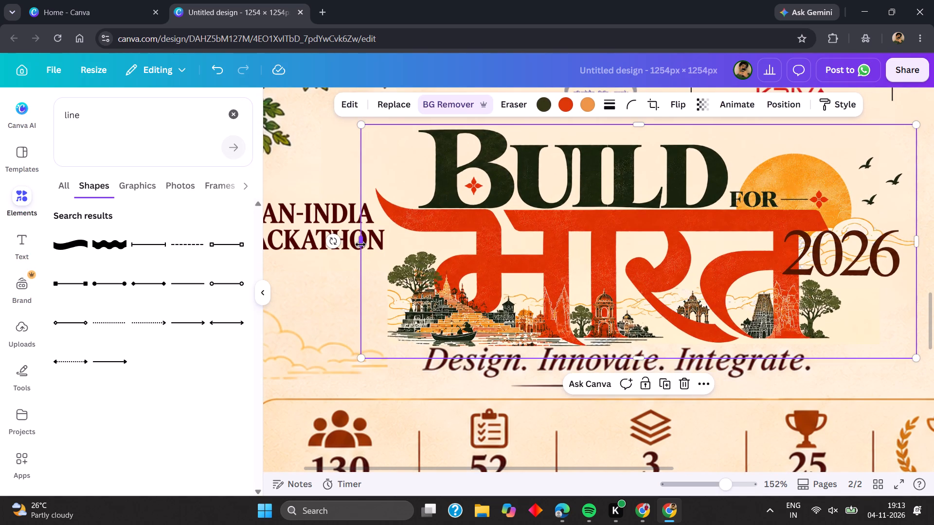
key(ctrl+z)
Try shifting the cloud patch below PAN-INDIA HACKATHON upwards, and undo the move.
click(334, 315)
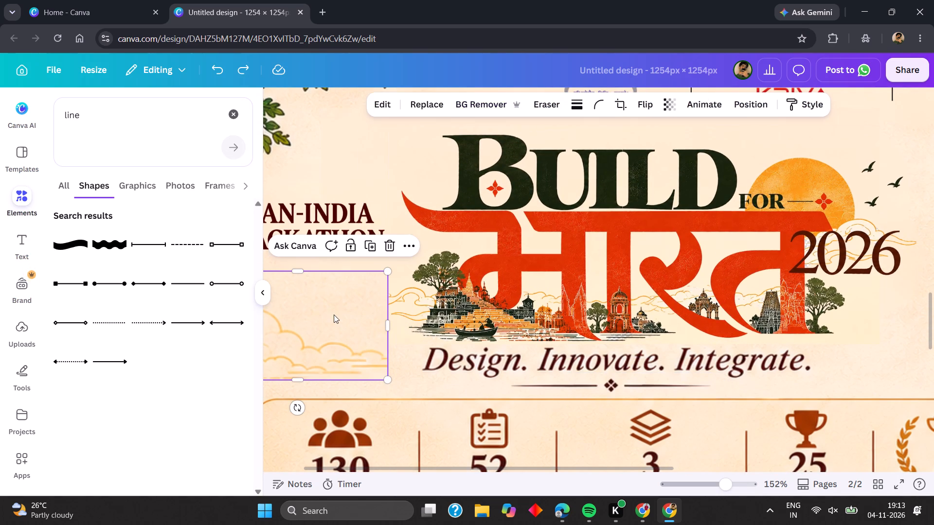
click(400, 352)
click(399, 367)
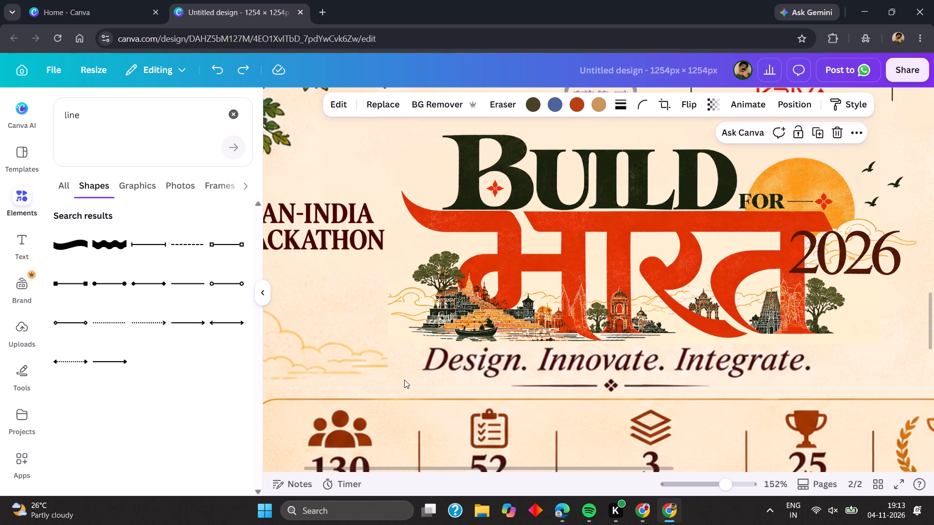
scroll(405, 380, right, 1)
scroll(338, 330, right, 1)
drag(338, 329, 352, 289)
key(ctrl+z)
Move the cloud patch up at page 2's left edge so its clouds sit level with the title's riverbank artwork.
click(342, 317)
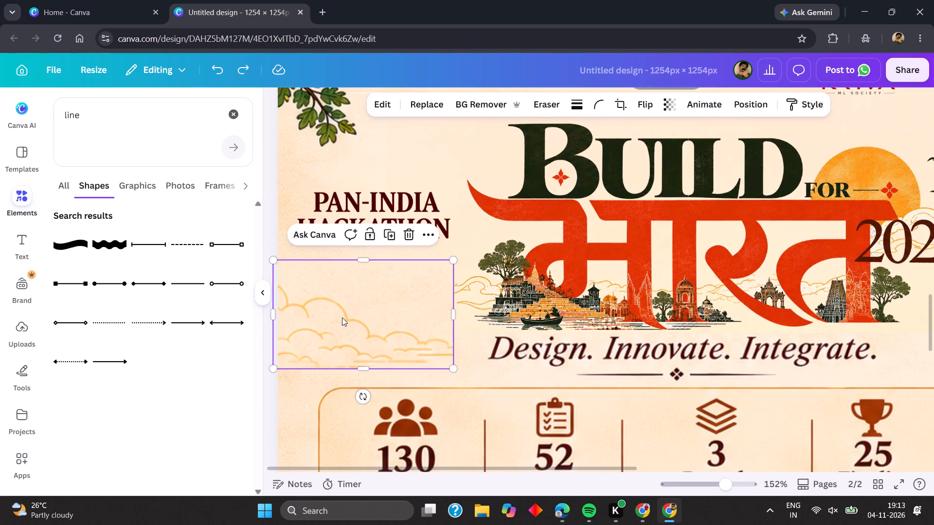
drag(342, 317, 341, 250)
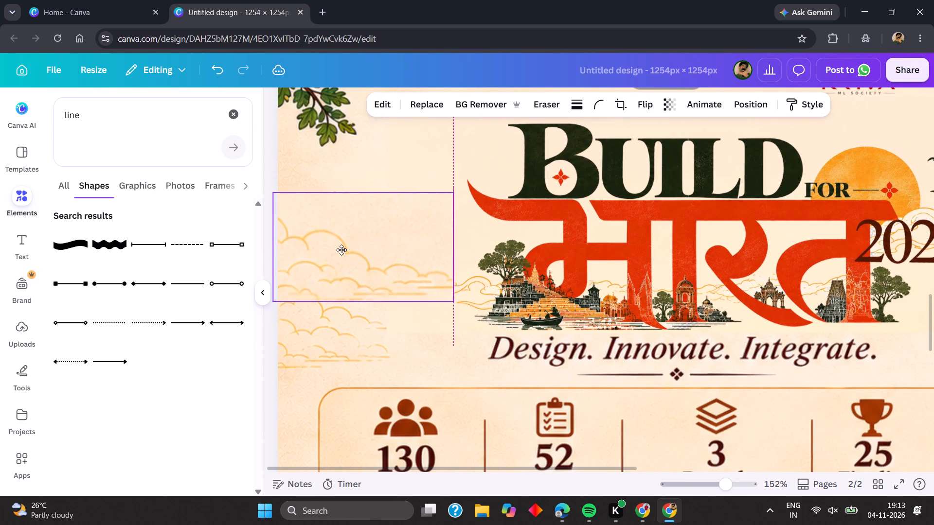
drag(341, 250, 341, 252)
click(360, 353)
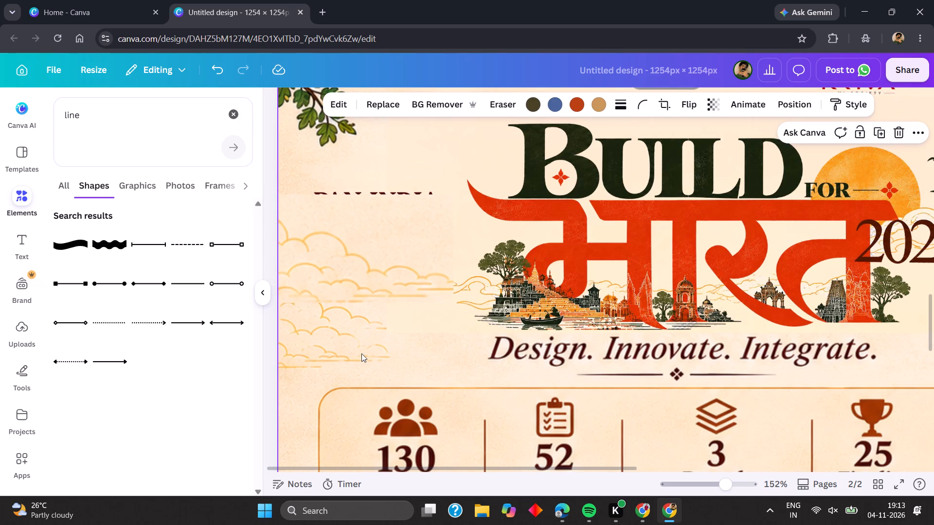
click(370, 281)
drag(370, 281, 371, 309)
click(392, 351)
drag(375, 309, 375, 311)
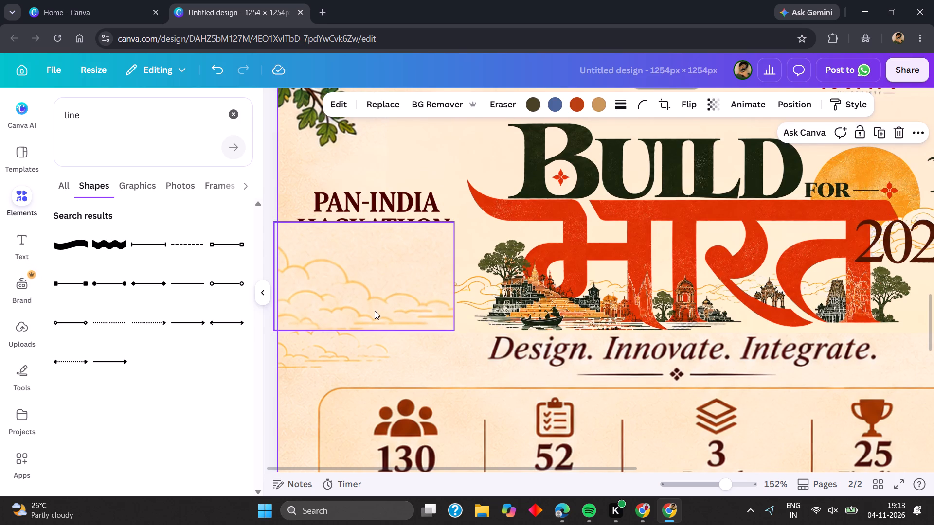
drag(375, 311, 376, 315)
key(ctrl+z)
click(371, 298)
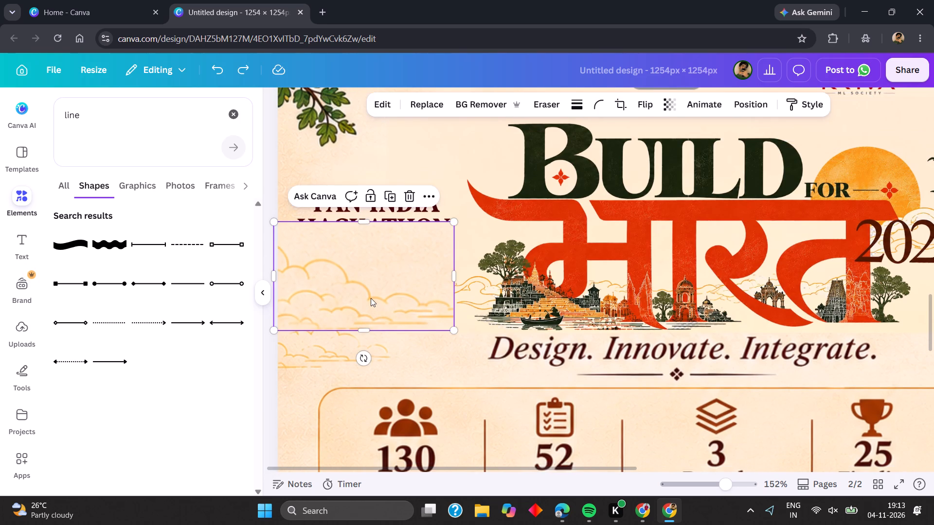
drag(371, 298, 371, 305)
click(398, 359)
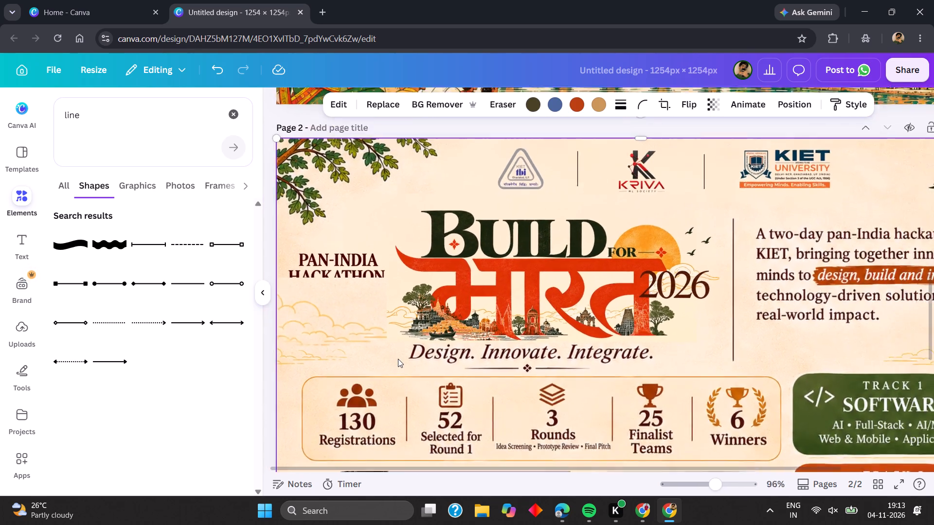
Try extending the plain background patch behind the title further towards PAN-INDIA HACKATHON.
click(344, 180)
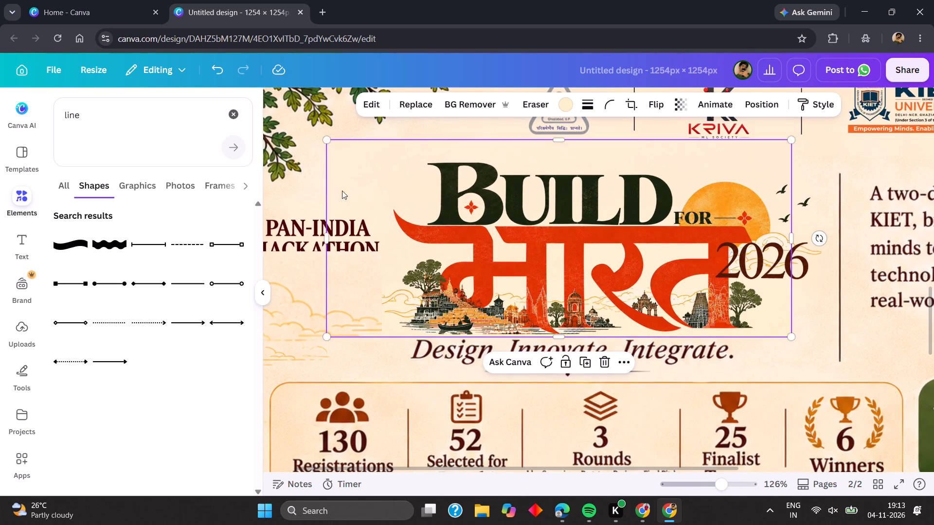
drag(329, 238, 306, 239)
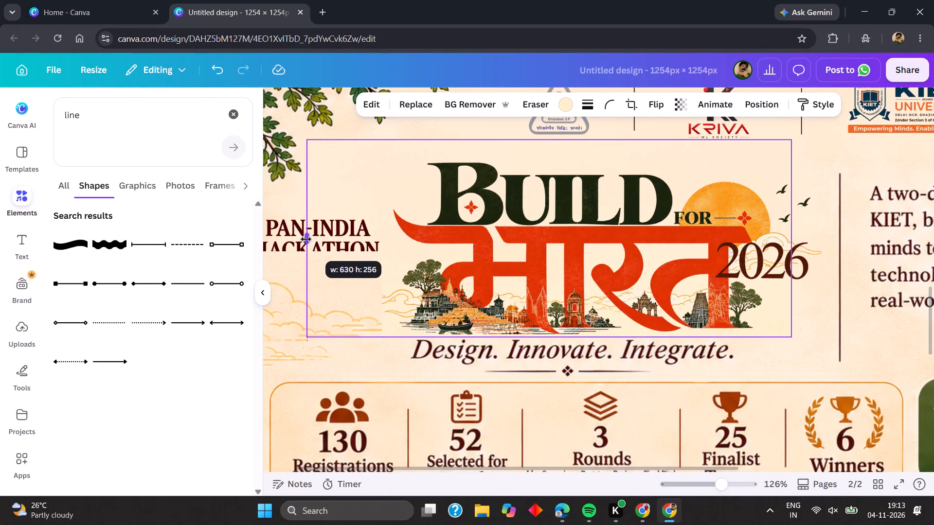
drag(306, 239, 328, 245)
Bring the PAN-INDIA HACKATHON lettering forward one layer so it sits above the cloud patch.
click(298, 235)
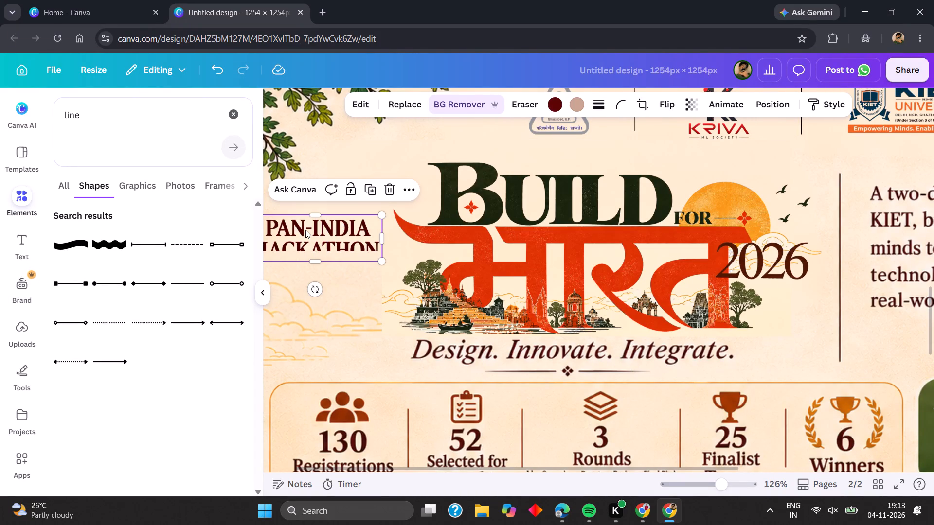
key(ctrl+bracketright)
click(310, 139)
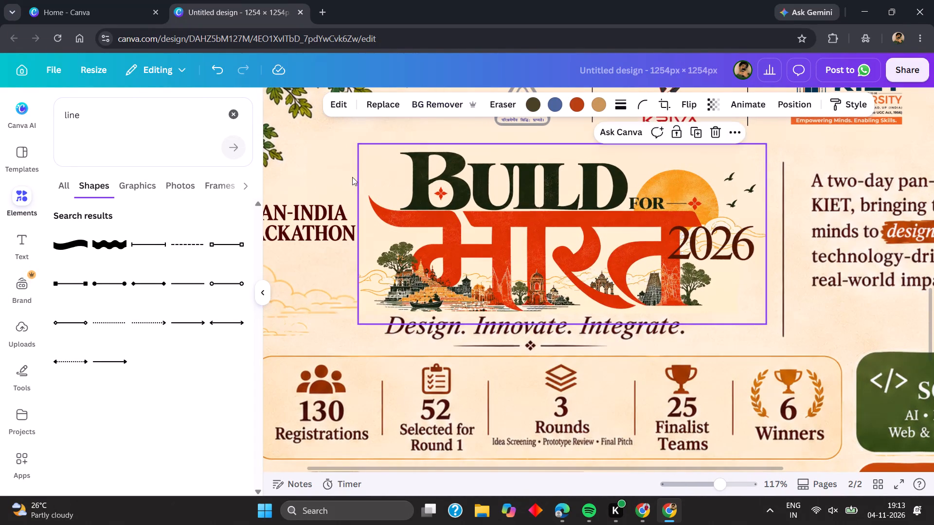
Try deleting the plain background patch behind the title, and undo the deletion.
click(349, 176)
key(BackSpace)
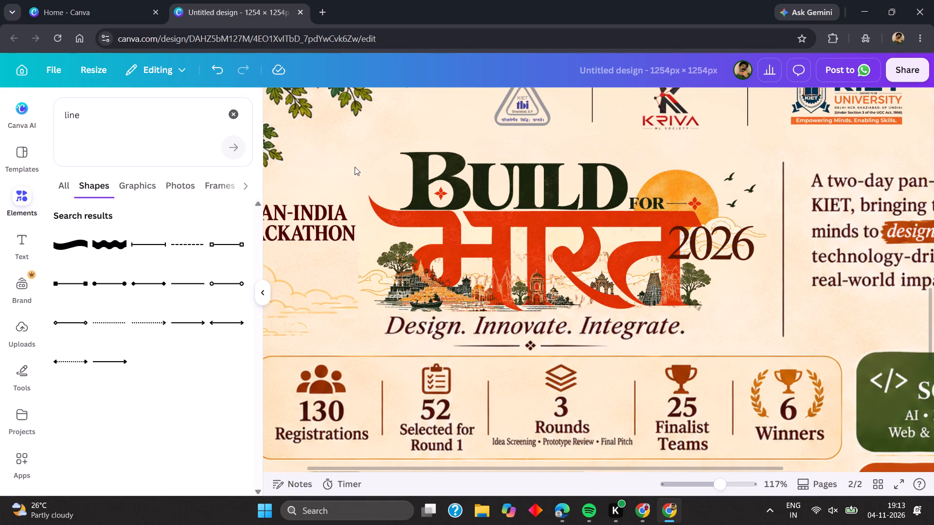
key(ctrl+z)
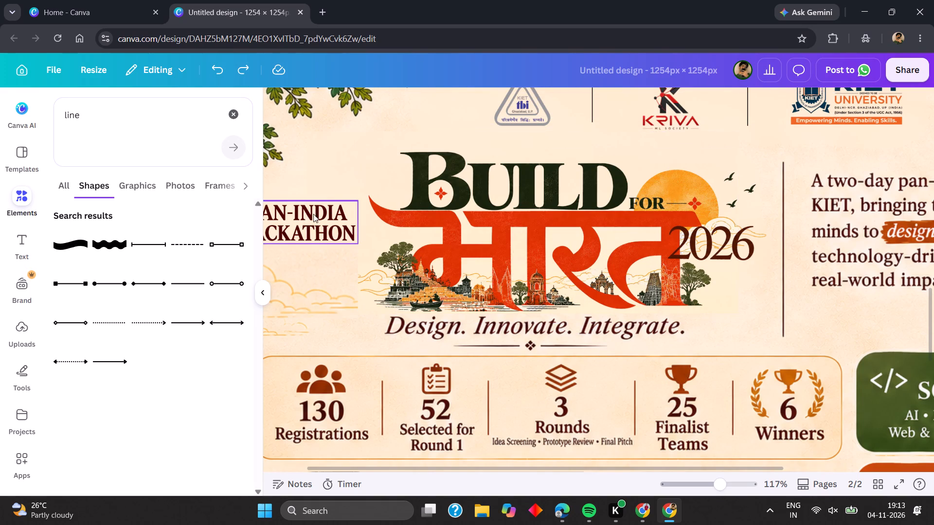
Narrow the plain background patch behind the title, pulling its left edge in to the end of the PAN-INDIA HACKATHON lettering.
click(359, 181)
click(345, 180)
drag(306, 224, 307, 224)
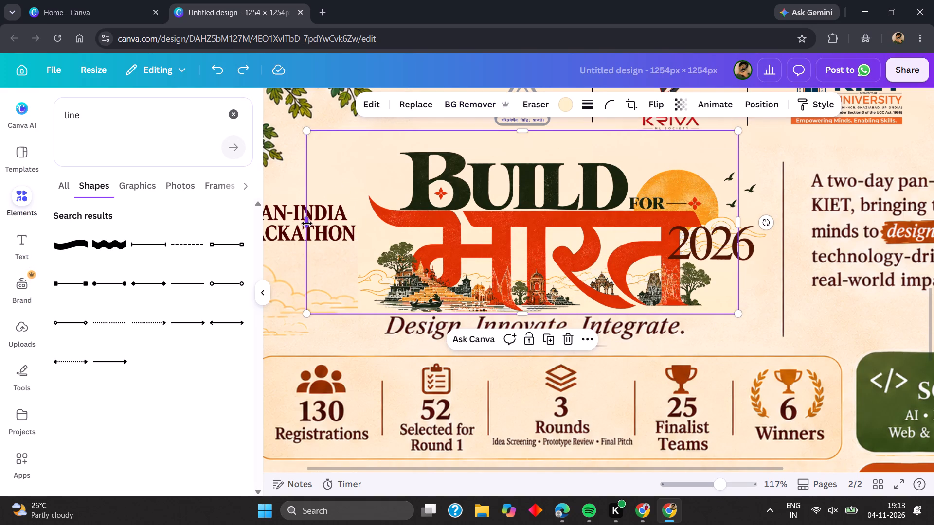
drag(307, 224, 289, 236)
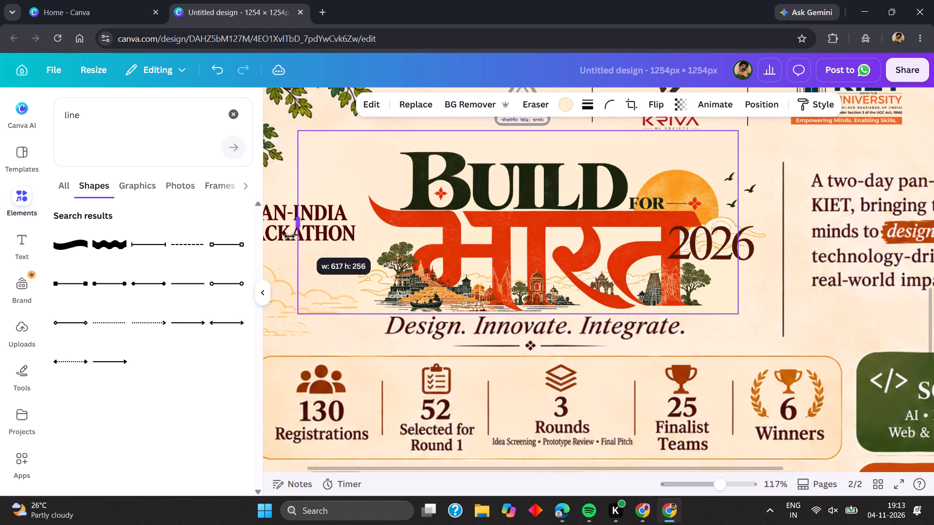
drag(289, 236, 356, 228)
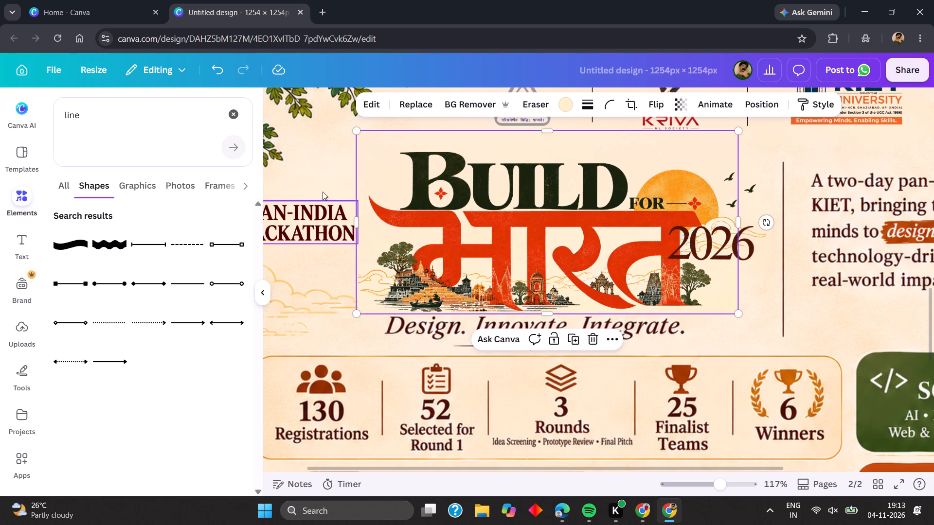
click(313, 167)
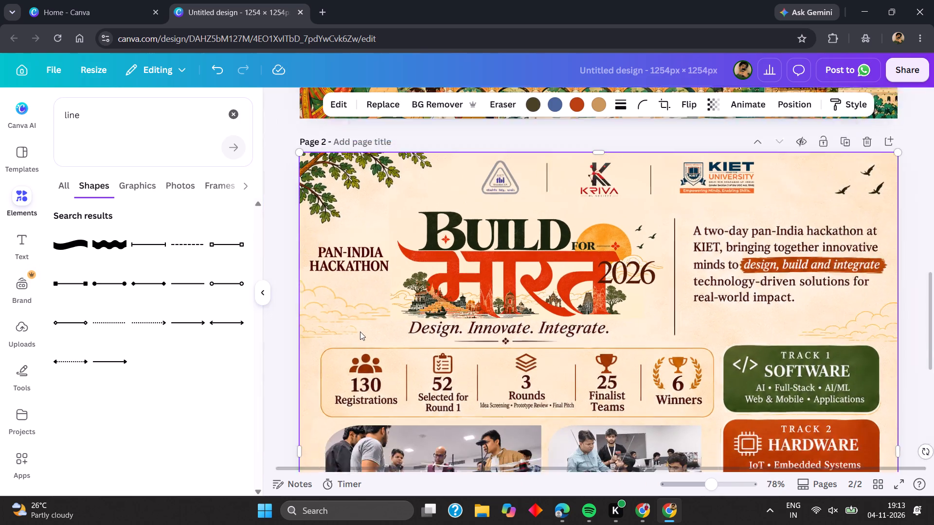
Examine page 2's rebuilt header, statistics and photo area, and compare them with page 1's layout.
scroll(280, 291, down, 2)
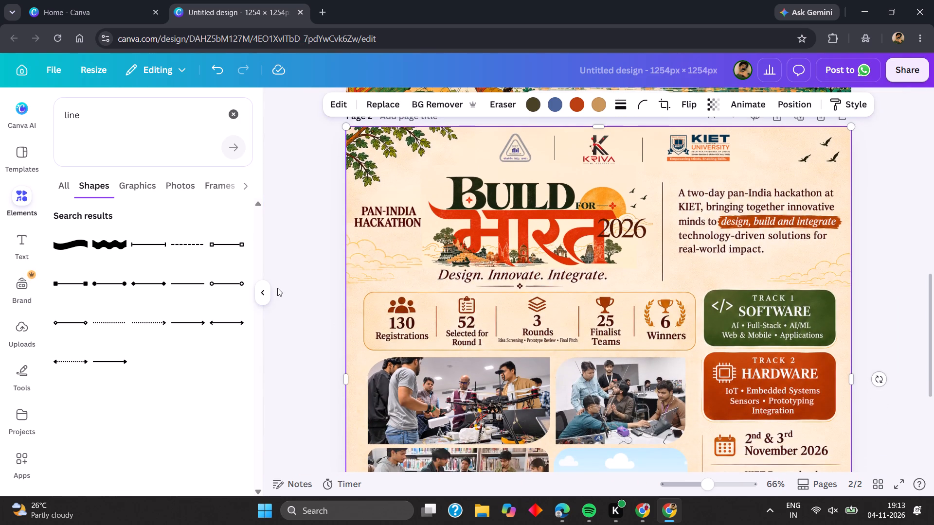
scroll(277, 288, down, 1)
scroll(279, 287, up, 1)
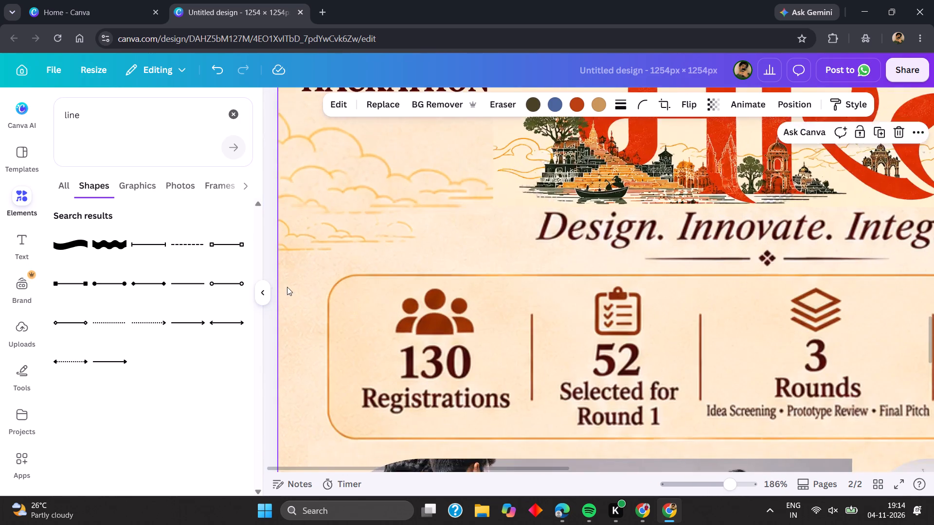
scroll(287, 287, up, 7)
scroll(466, 284, up, 8)
scroll(466, 284, down, 4)
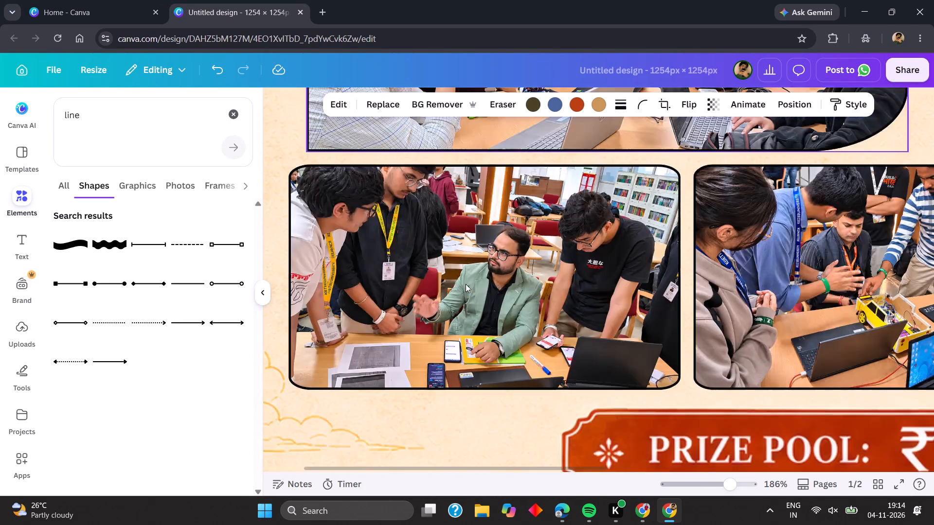
scroll(466, 284, down, 4)
scroll(466, 284, left, 1)
scroll(466, 284, down, 1)
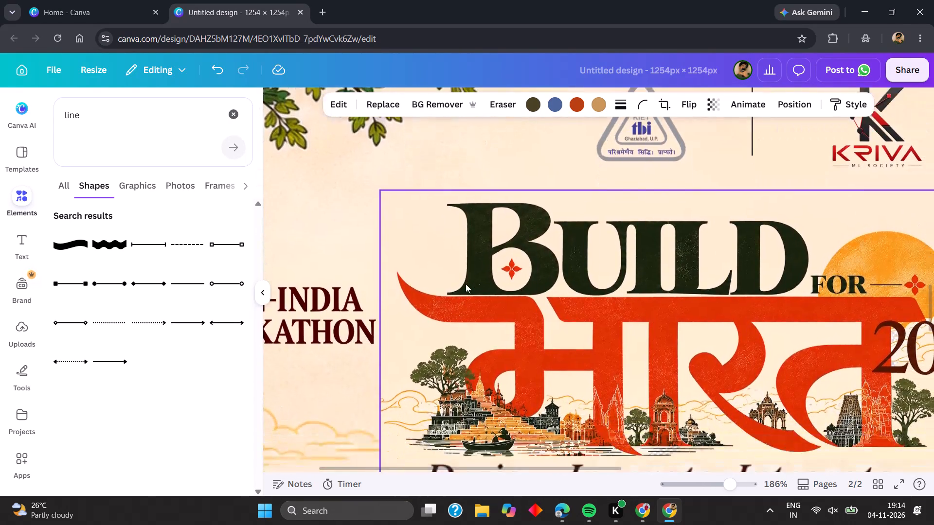
scroll(466, 284, down, 1)
scroll(379, 365, down, 1)
click(418, 309)
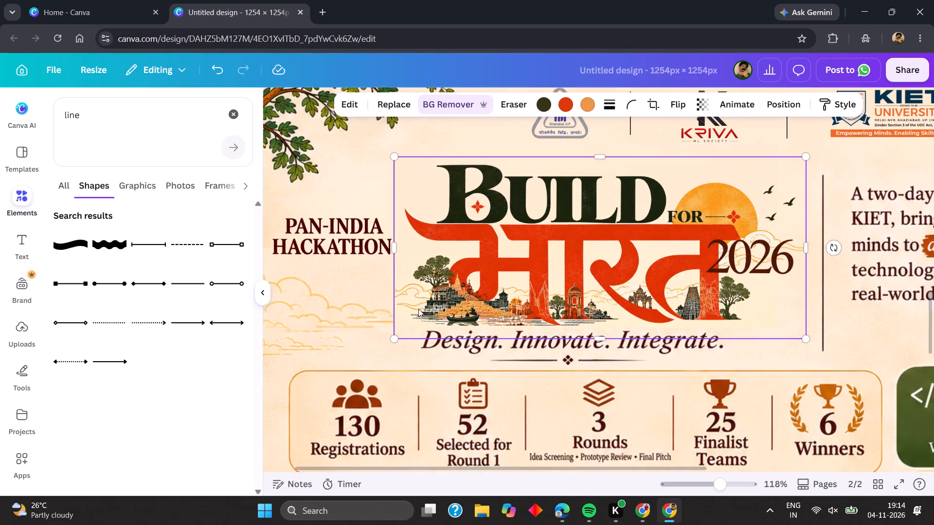
click(327, 324)
scroll(527, 324, down, 2)
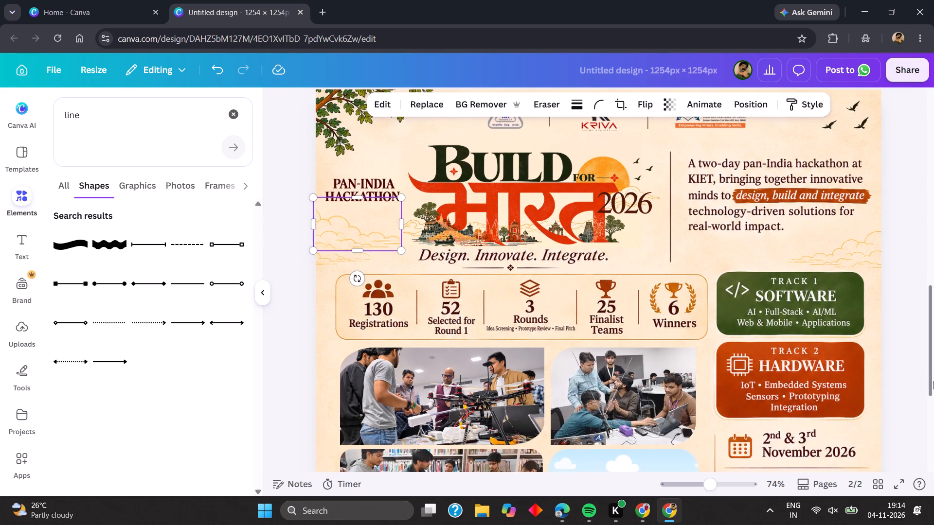
click(933, 378)
click(918, 380)
scroll(892, 375, down, 1)
scroll(662, 324, down, 1)
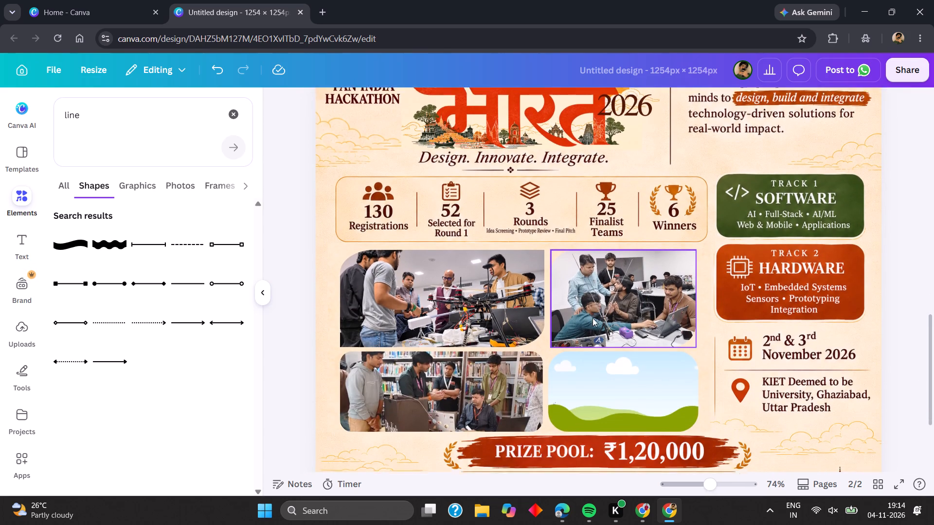
scroll(593, 318, down, 1)
scroll(610, 366, down, 1)
scroll(605, 368, up, 7)
scroll(604, 368, down, 1)
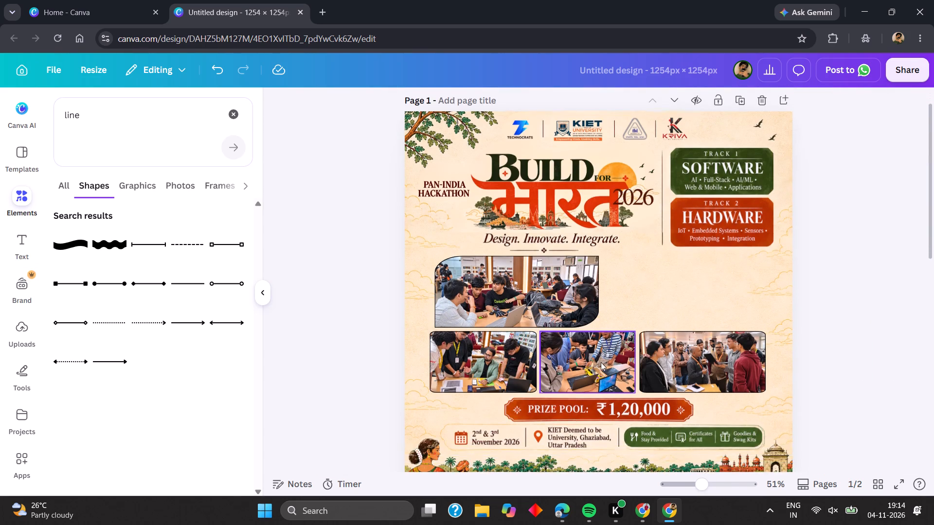
Detach the top team photo on page 1 from its frame and clear the side space around the canvas.
scroll(601, 360, left, 1)
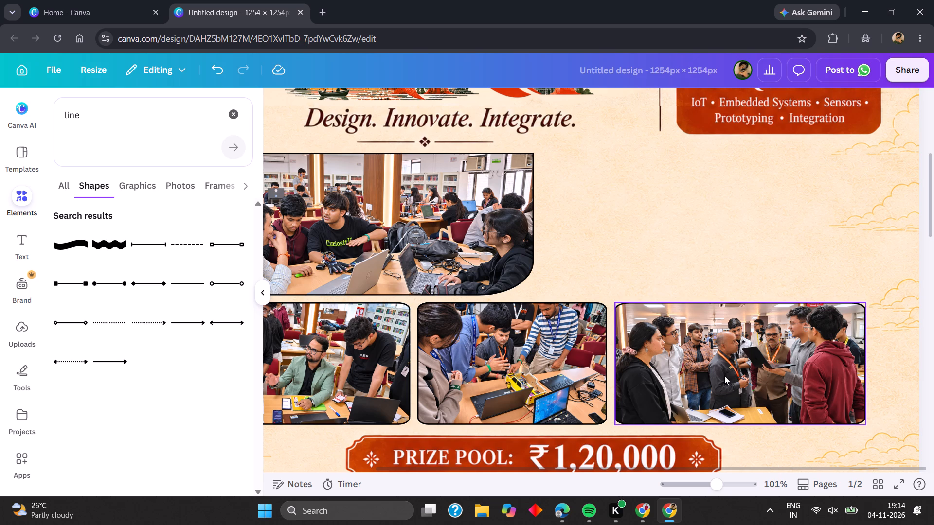
click(427, 239)
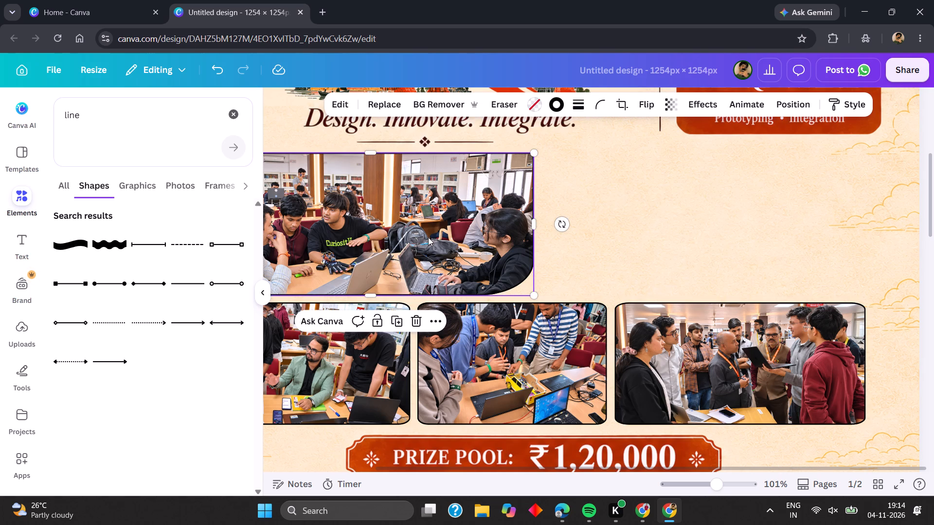
right_click(428, 237)
scroll(524, 361, down, 2)
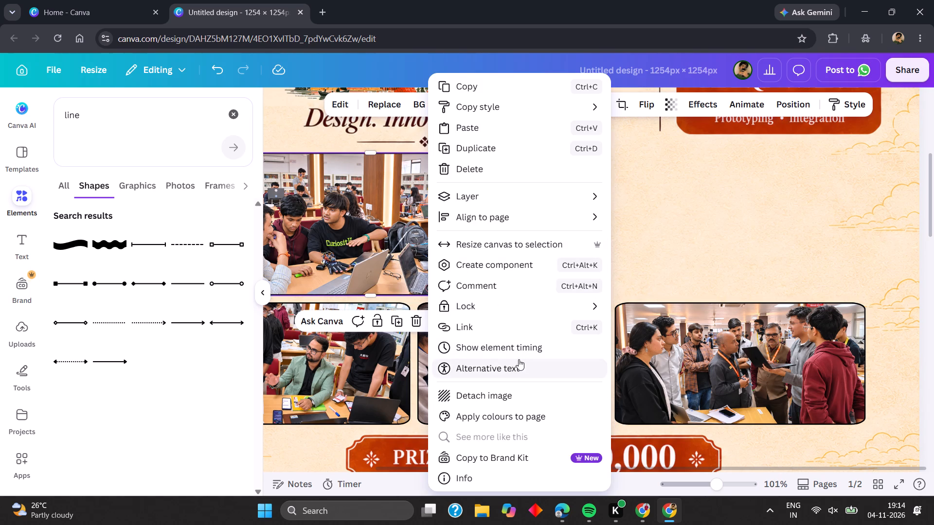
click(527, 398)
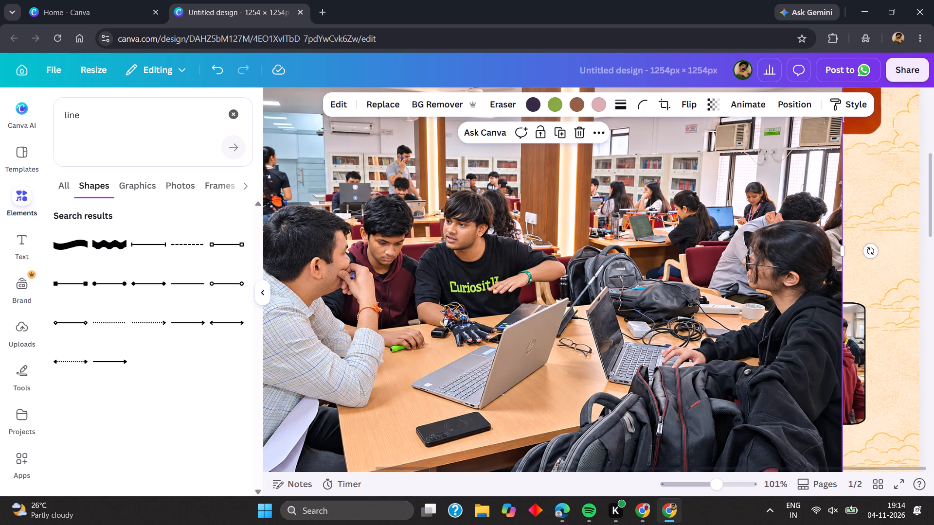
click(239, 112)
click(262, 297)
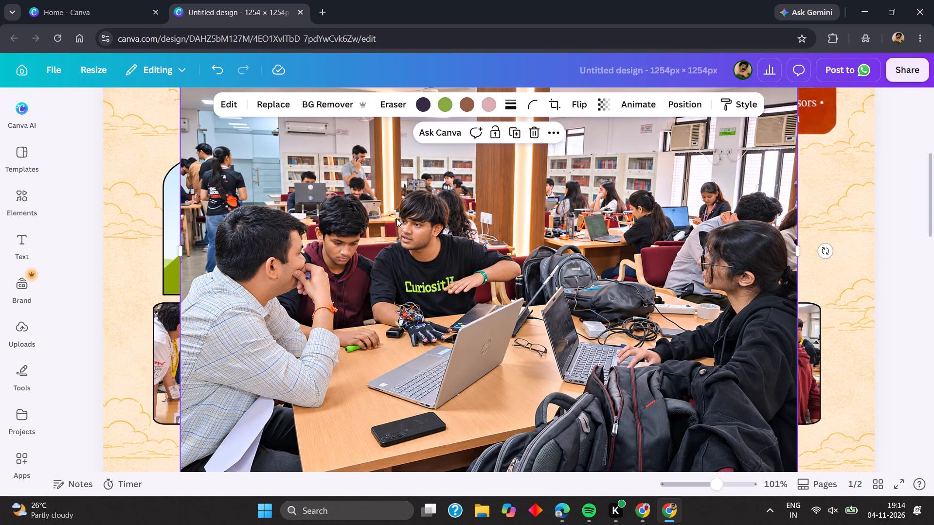
Copy the detached team photo from page 1 and place it in page 2's lower-right photo frame.
scroll(614, 257, up, 1)
key(ctrl+c)
scroll(506, 274, down, 2)
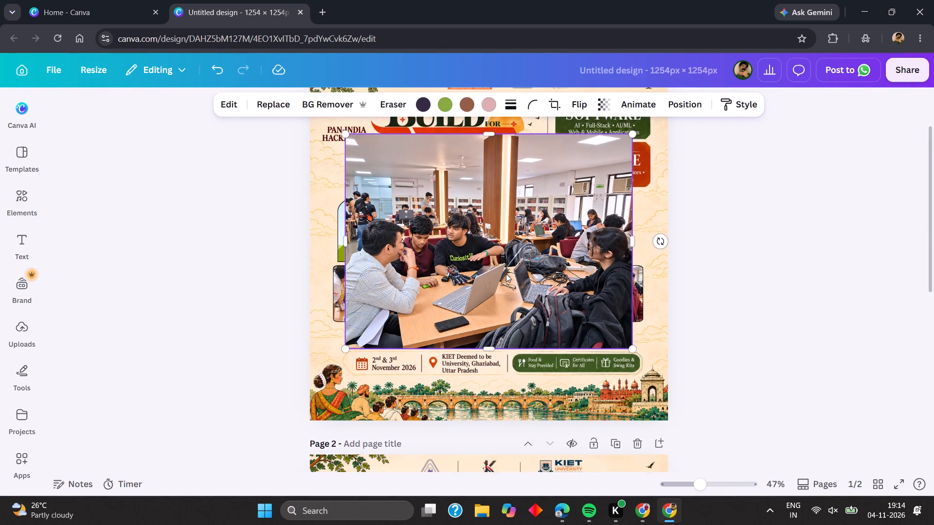
scroll(506, 274, down, 2)
click(509, 284)
key(ctrl+v)
drag(519, 322, 539, 355)
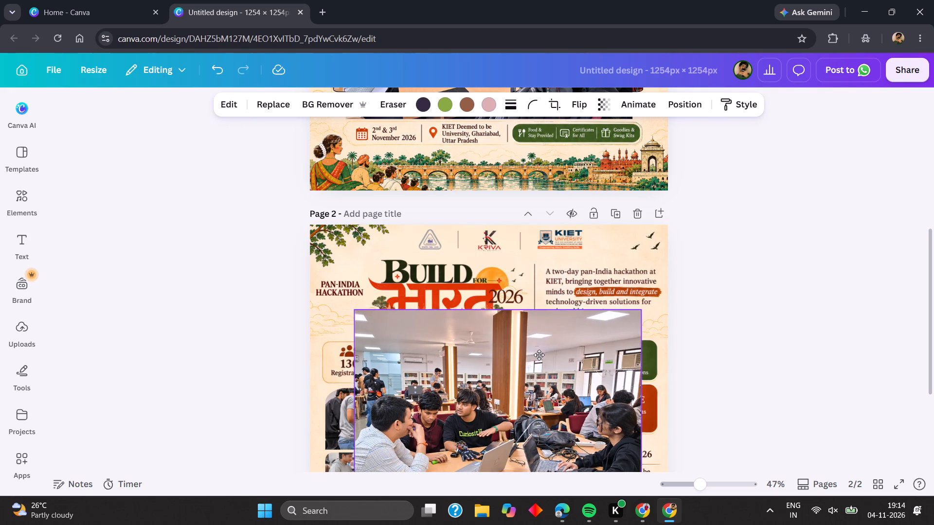
drag(539, 355, 544, 470)
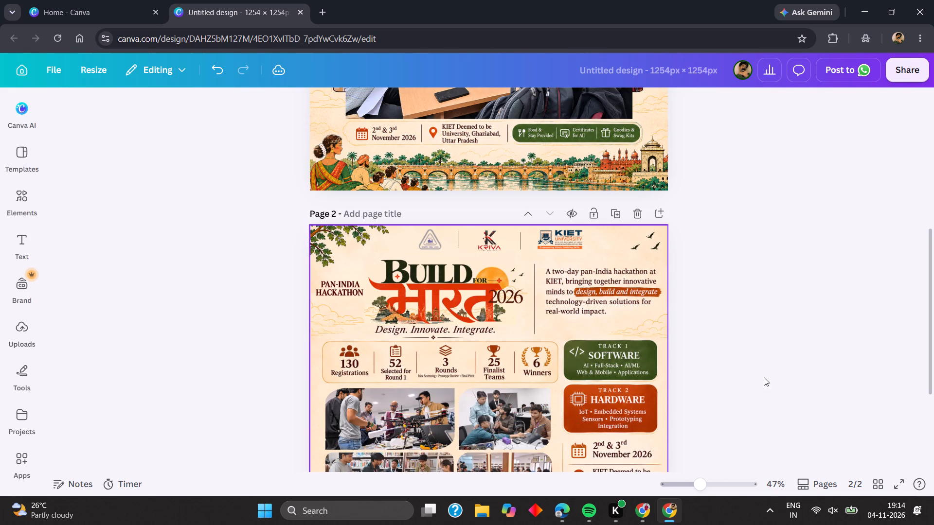
click(802, 359)
scroll(763, 353, down, 3)
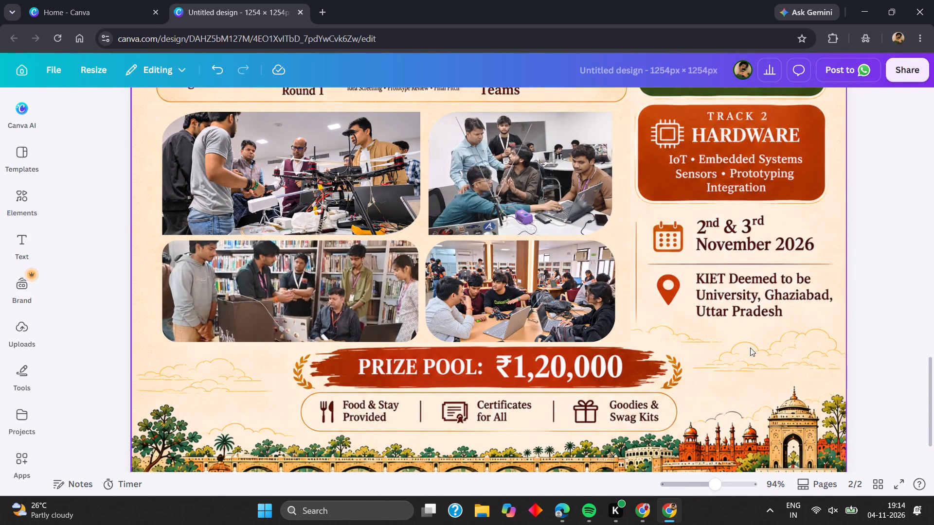
Add a solid black outline of weight 3 to page 2's upper-left drone photo.
click(387, 235)
click(459, 106)
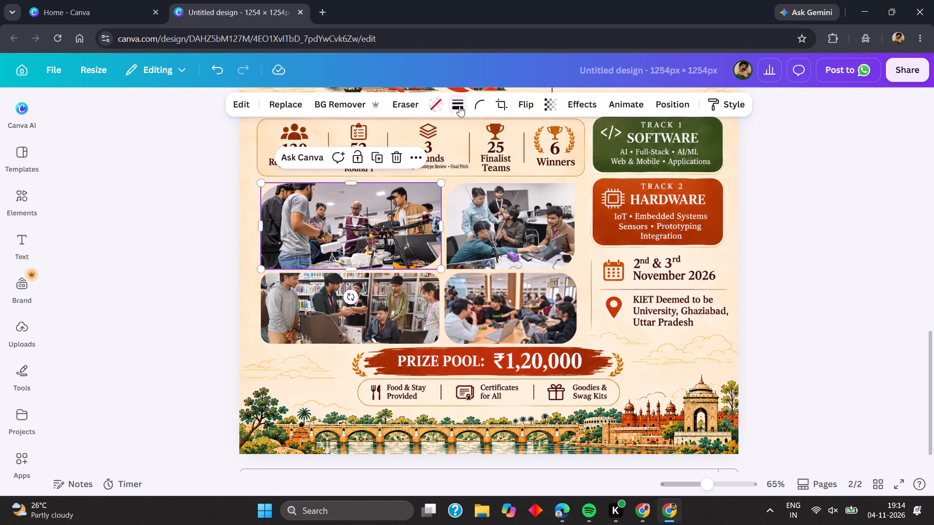
click(377, 187)
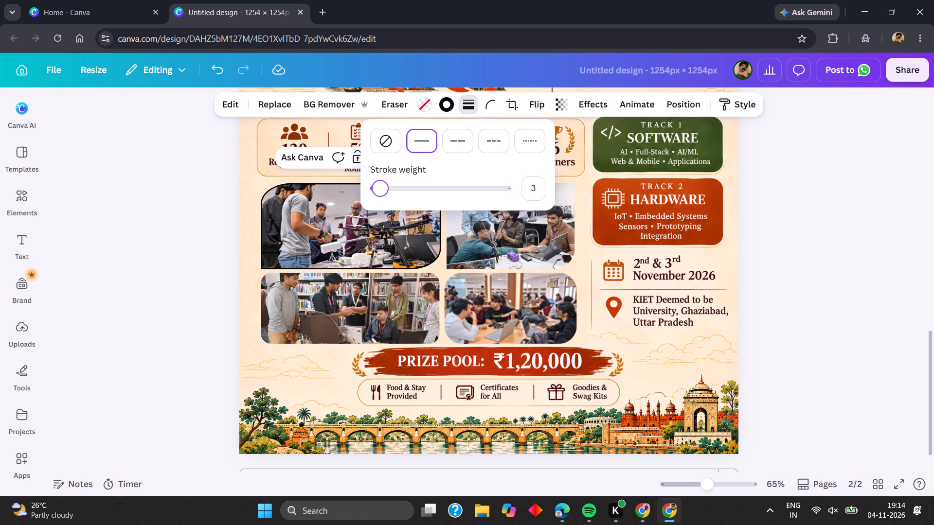
Try to outline the upper-right team photo at weight 2, and outline the lower-left bookshelf photo in black at weight 2.
click(500, 245)
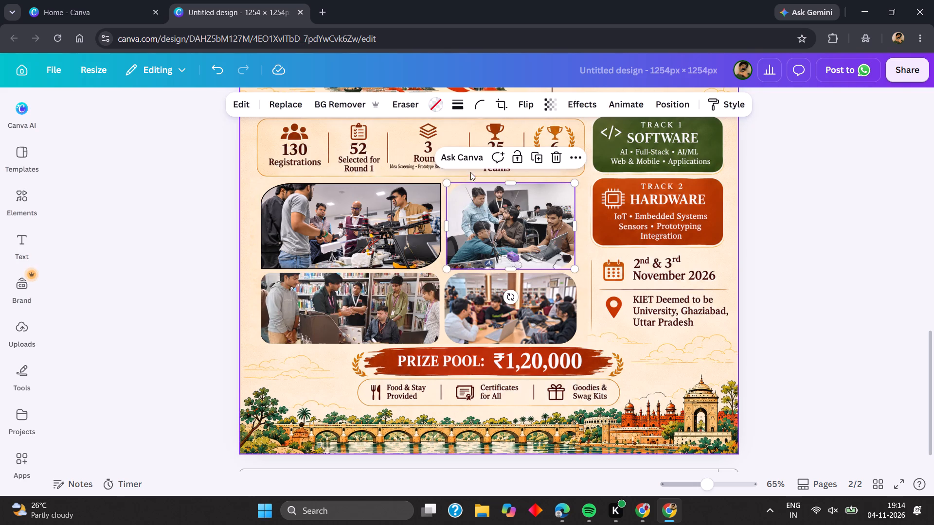
click(454, 103)
click(536, 188)
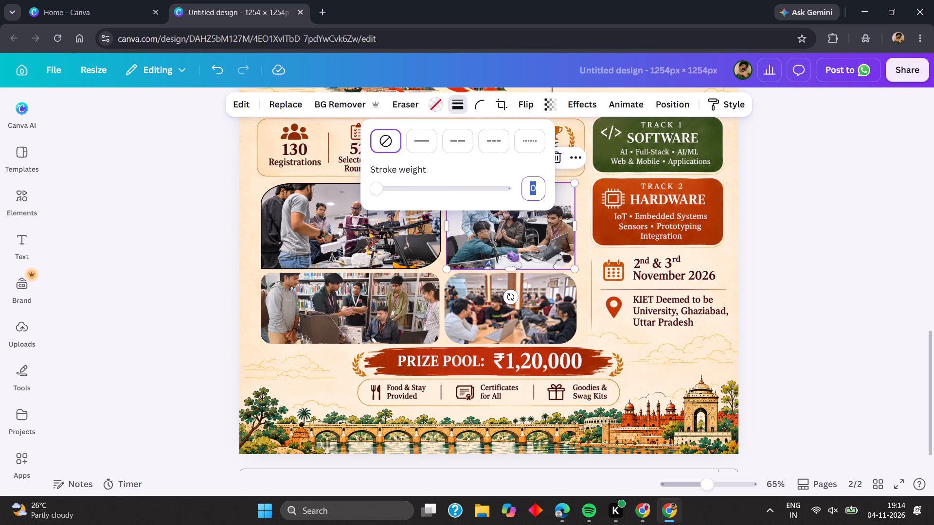
key(2)
click(392, 286)
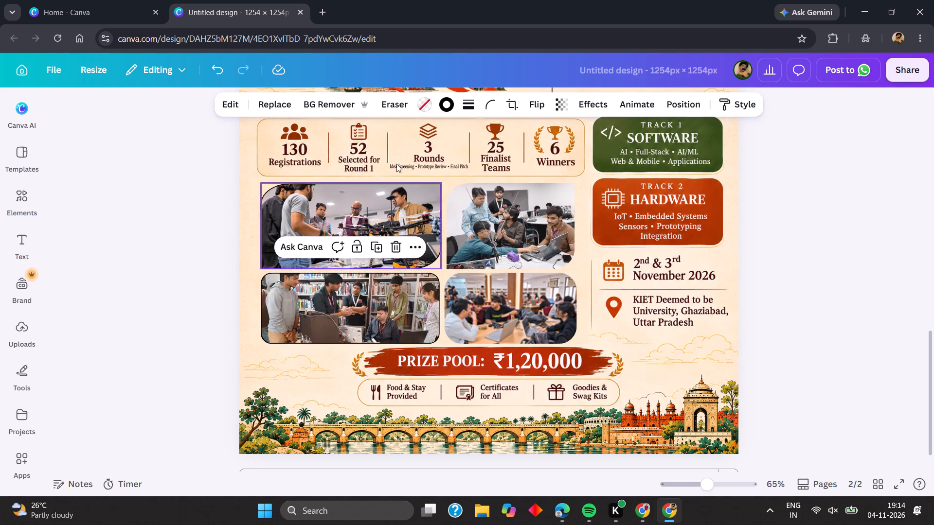
click(445, 104)
click(476, 109)
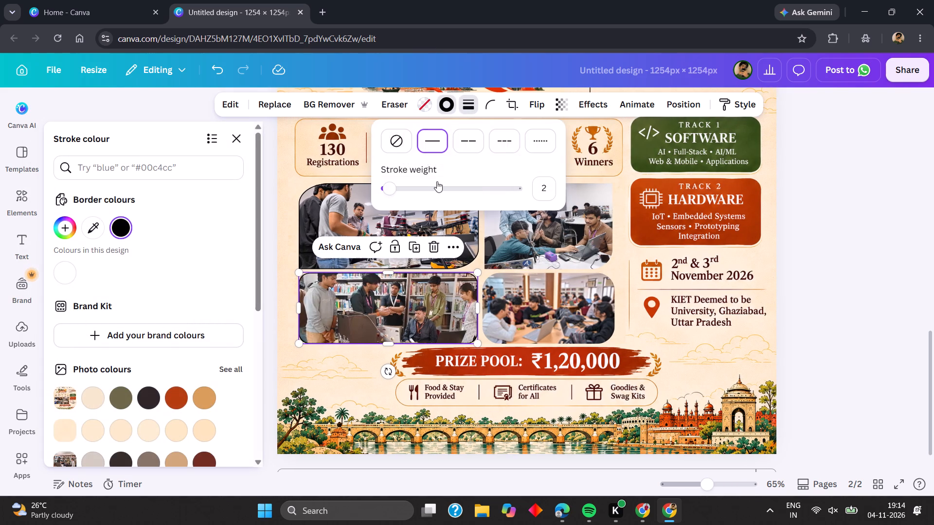
Give the lower-right photo of the team around the library table a solid black outline of weight 2.
click(503, 297)
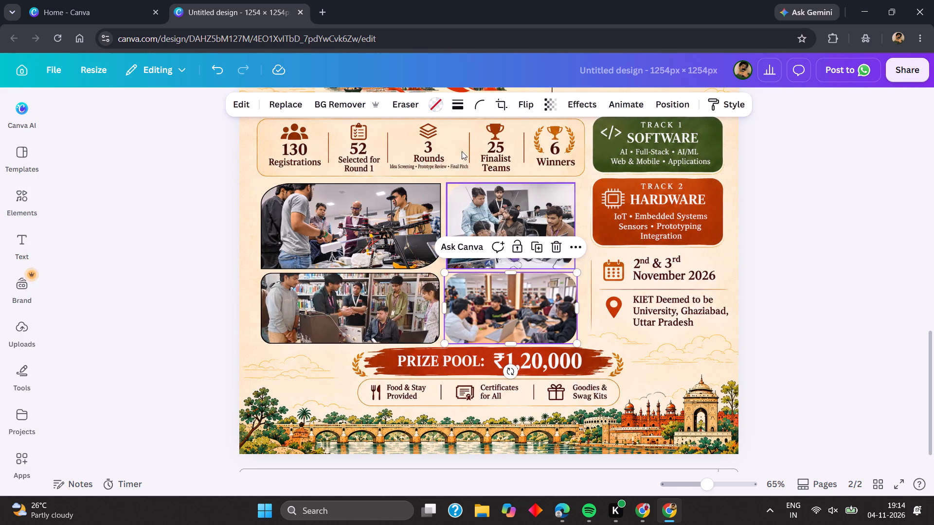
click(483, 105)
click(458, 109)
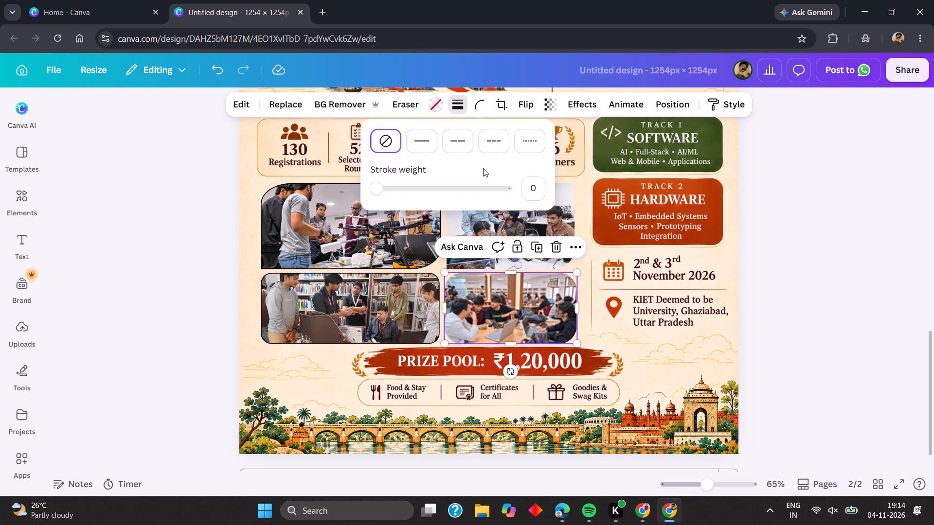
click(537, 184)
key(2)
click(891, 220)
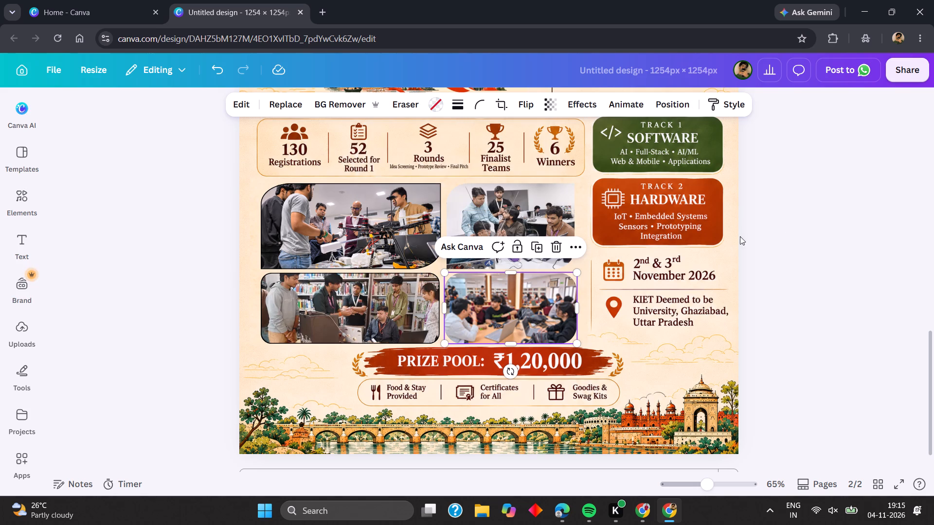
click(933, 251)
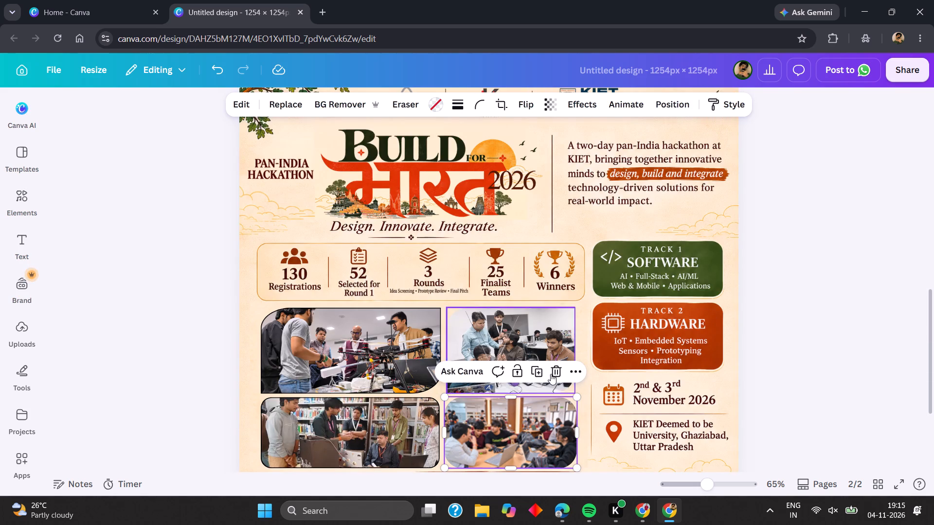
click(463, 110)
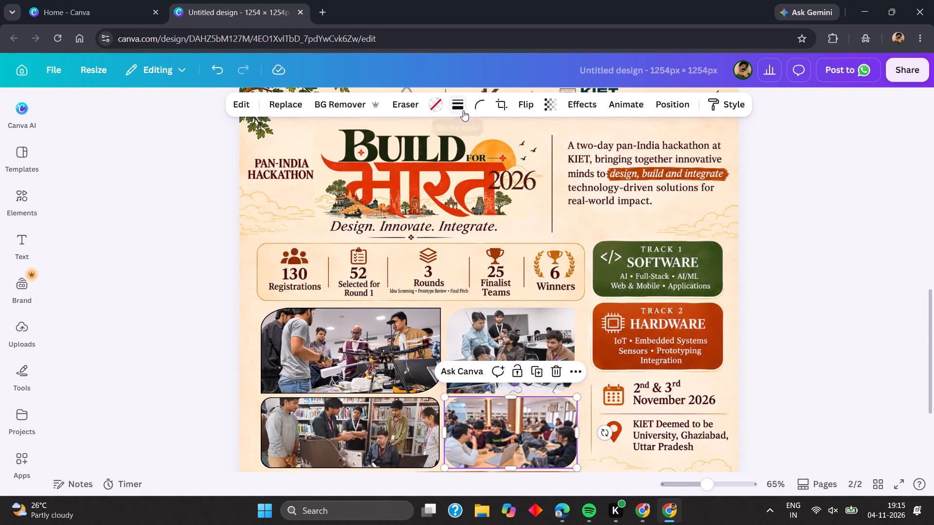
click(531, 181)
key(2)
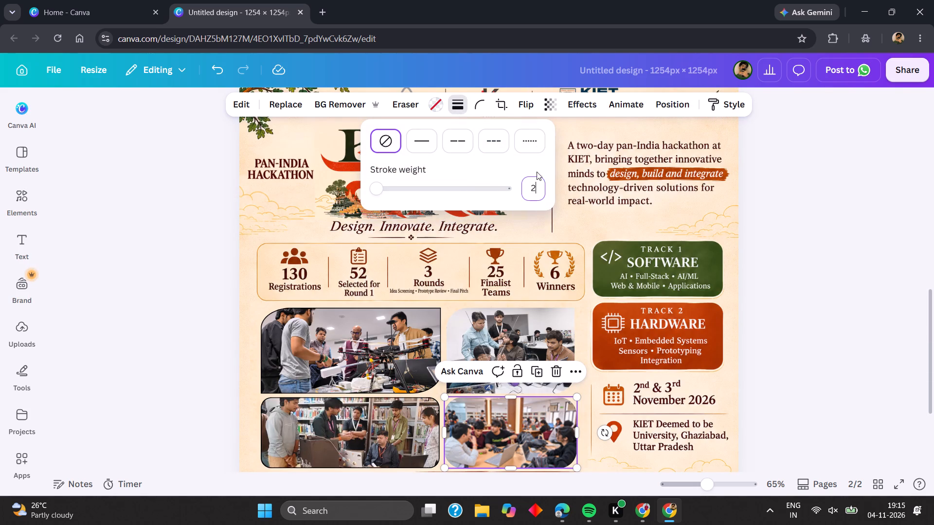
key(Return)
click(797, 200)
click(787, 209)
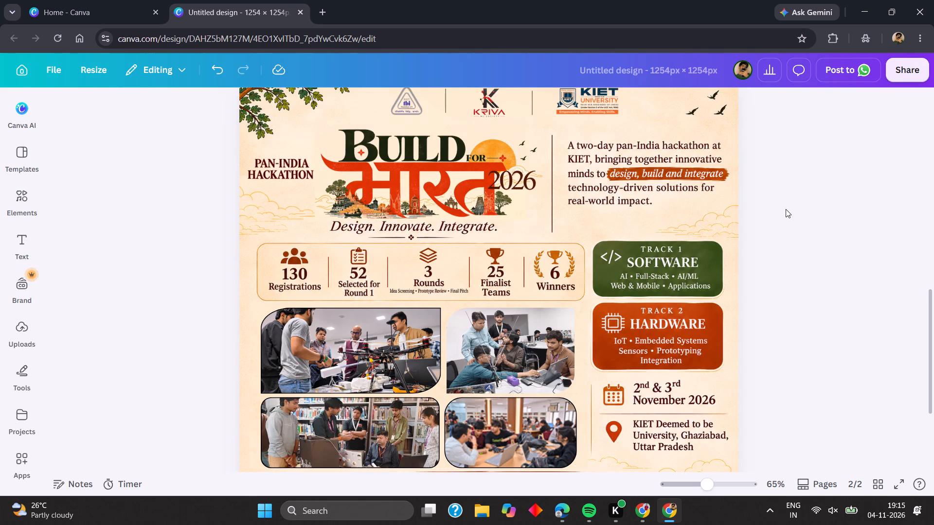
Give the upper-right team photo a solid black outline of weight 2.
scroll(786, 209, down, 1)
click(493, 278)
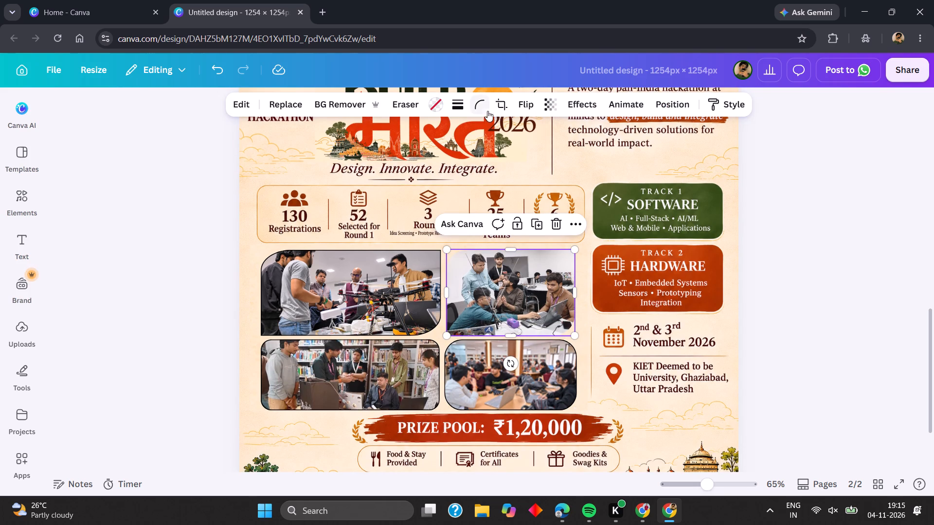
click(481, 100)
click(466, 107)
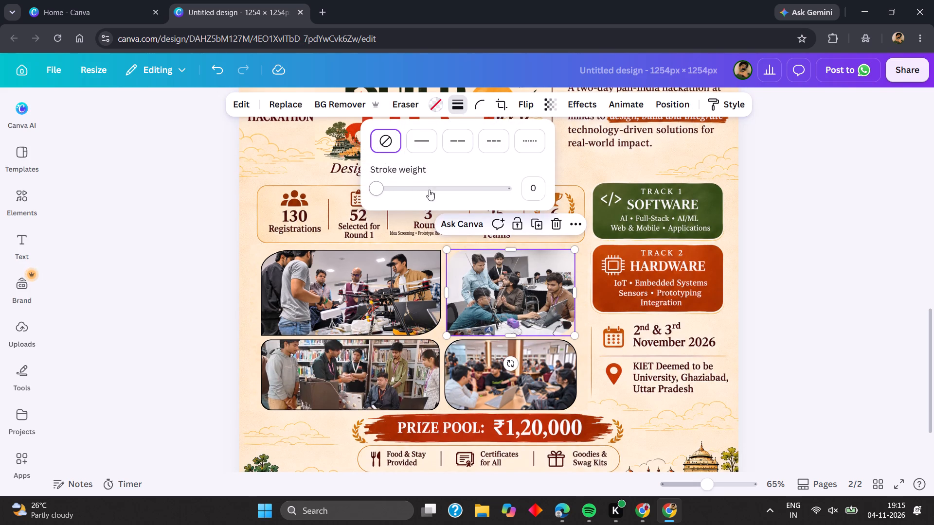
click(534, 186)
key(2)
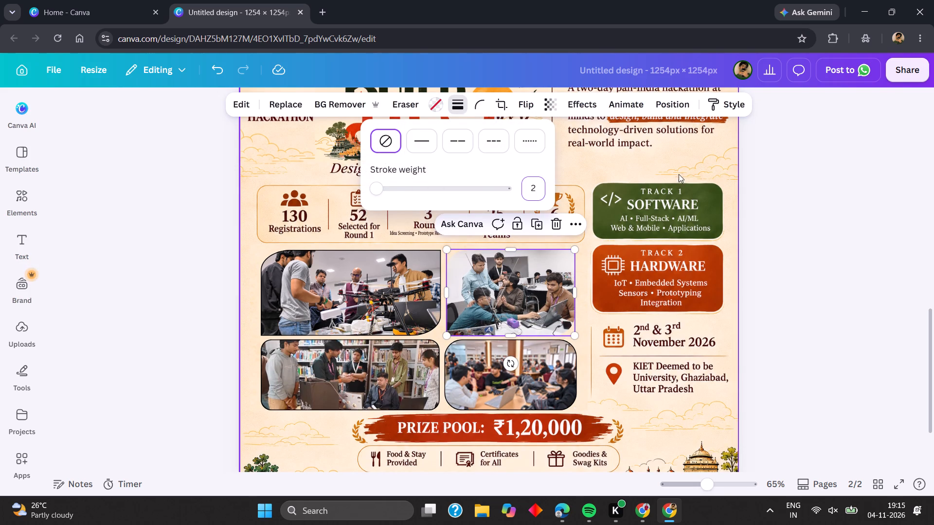
key(Return)
click(754, 172)
click(762, 236)
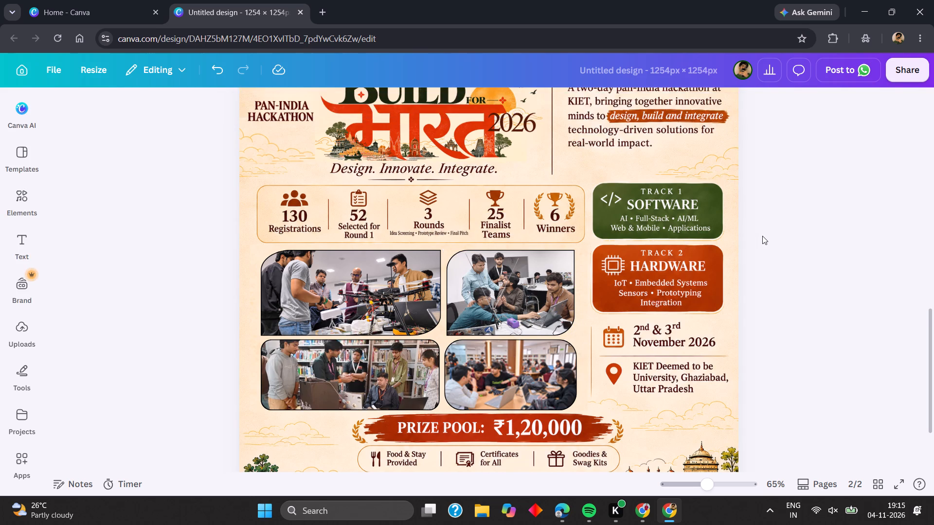
Examine page 2's outlined photos, overall layout and the title area beside the PAN-INDIA HACKATHON lettering.
scroll(762, 236, down, 2)
scroll(762, 236, up, 1)
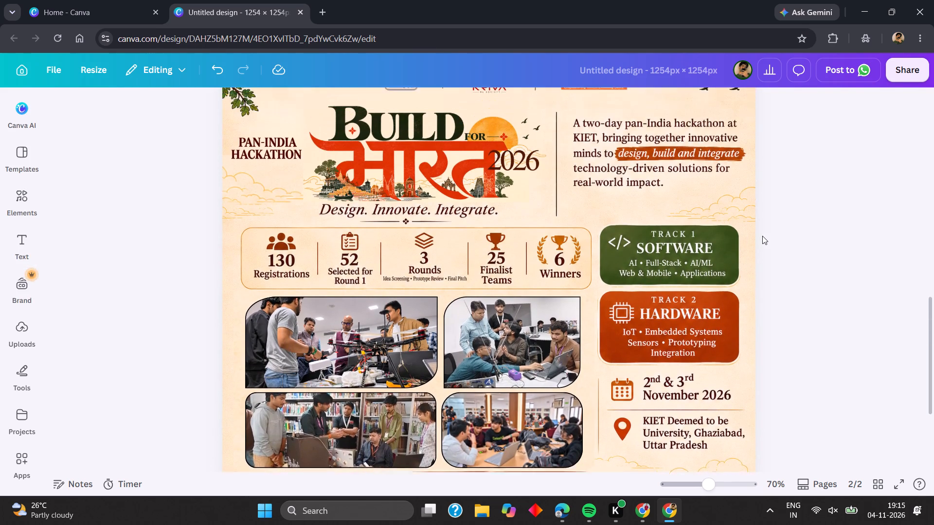
scroll(762, 236, up, 2)
scroll(762, 236, down, 1)
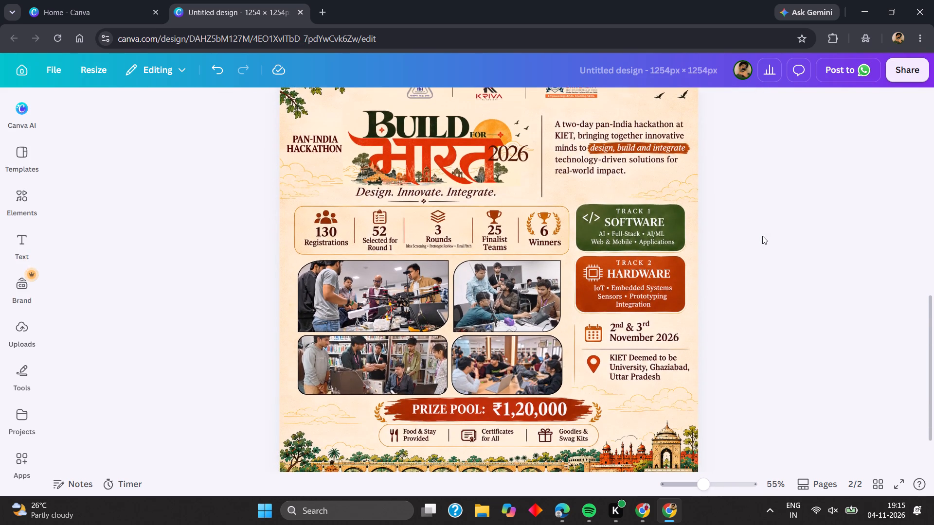
scroll(762, 236, up, 1)
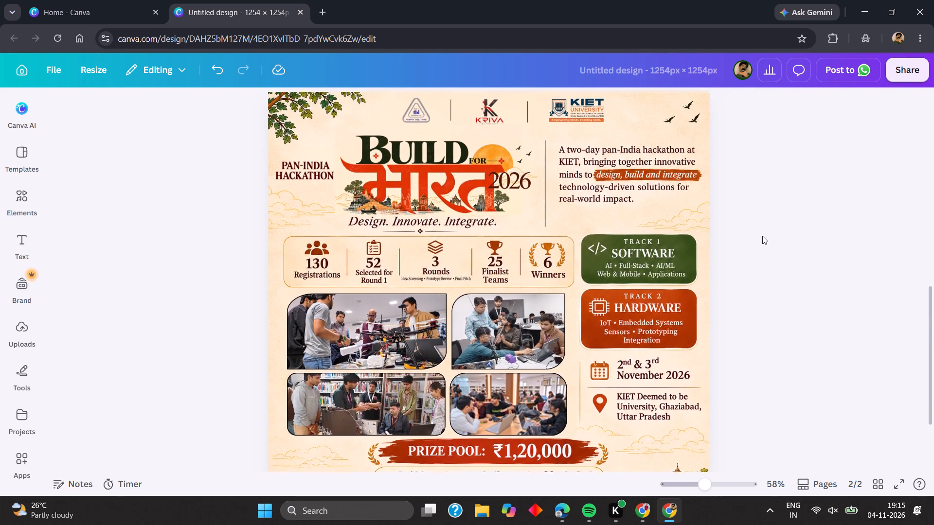
scroll(762, 236, up, 2)
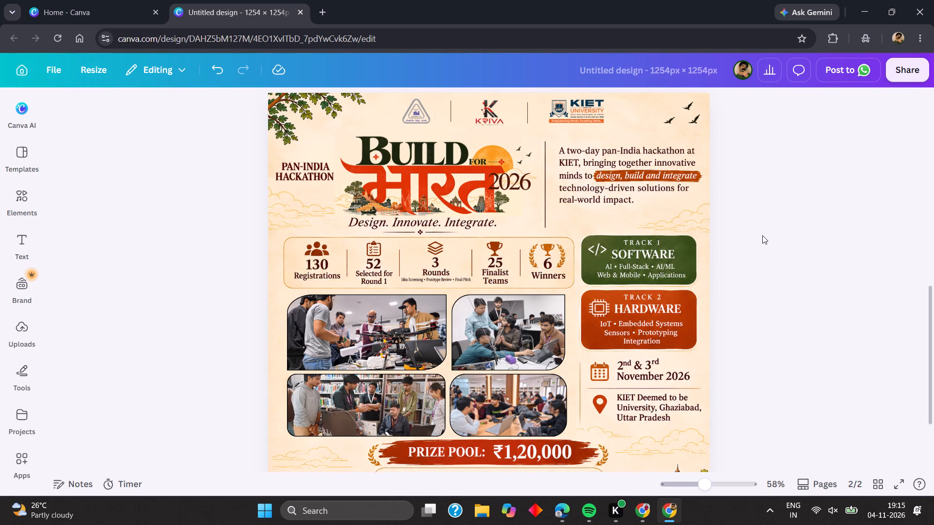
scroll(762, 235, up, 1)
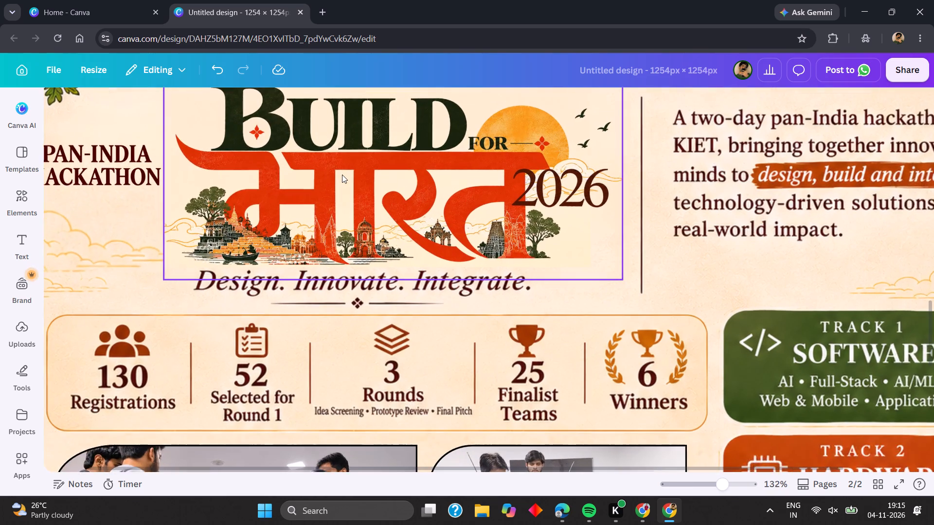
scroll(342, 175, right, 4)
scroll(342, 175, up, 1)
scroll(329, 178, down, 1)
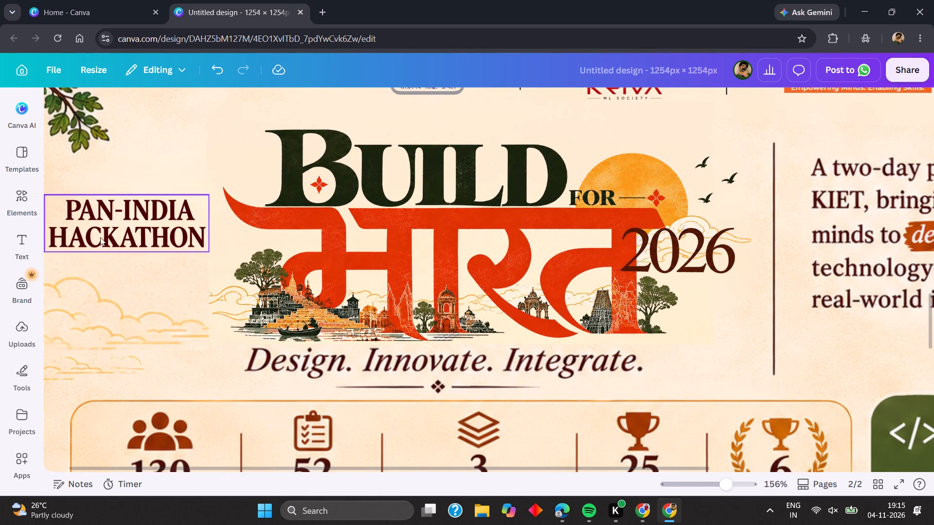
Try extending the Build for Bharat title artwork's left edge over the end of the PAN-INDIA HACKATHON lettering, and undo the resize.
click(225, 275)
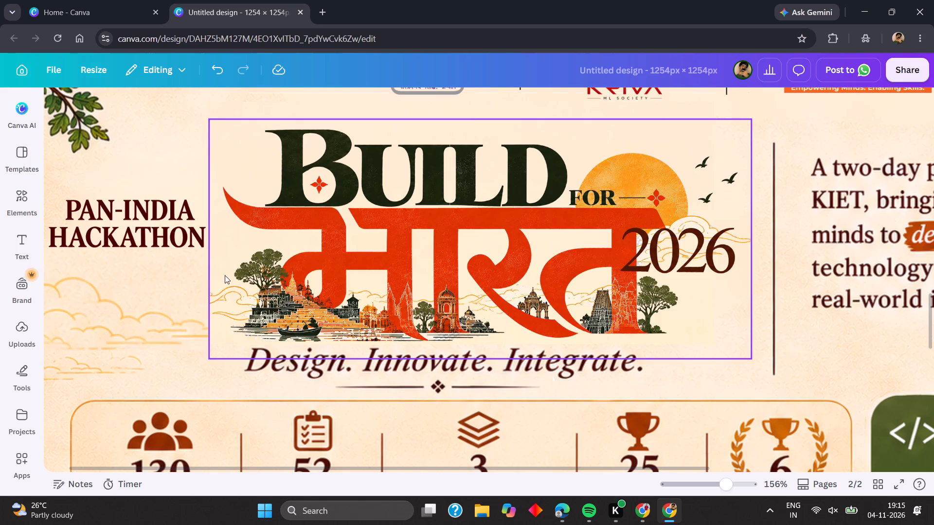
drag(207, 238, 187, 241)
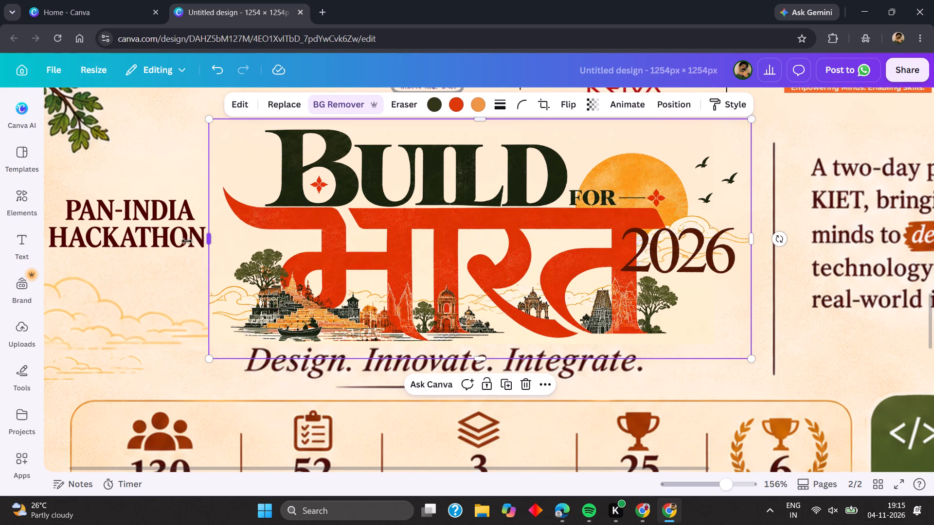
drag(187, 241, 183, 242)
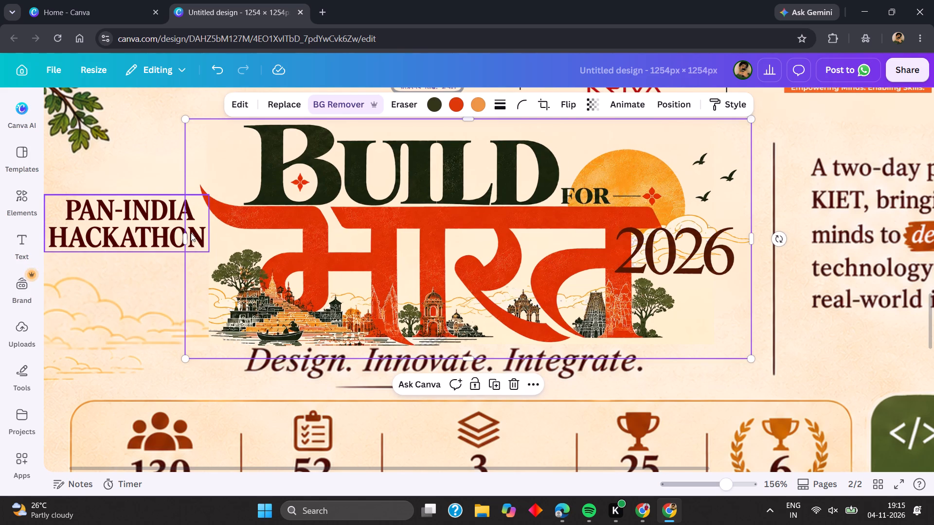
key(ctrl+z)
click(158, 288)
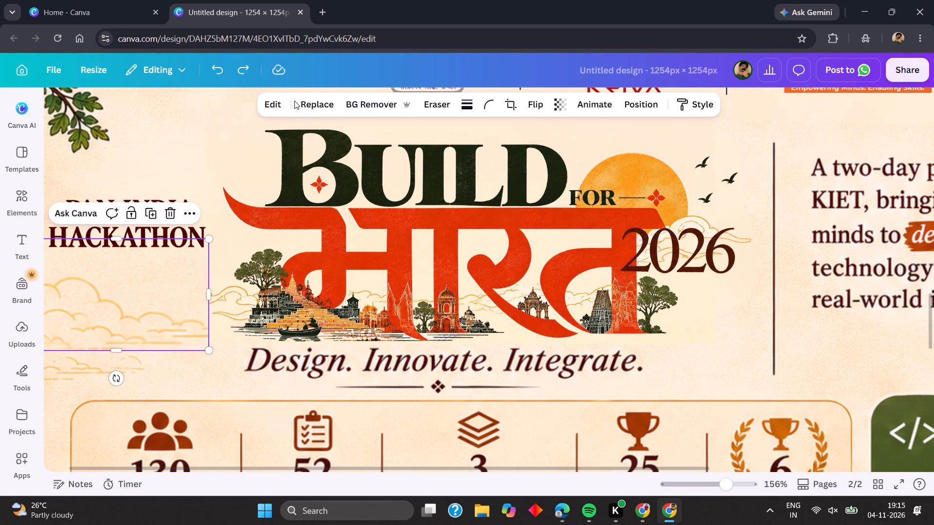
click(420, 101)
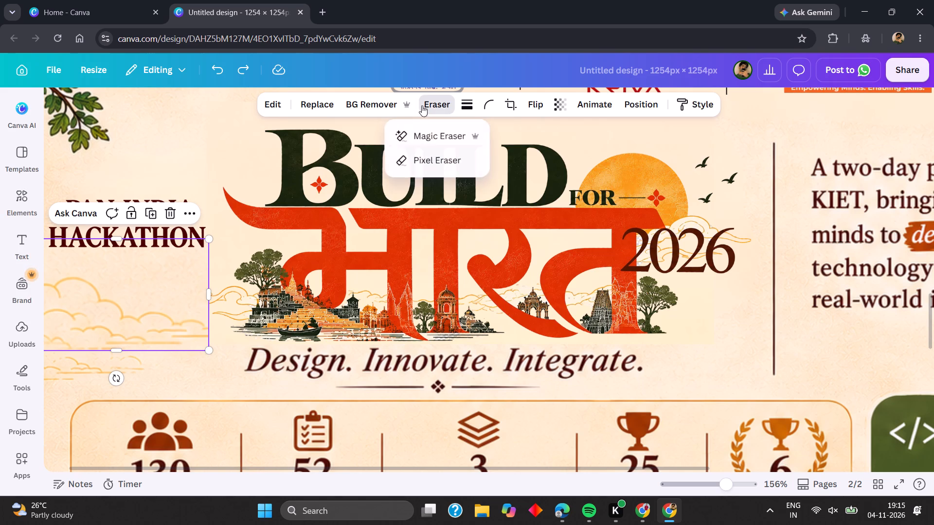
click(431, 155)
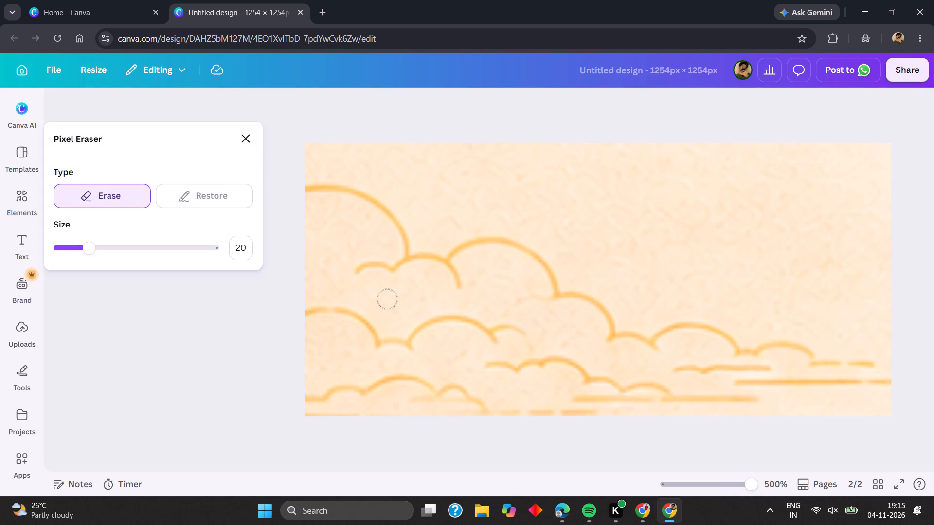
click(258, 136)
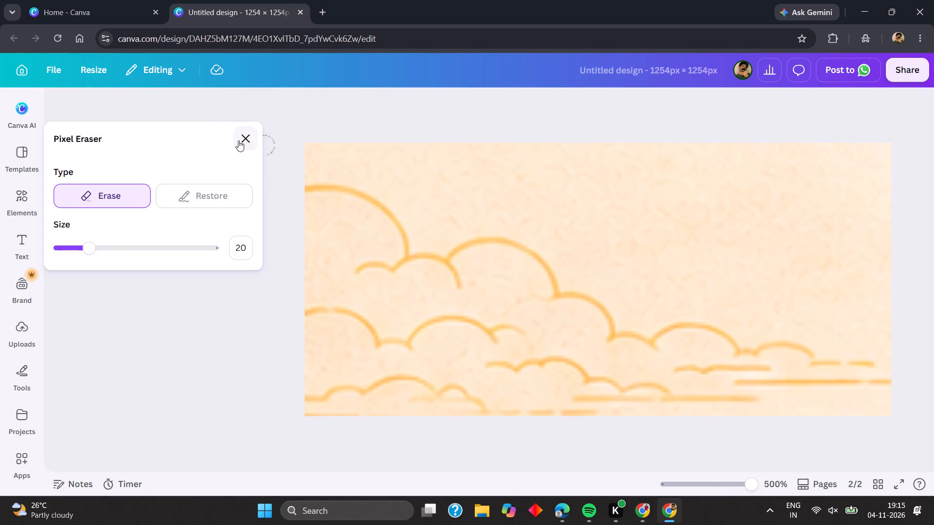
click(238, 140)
Erase the outer cloud outlines left of the riverside temple in the Build for Bharat title artwork, using the Pixel Eraser at size 20.
click(403, 171)
click(413, 108)
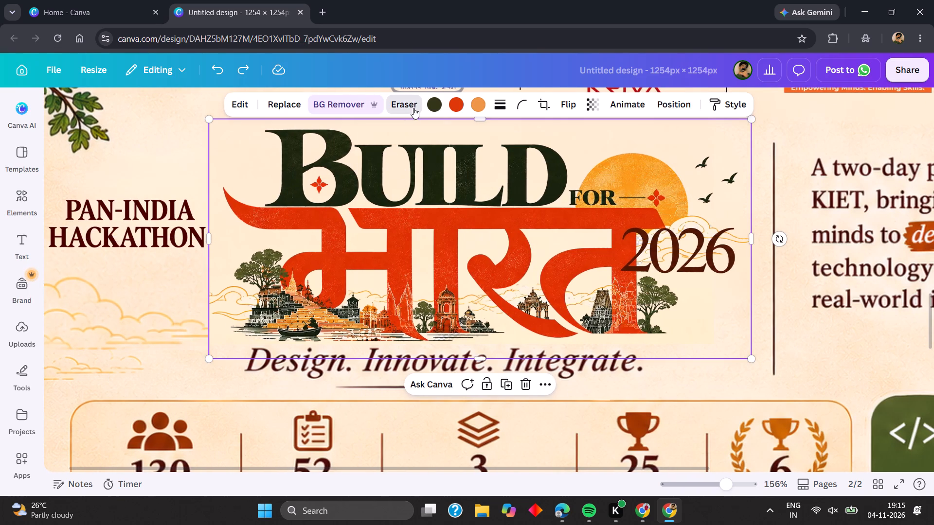
click(408, 158)
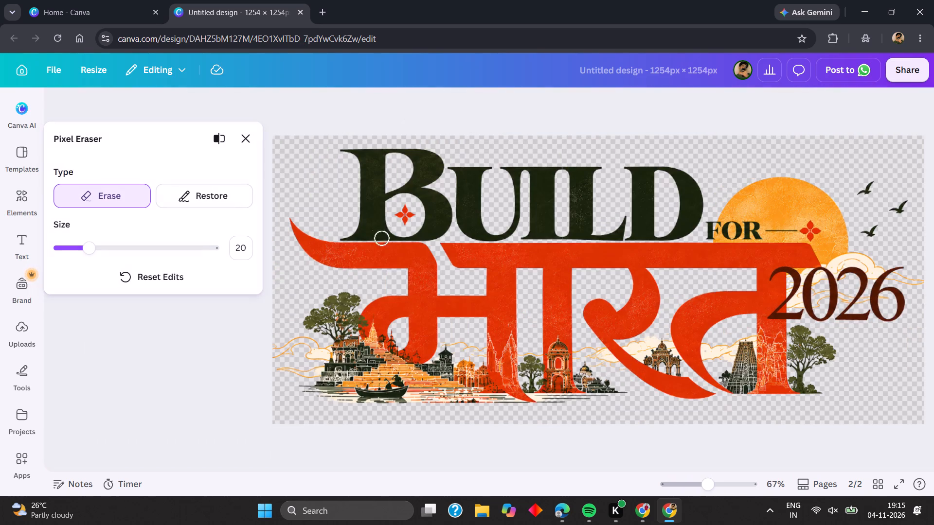
drag(219, 390, 272, 352)
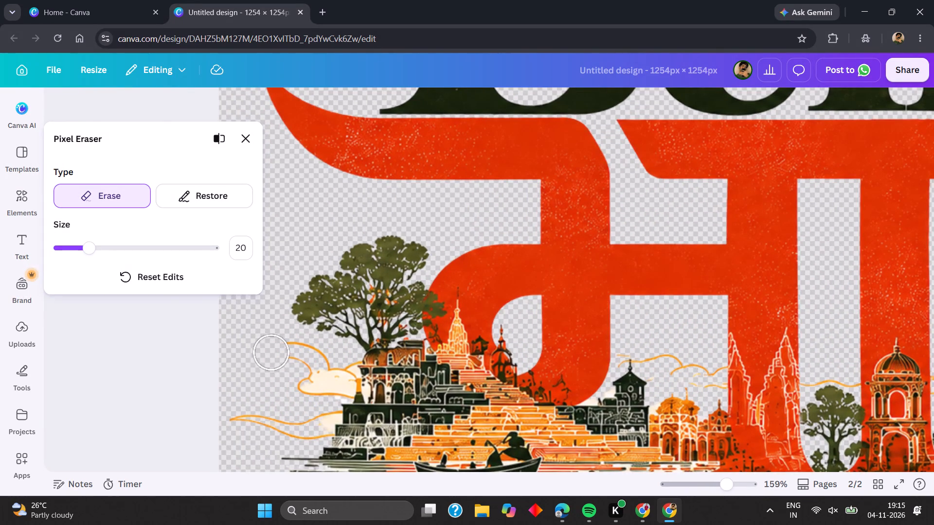
drag(272, 352, 285, 437)
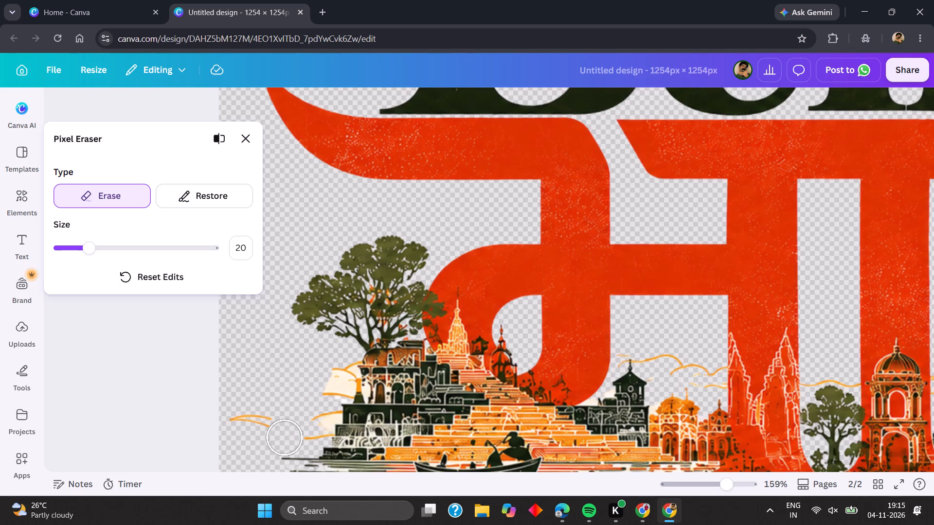
drag(285, 437, 238, 419)
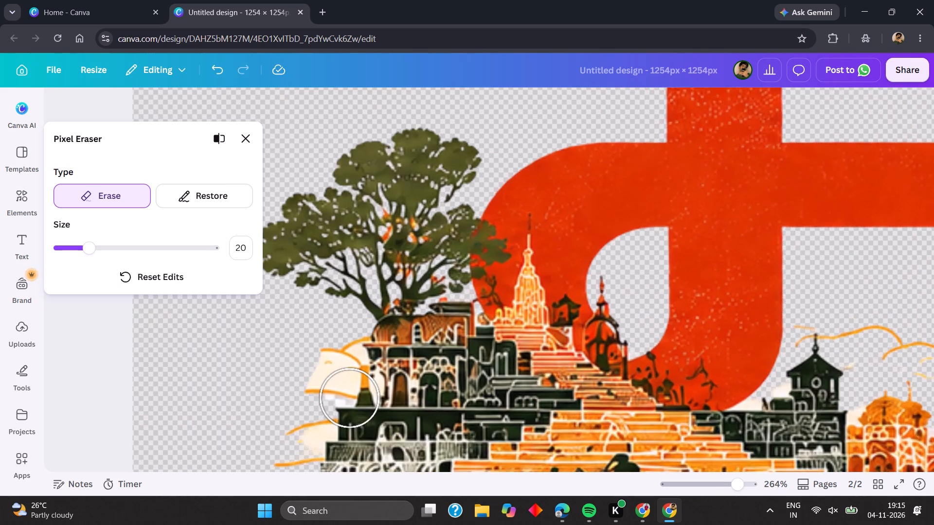
Set the eraser size to 1 and erase the orange outline along the top of the cloud beside the temple dome.
click(55, 248)
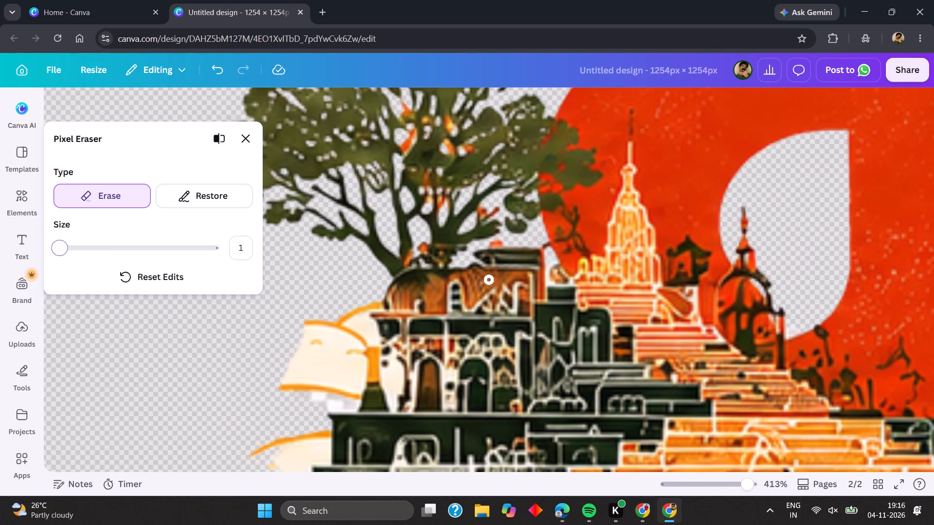
drag(303, 325, 305, 324)
drag(305, 324, 347, 319)
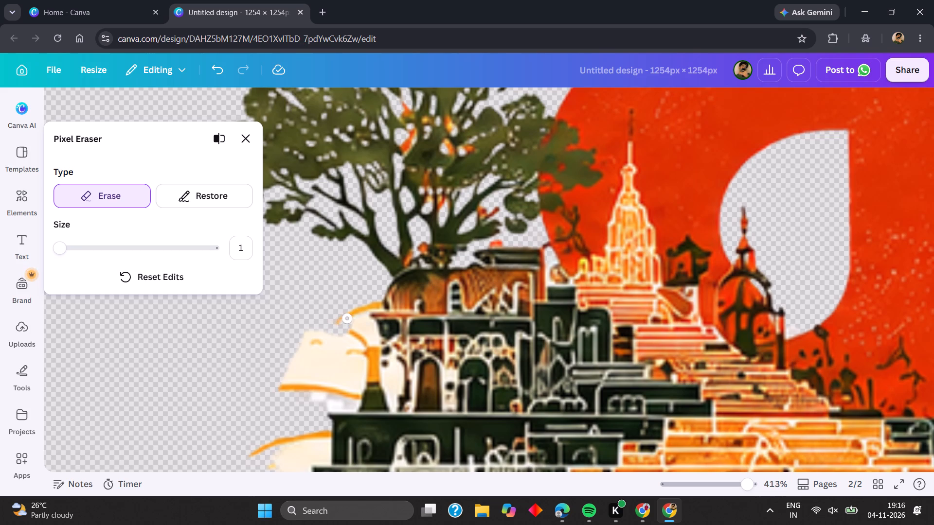
drag(347, 319, 366, 309)
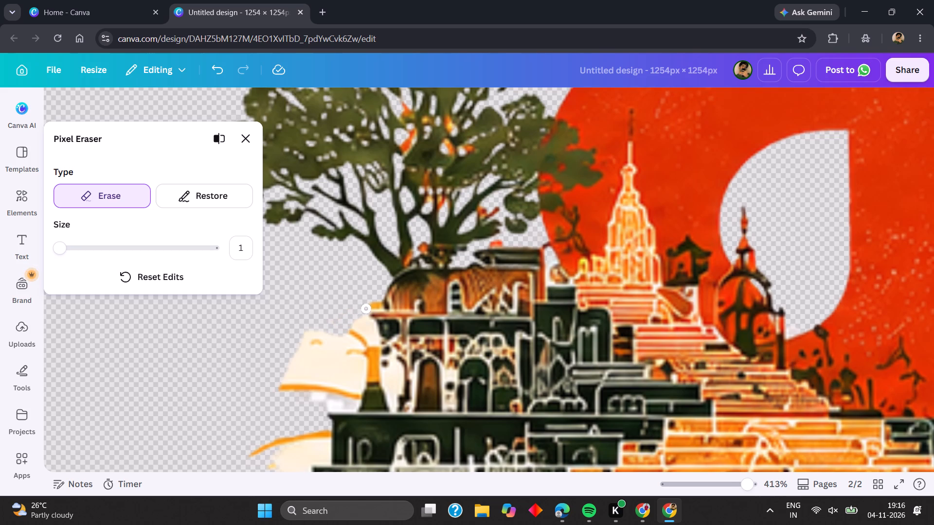
click(370, 306)
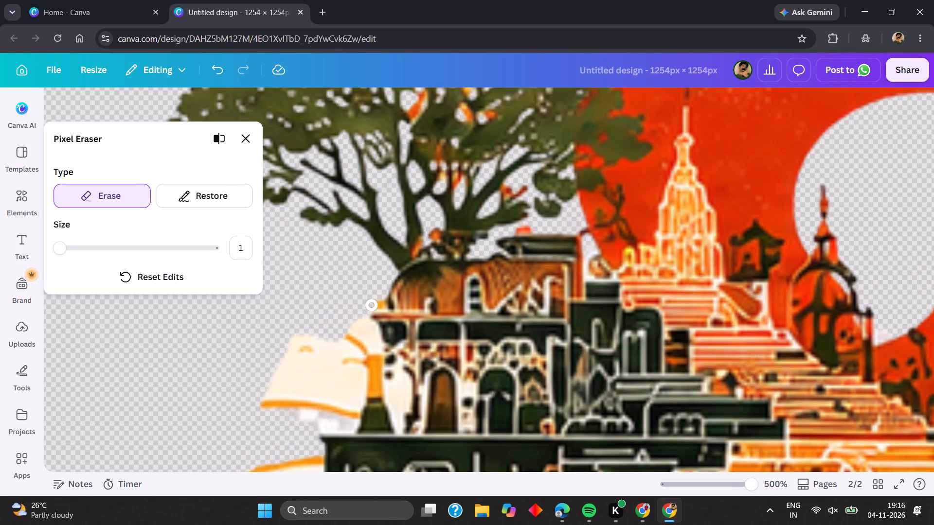
click(380, 305)
click(375, 306)
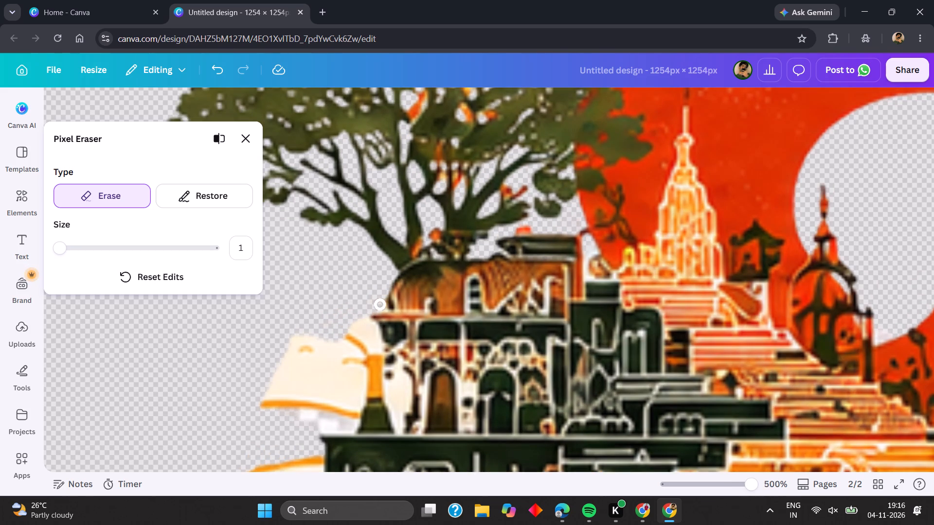
click(382, 304)
Erase the outer left part of the cream cloud beside the temple's upper storey, including its trailing edge.
drag(295, 337, 277, 374)
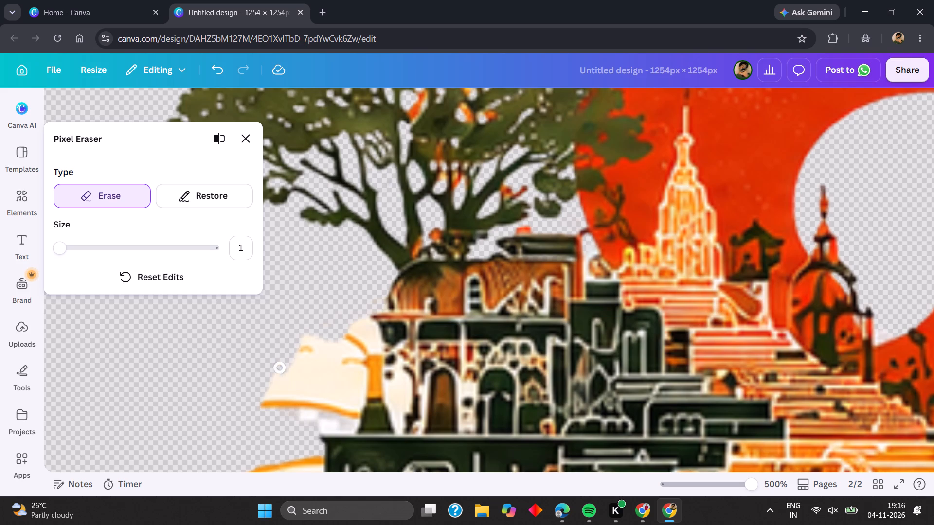
drag(277, 374, 281, 401)
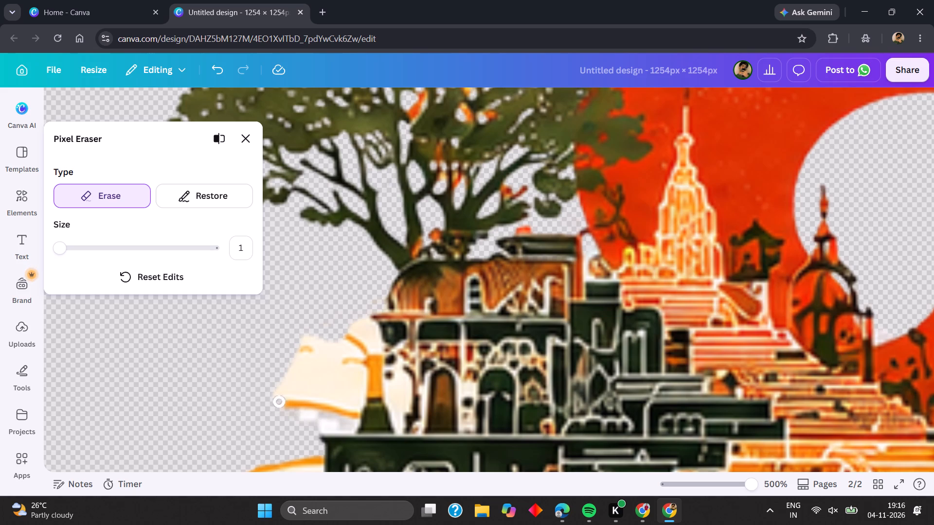
drag(281, 401, 312, 343)
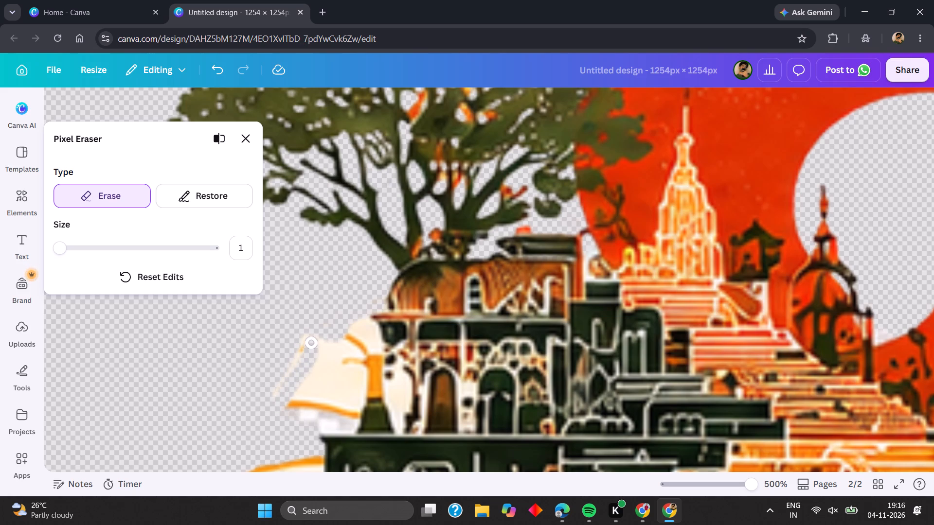
drag(312, 343, 273, 397)
drag(273, 397, 326, 354)
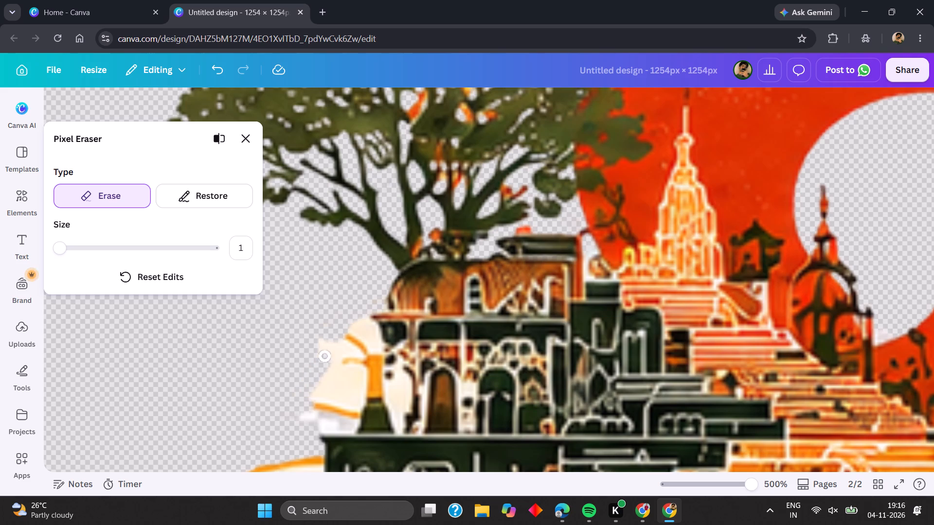
drag(326, 354, 318, 395)
Erase the orange outline along the top of the lower cloud fragment beside the temple's base.
scroll(318, 395, down, 1)
drag(205, 413, 266, 390)
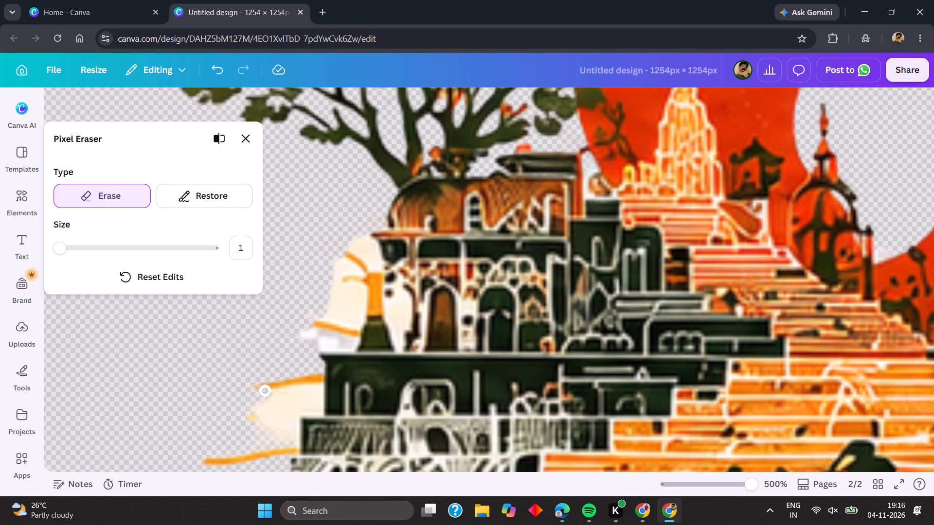
drag(266, 390, 291, 385)
drag(291, 385, 314, 379)
click(321, 376)
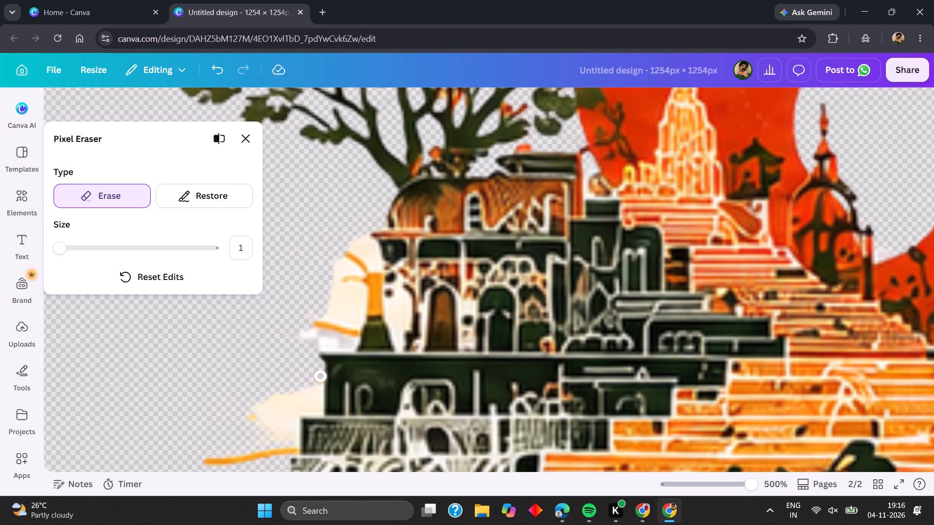
Erase the pointed tip and upper part of the cream lower cloud, up to the dark temple wall.
drag(247, 418, 258, 403)
drag(258, 403, 292, 395)
drag(292, 395, 311, 392)
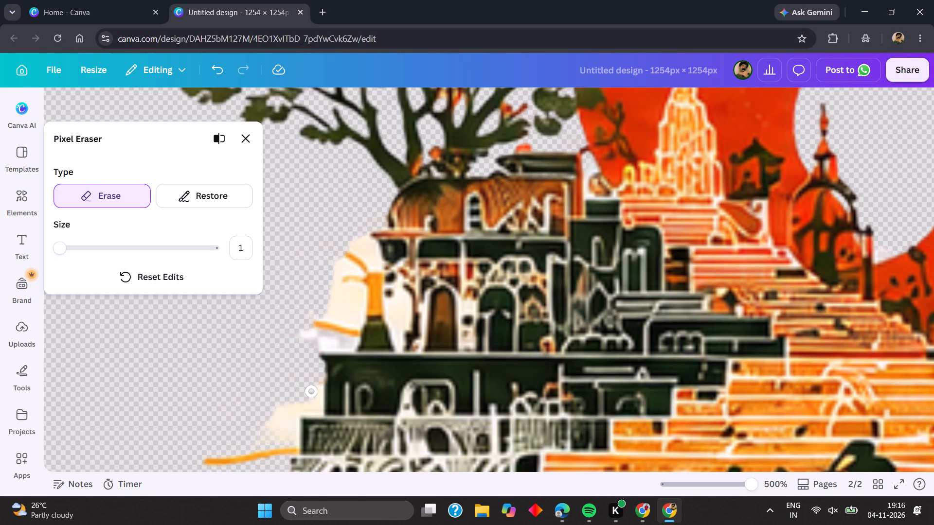
click(315, 388)
click(318, 386)
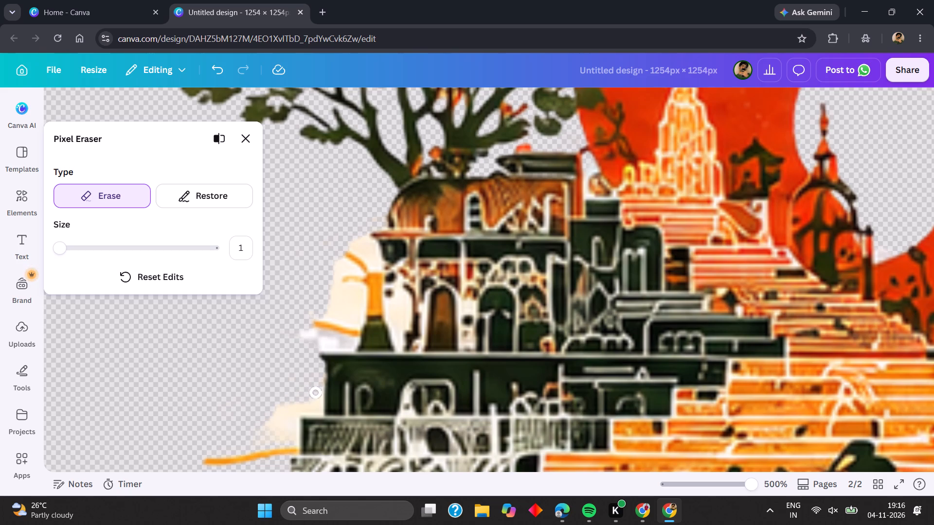
click(316, 396)
click(317, 403)
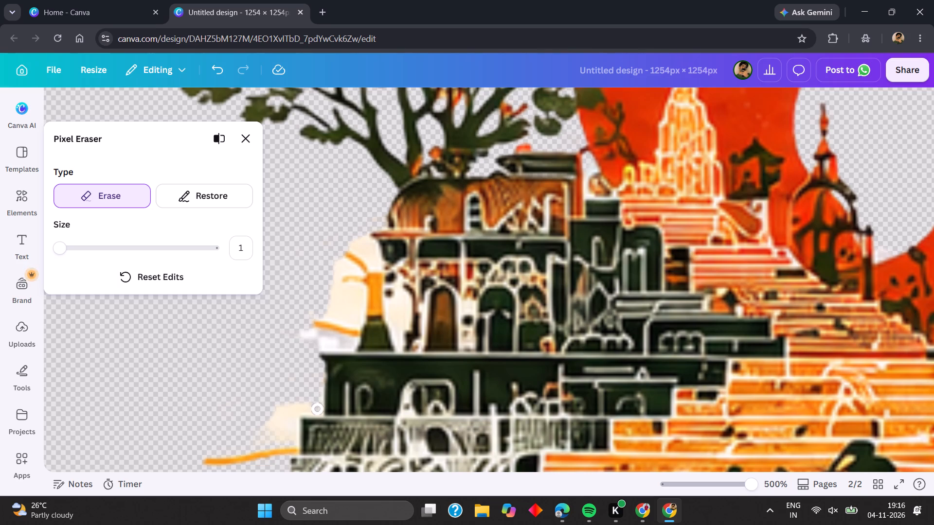
click(311, 407)
click(304, 407)
click(296, 410)
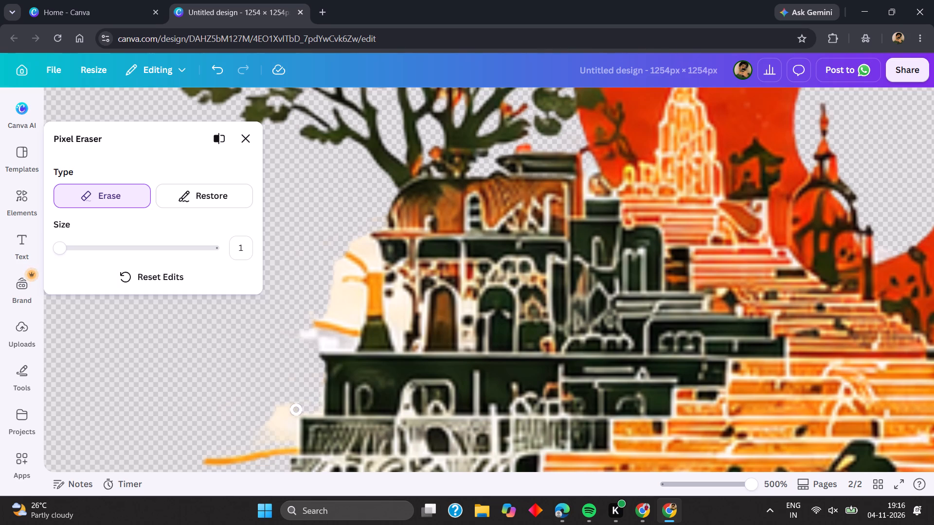
Erase the remaining cream patch of the lower cloud beside the hatched wall at the temple's base.
click(292, 408)
click(284, 407)
click(280, 414)
double_click(278, 417)
drag(270, 426, 264, 432)
click(264, 431)
click(287, 412)
click(287, 419)
click(285, 426)
click(281, 434)
click(277, 439)
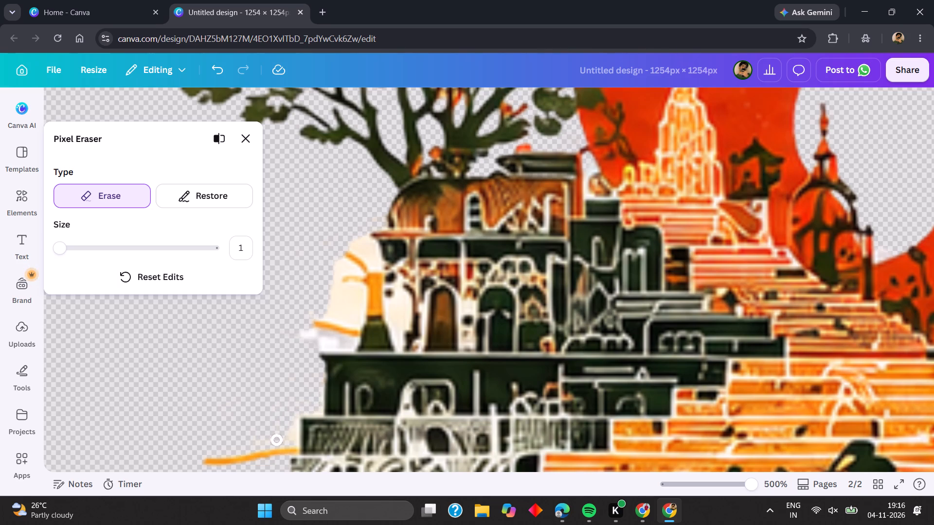
drag(266, 444, 254, 442)
click(254, 442)
click(287, 435)
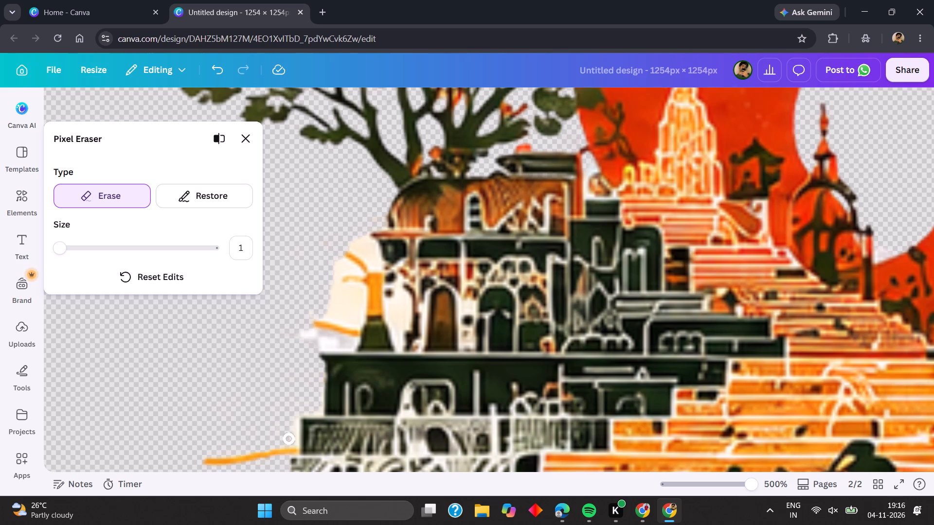
click(289, 440)
click(291, 434)
click(291, 427)
Erase the lowest orange cloud line extending left from the temple's base.
drag(206, 465, 279, 453)
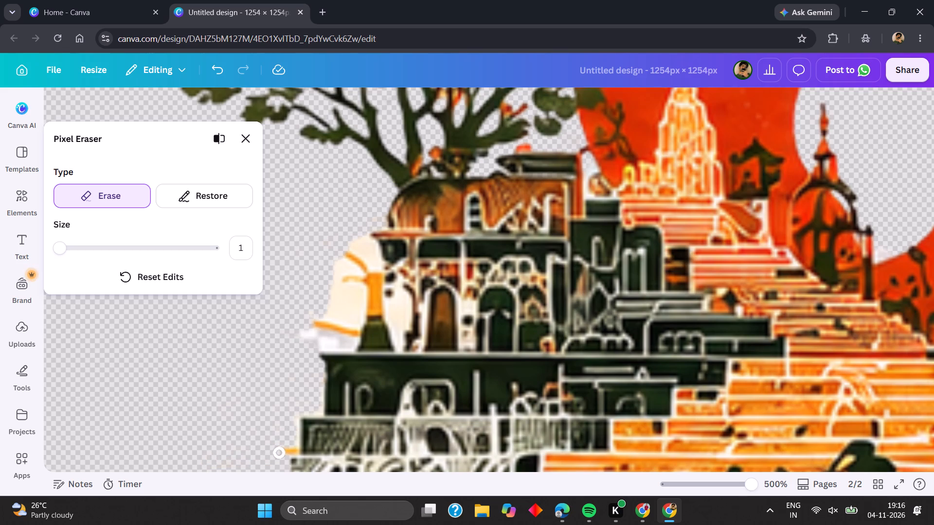
drag(279, 453, 282, 452)
click(287, 451)
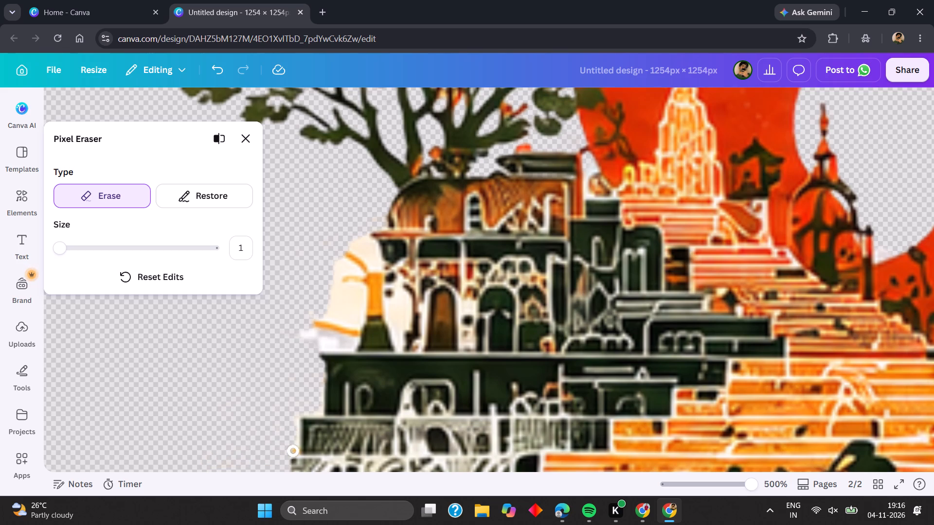
click(293, 451)
Erase the pale white strip under the cloud's lower orange outline, just above the dark temple ledge.
scroll(284, 361, up, 1)
click(301, 346)
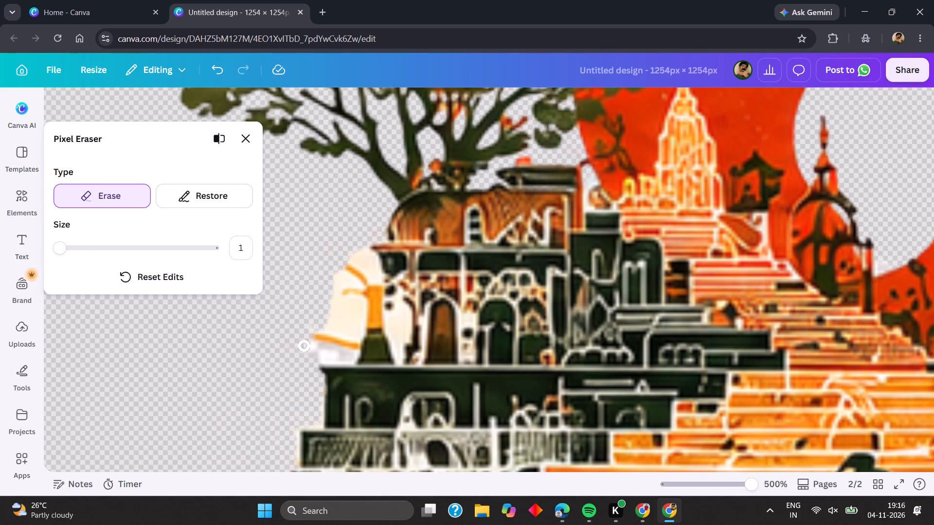
click(307, 346)
click(324, 347)
click(317, 348)
click(324, 346)
click(334, 353)
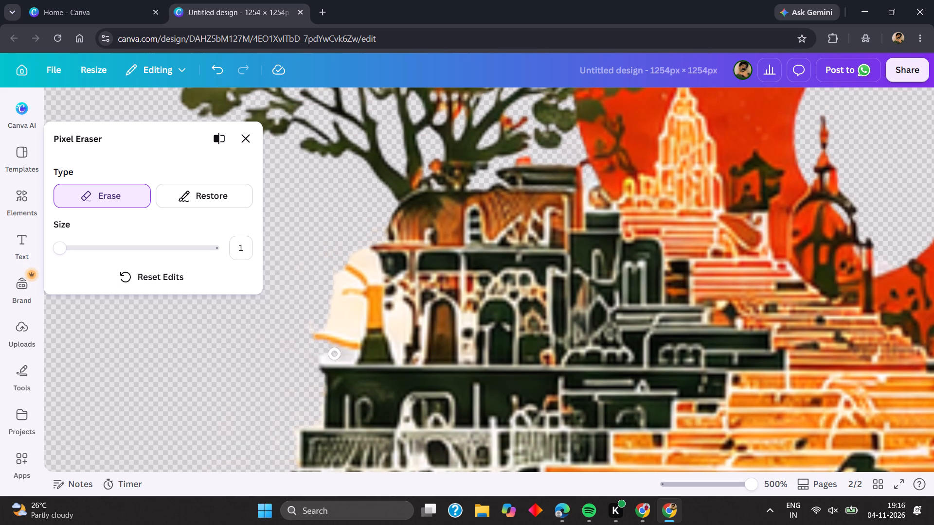
click(341, 354)
click(346, 353)
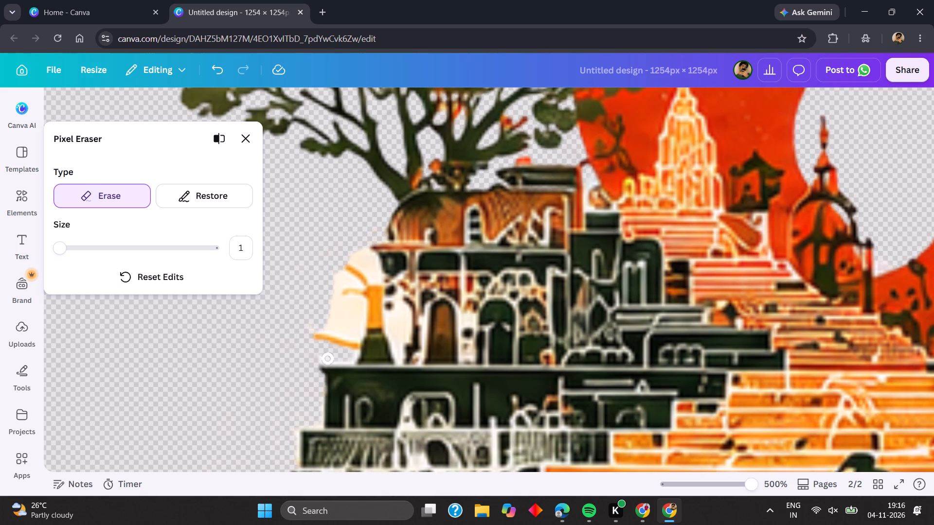
click(328, 359)
Erase the orange outline along the bottom of the cream cloud, up to the dark base of the orange pillar.
click(320, 340)
click(318, 336)
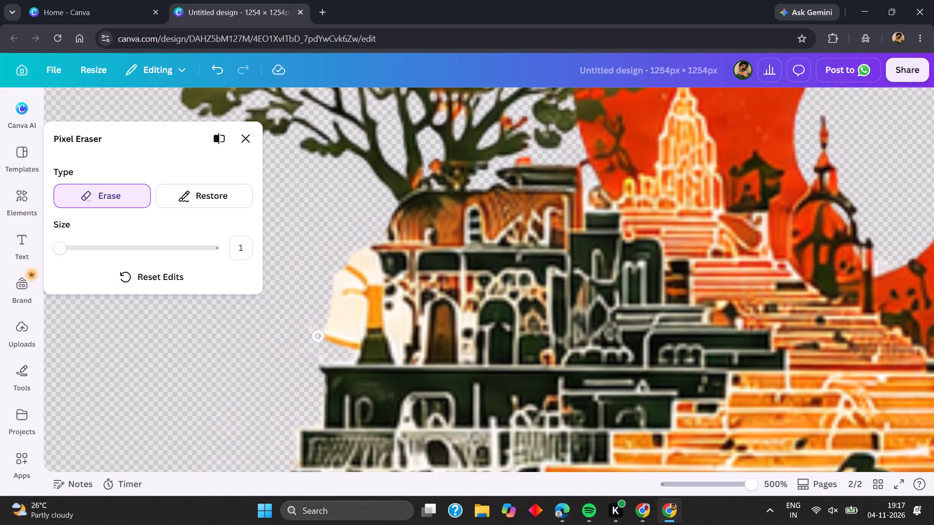
click(326, 336)
click(336, 339)
click(340, 341)
click(346, 345)
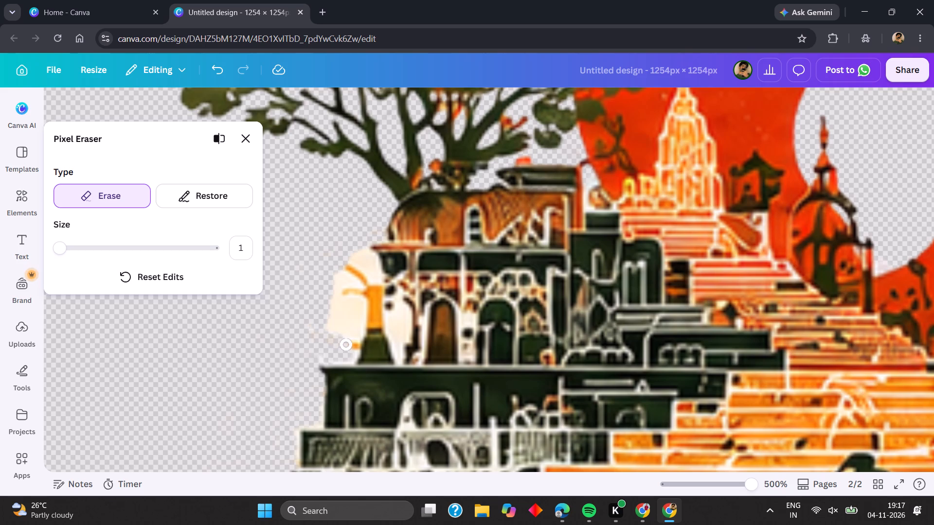
click(349, 345)
click(353, 347)
click(352, 340)
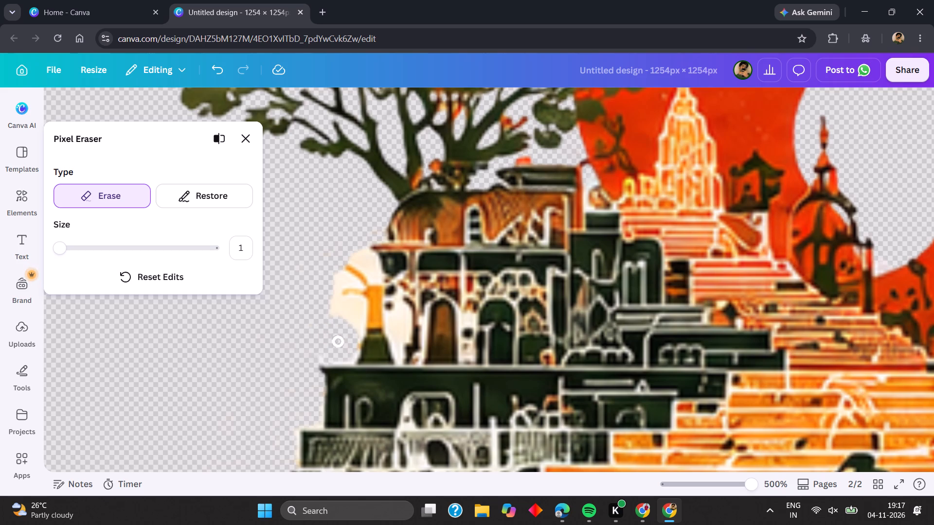
click(357, 345)
Erase the cream cloud fill beside the orange pillar, up to the small orange curve near its top.
drag(331, 315, 357, 331)
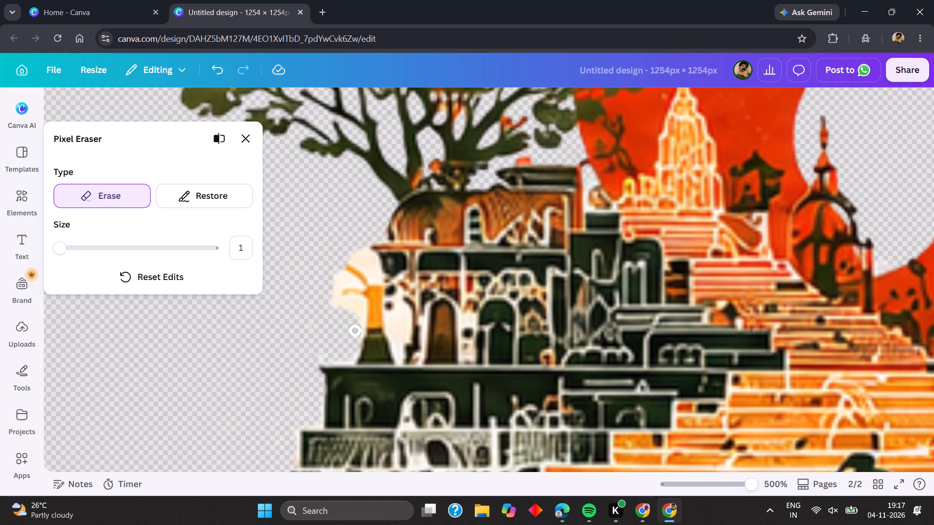
drag(357, 331, 356, 331)
click(359, 317)
click(358, 308)
click(350, 307)
click(340, 306)
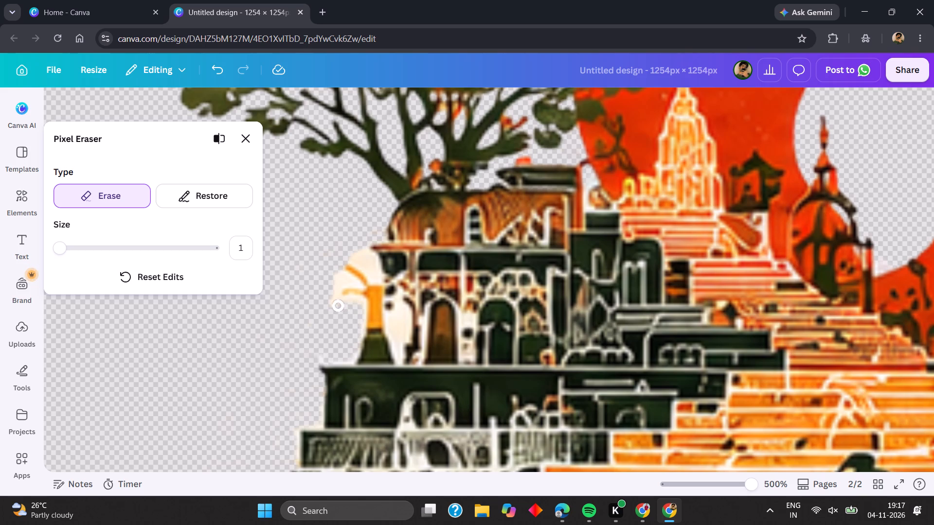
click(337, 304)
drag(348, 295, 353, 292)
click(358, 288)
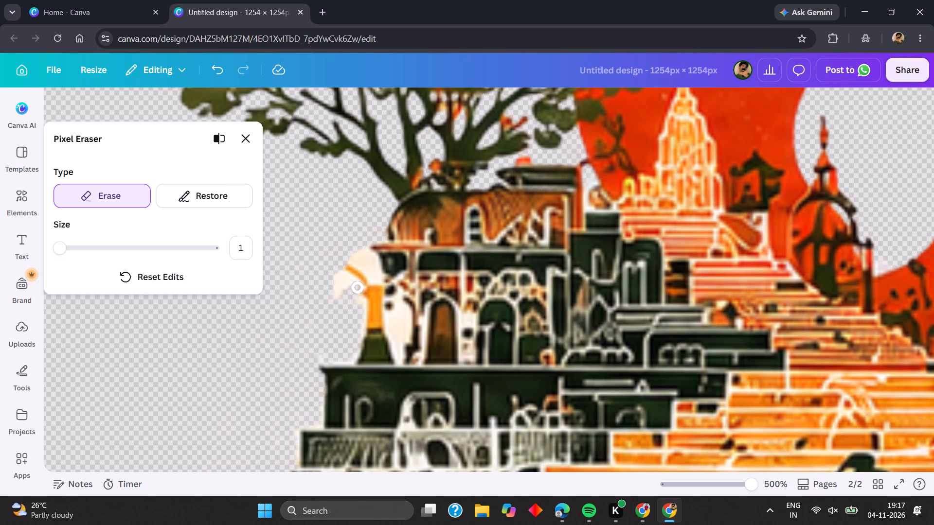
click(360, 289)
click(360, 287)
click(363, 284)
click(366, 280)
click(364, 275)
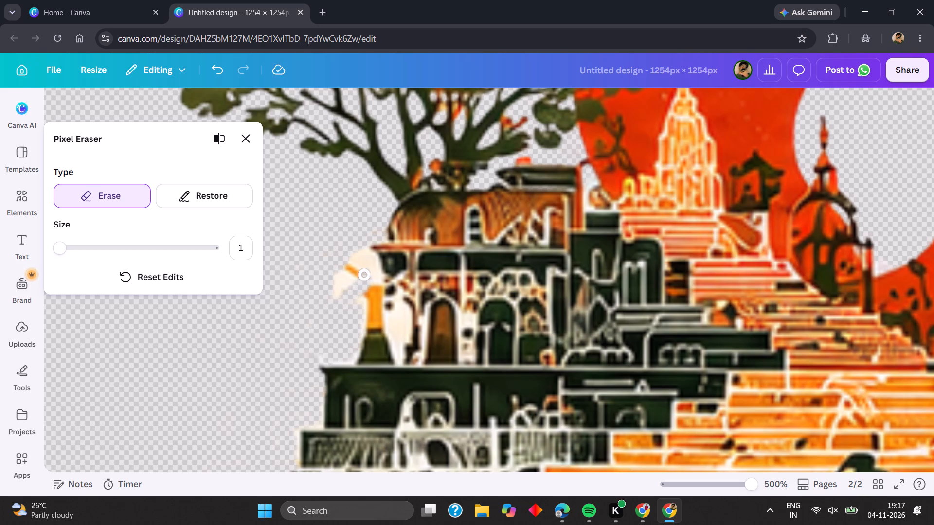
Erase the small orange curve and the leftover cream specks beside the top of the orange pillar.
click(358, 272)
drag(353, 268, 349, 272)
click(349, 272)
drag(345, 275, 347, 275)
drag(347, 275, 360, 280)
click(359, 302)
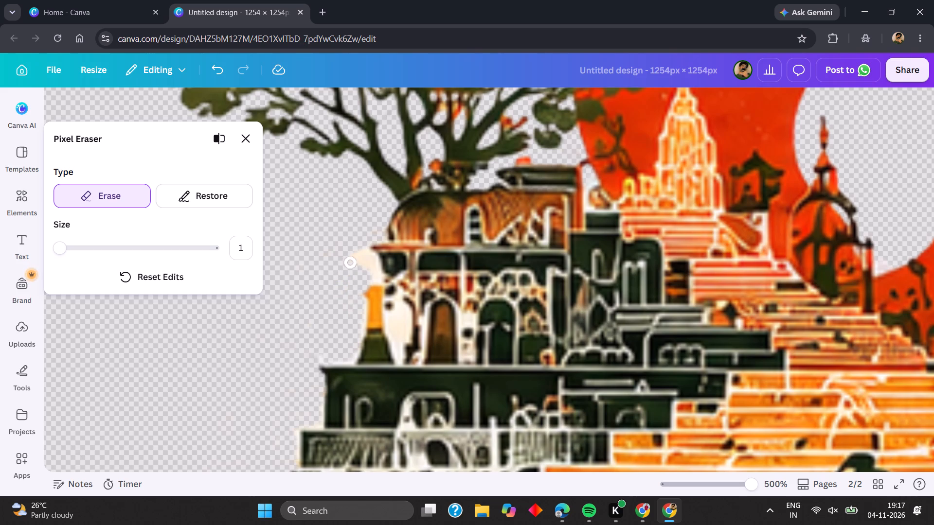
Erase the last cream cloud patch under the temple's roof edge and close the pixel eraser.
click(350, 261)
click(356, 254)
drag(358, 253, 359, 262)
click(359, 262)
click(361, 268)
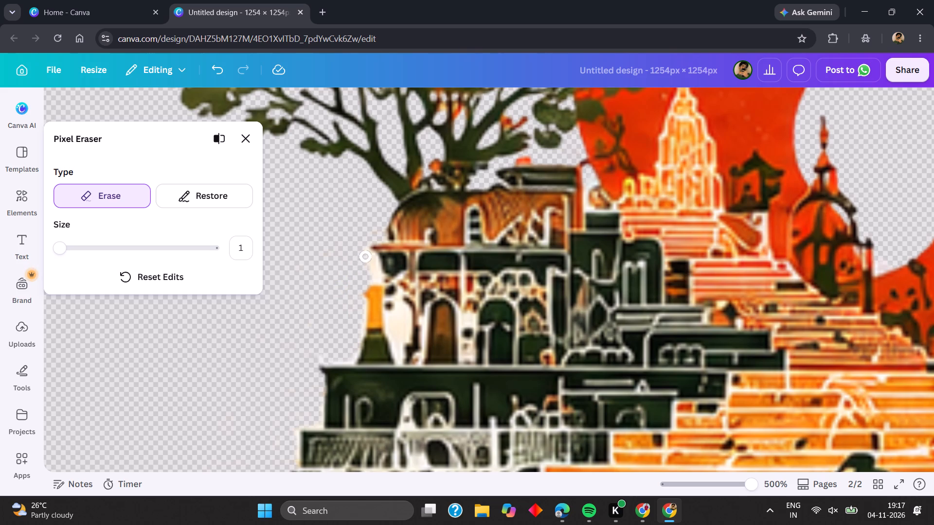
click(366, 257)
click(369, 260)
click(372, 262)
click(372, 269)
click(374, 273)
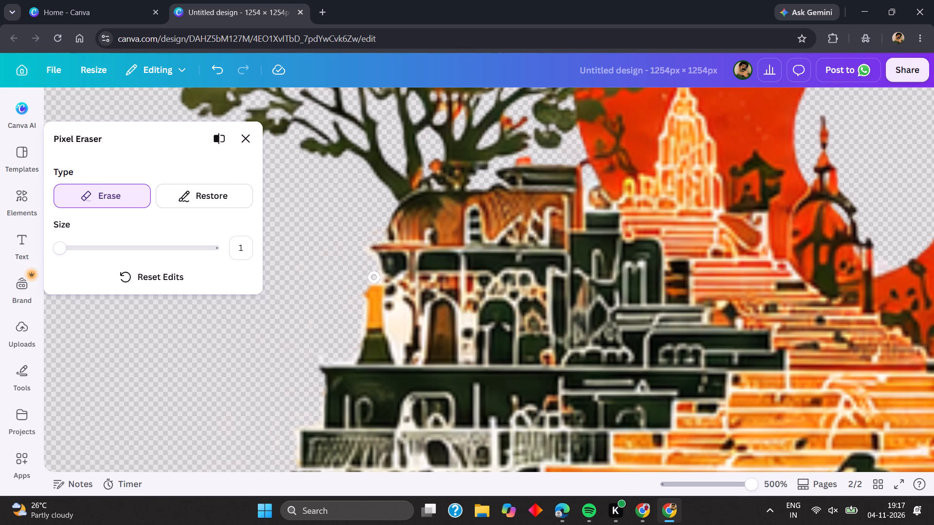
click(374, 278)
click(327, 287)
scroll(327, 287, down, 1)
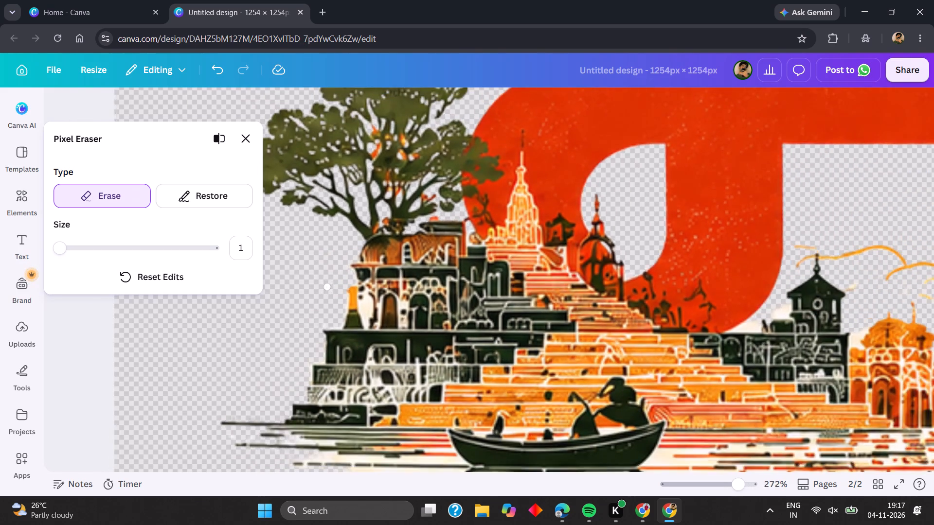
click(249, 141)
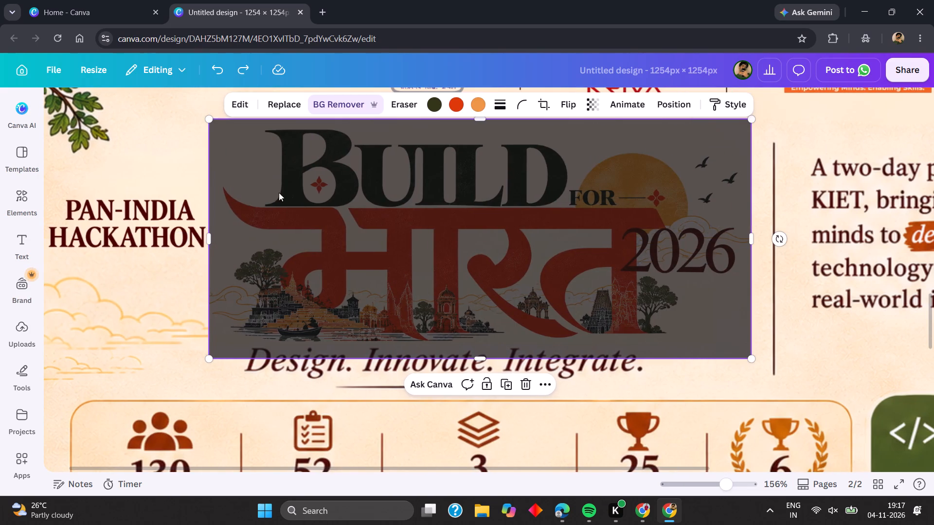
Move page 2's Build for Bharat title artwork straight down over the statistics row, clear of the cream cover patch.
click(823, 225)
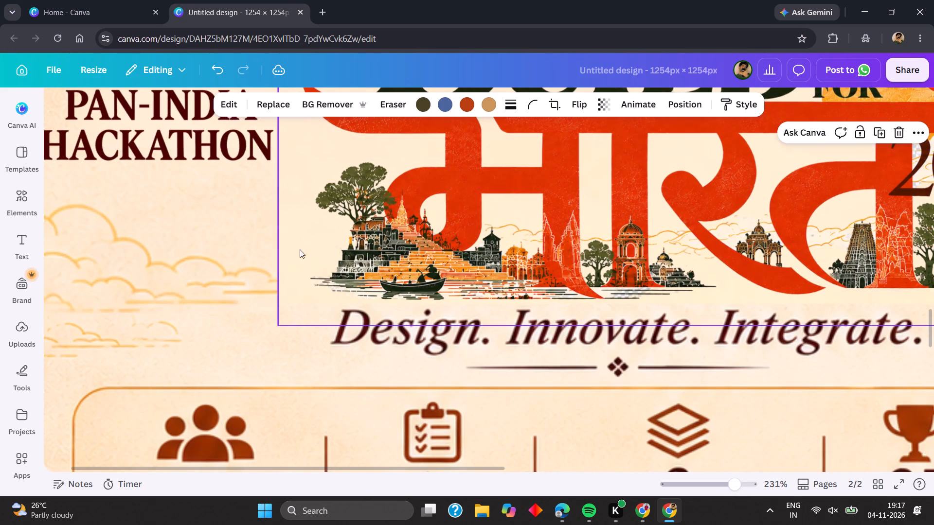
click(334, 234)
scroll(334, 234, left, 2)
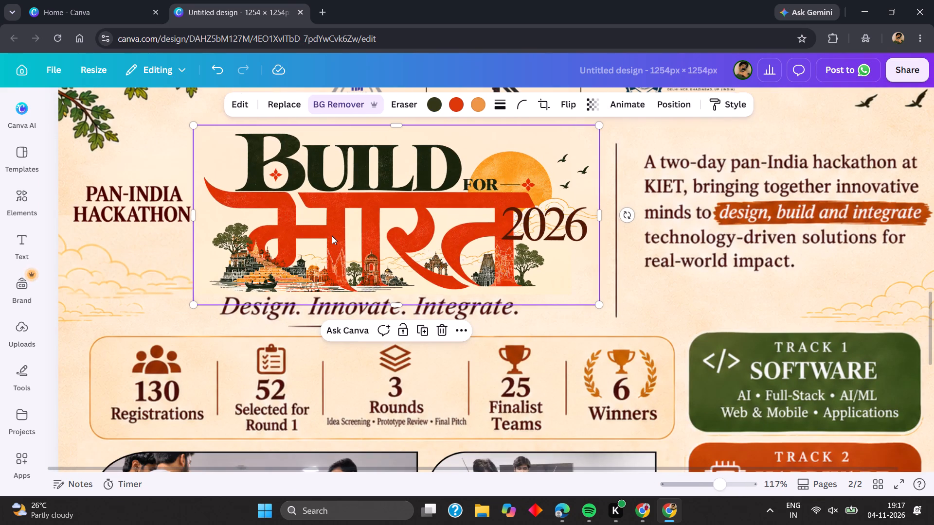
click(330, 238)
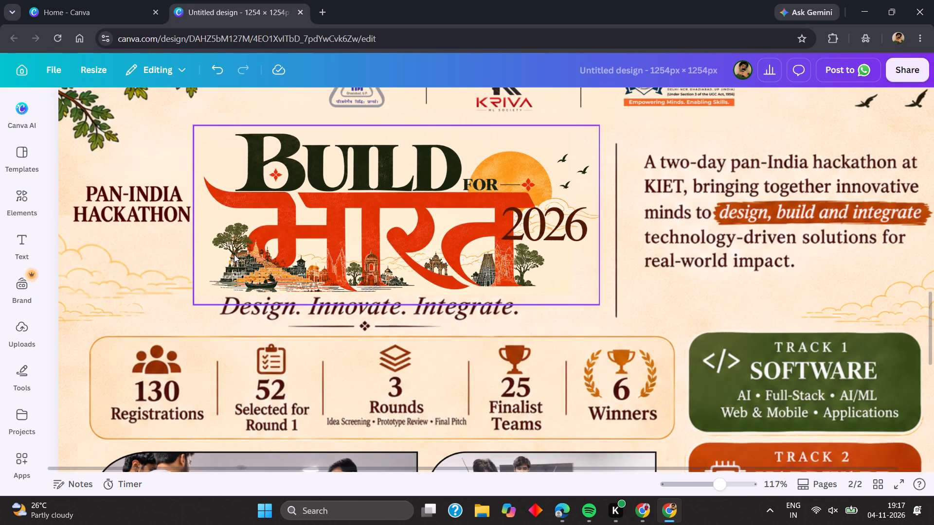
click(234, 253)
key(shift+Down)
key(shift+Down)
key(shift+Down)
key(shift+Down)
key(shift+Down)
key(shift+Down)
key(shift+Down)
key(shift+Down)
key(shift+Down)
key(shift+Down)
key(shift+Down)
key(shift+Down)
key(shift+Down)
key(shift+Down)
key(shift+Down)
key(shift+Down)
key(shift+Down)
key(shift+Down)
key(shift+Down)
key(shift+Down)
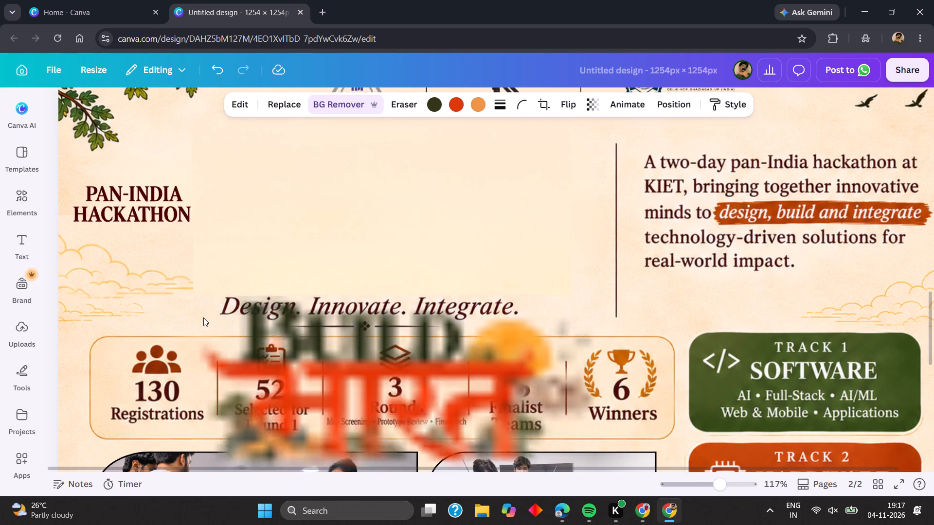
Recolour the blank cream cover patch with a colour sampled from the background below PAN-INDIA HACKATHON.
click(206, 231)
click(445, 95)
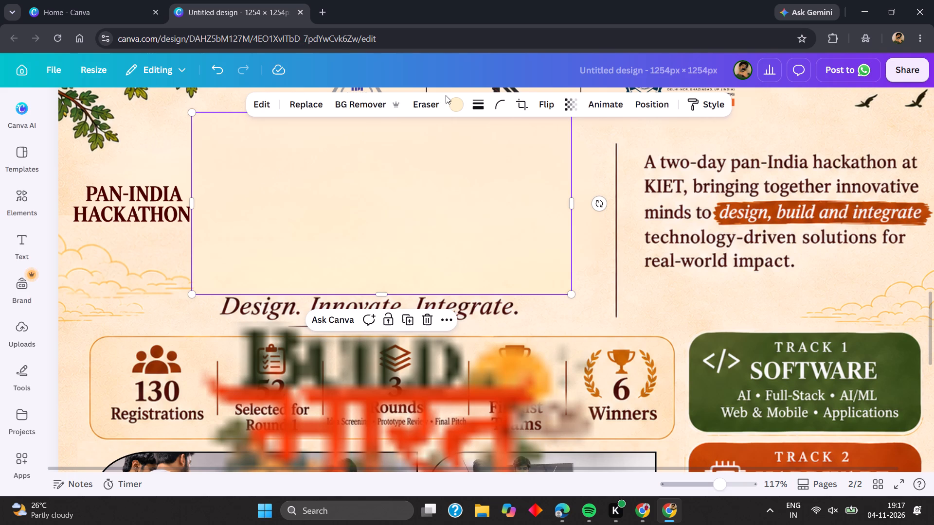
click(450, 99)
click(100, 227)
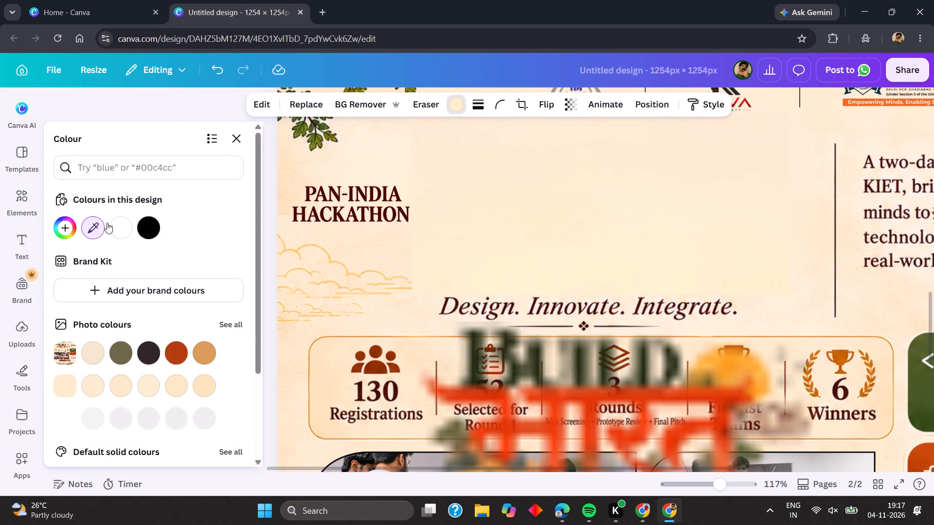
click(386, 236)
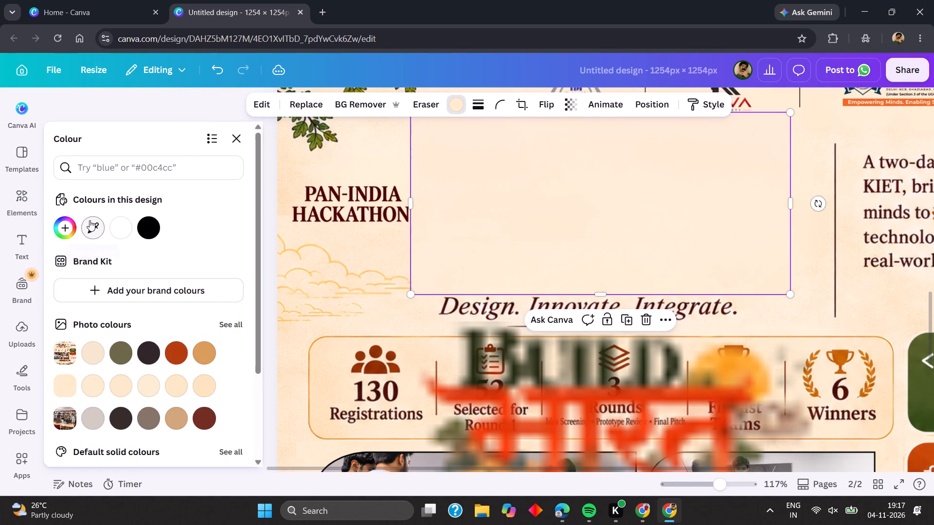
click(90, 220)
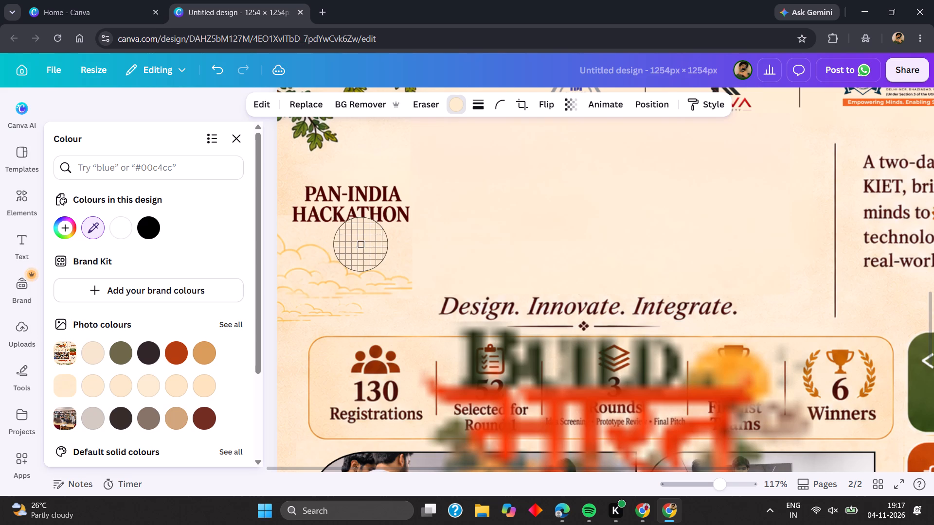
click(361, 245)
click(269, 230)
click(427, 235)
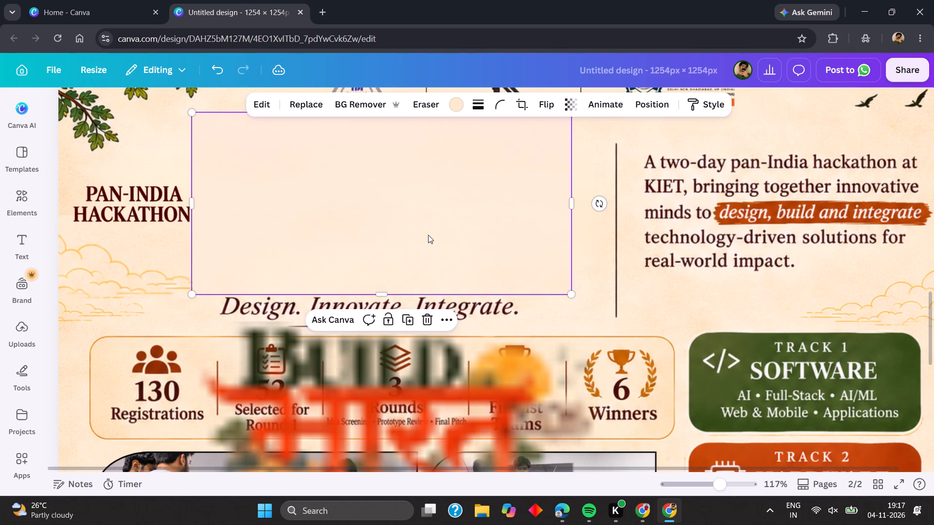
Delete the cream cover patch from the empty title area above the tagline.
click(656, 229)
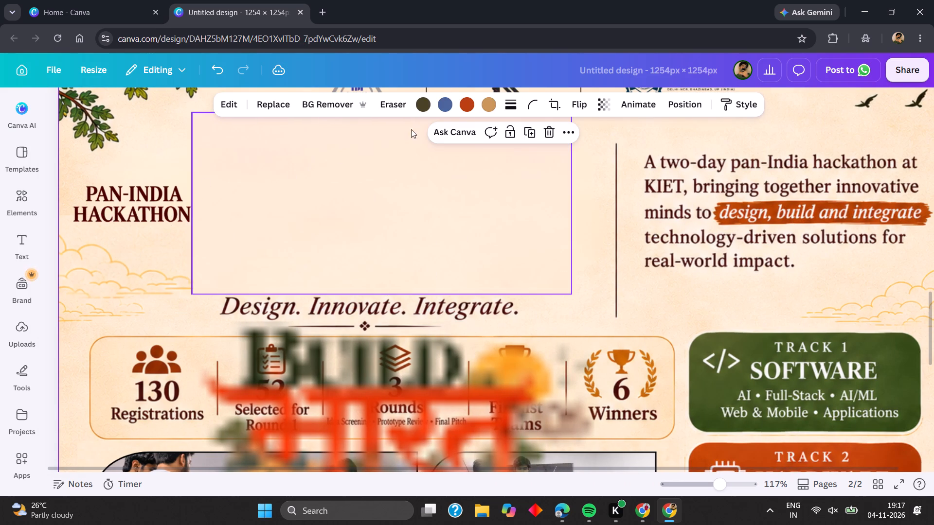
click(520, 187)
key(BackSpace)
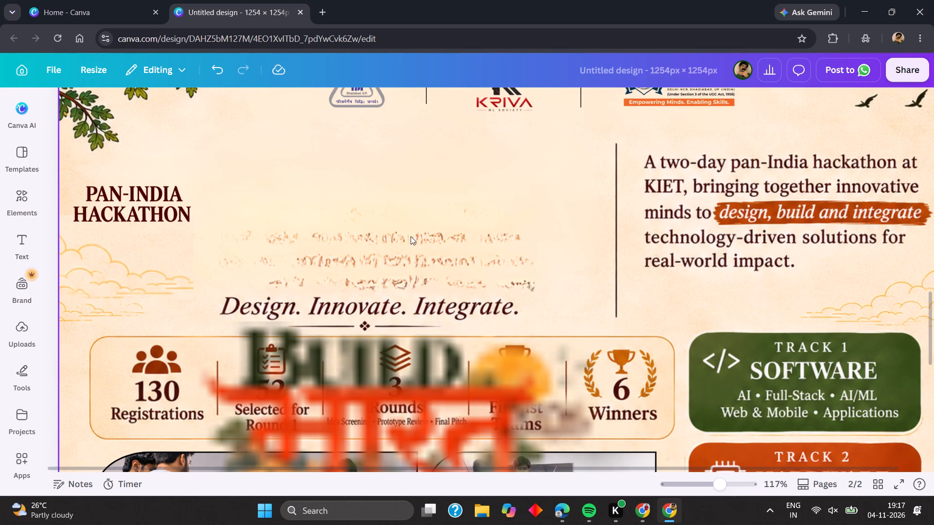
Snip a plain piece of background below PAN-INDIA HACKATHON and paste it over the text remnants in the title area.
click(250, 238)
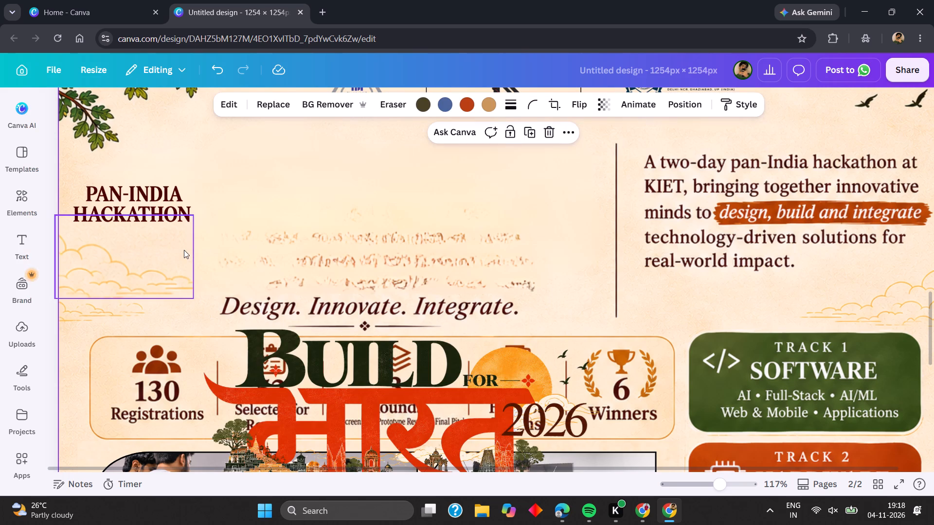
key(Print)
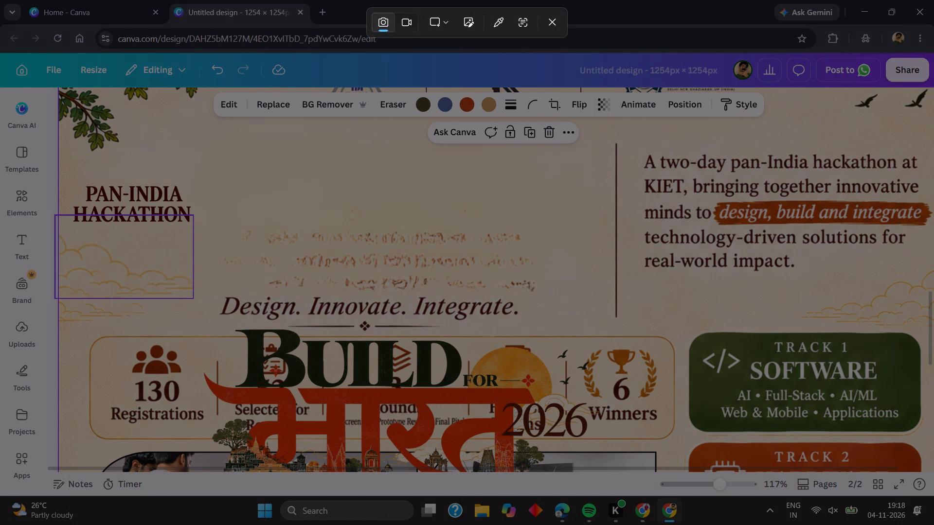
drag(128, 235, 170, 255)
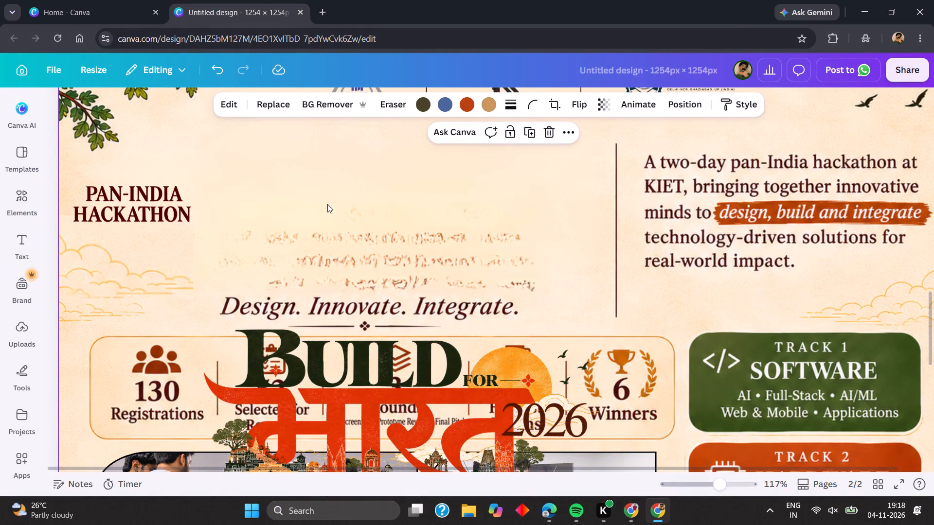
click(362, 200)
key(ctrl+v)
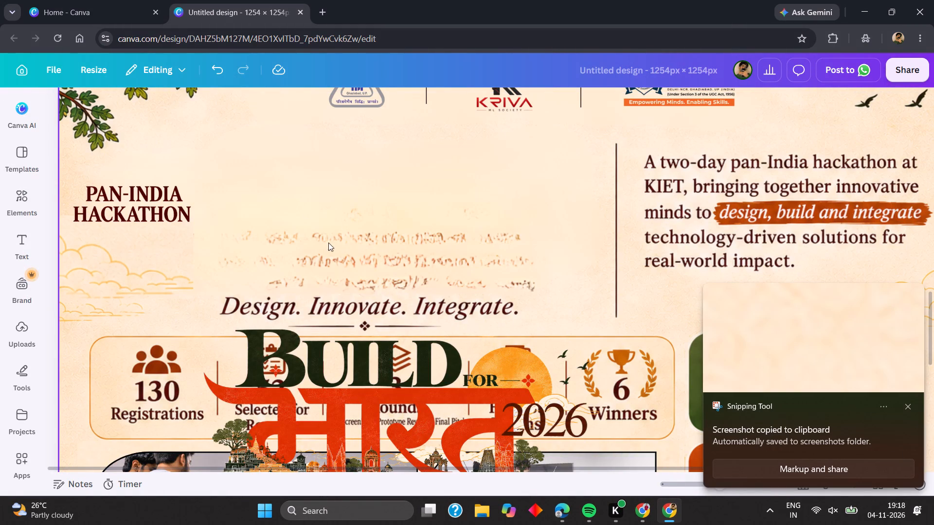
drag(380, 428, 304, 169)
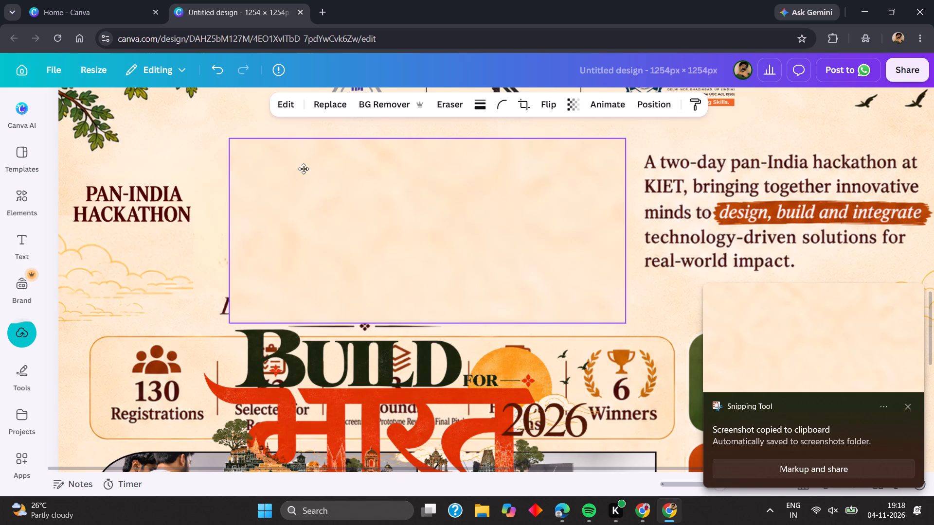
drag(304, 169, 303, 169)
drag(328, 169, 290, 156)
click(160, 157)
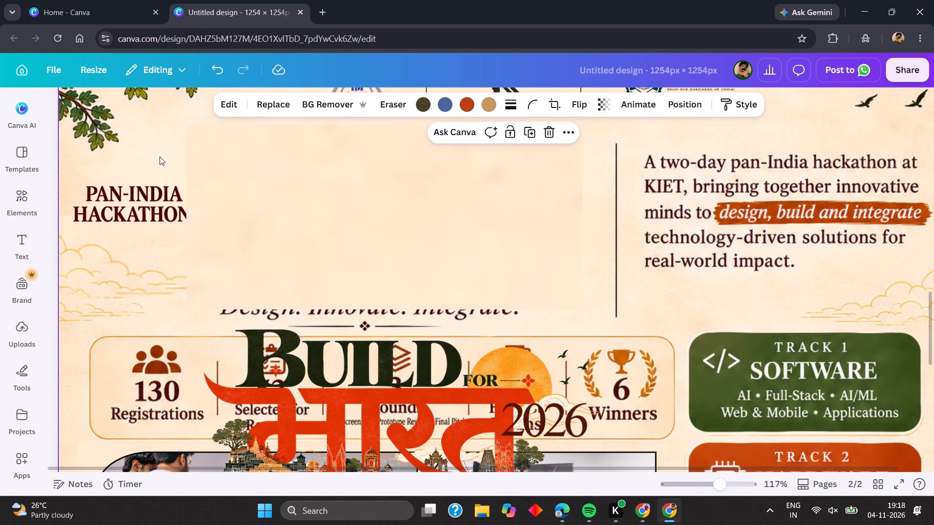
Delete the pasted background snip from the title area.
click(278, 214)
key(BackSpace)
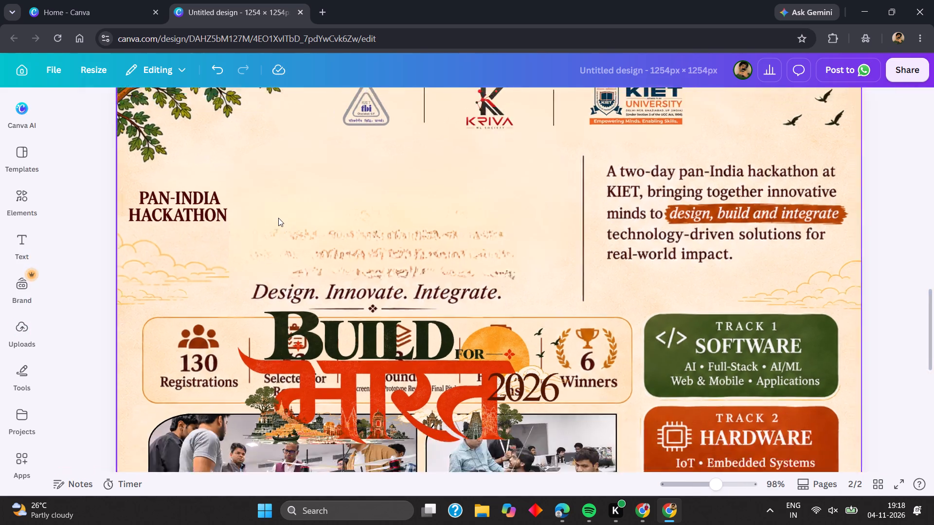
Delete the large group photo, the empty picture frame and the row of three framed photos from page 1.
scroll(157, 362, up, 7)
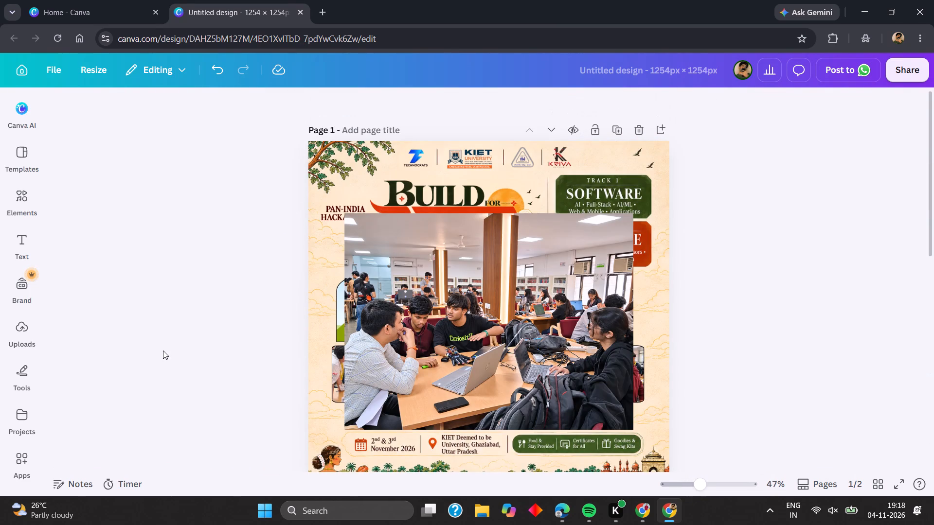
click(381, 230)
key(BackSpace)
click(413, 282)
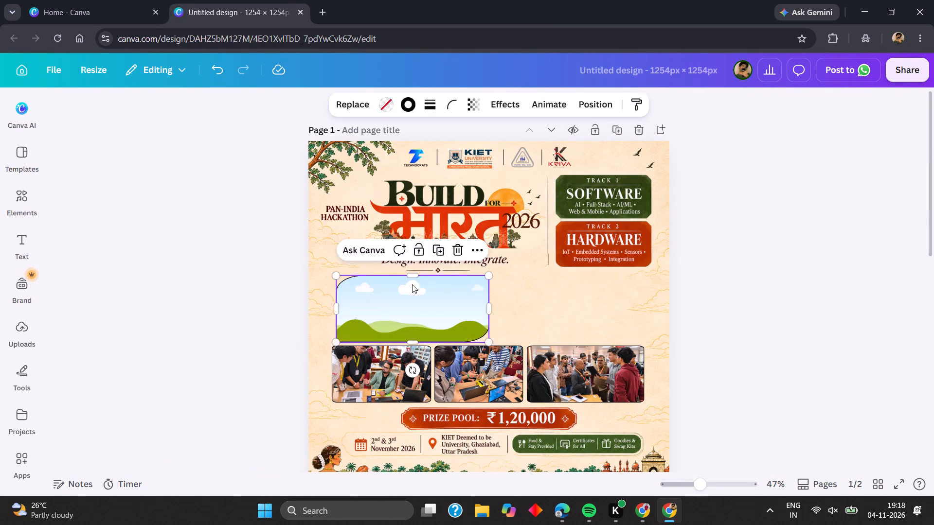
key(BackSpace)
click(404, 364)
key(BackSpace)
click(486, 373)
key(BackSpace)
click(570, 355)
key(BackSpace)
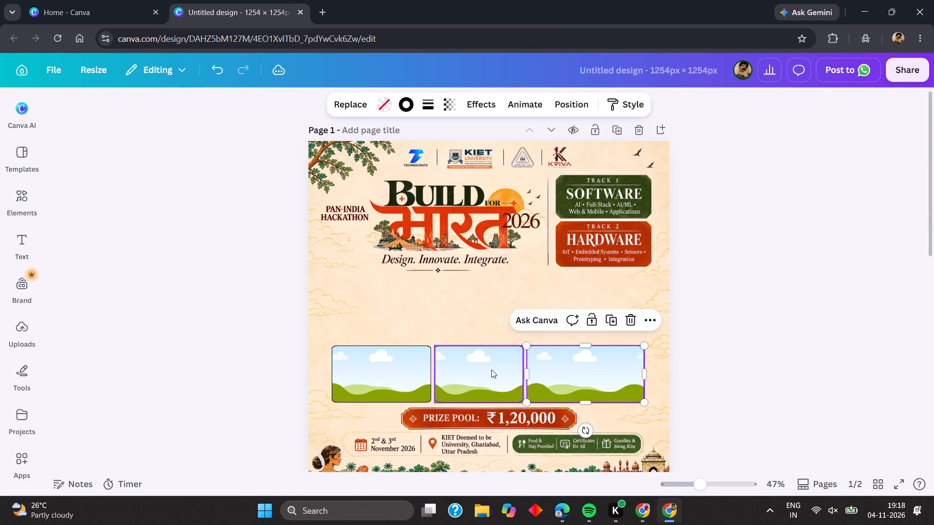
click(491, 369)
key(BackSpace)
click(391, 358)
key(BackSpace)
click(565, 358)
key(BackSpace)
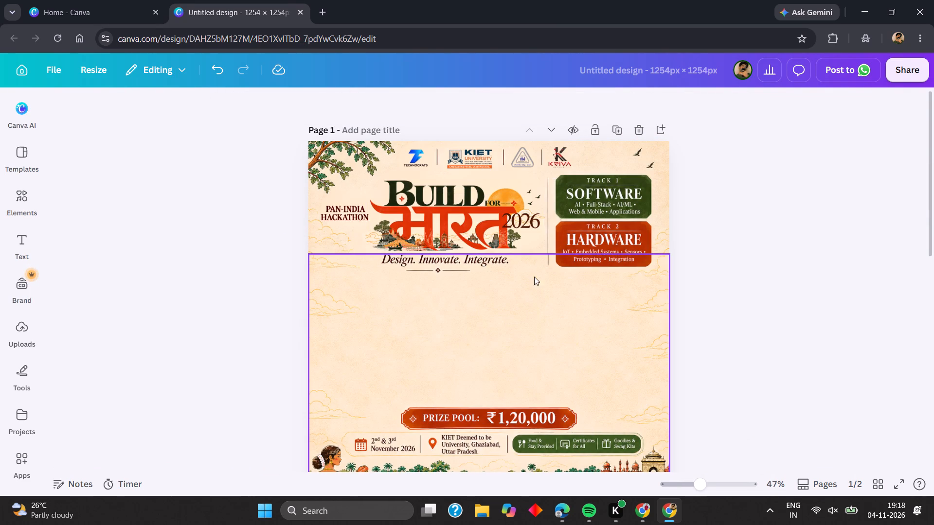
Delete the Build for भारत 2026 title artwork and the PAN-INDIA HACKATHON text from page 1.
click(453, 219)
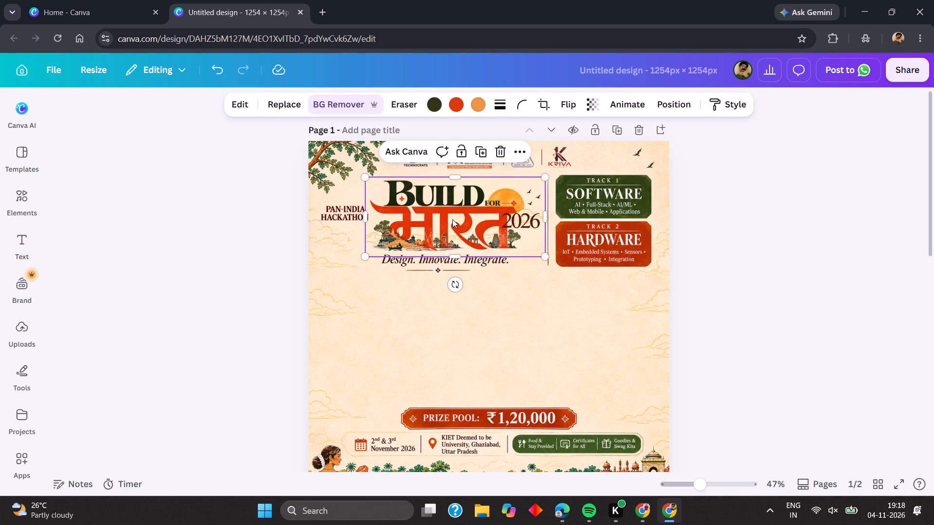
key(BackSpace)
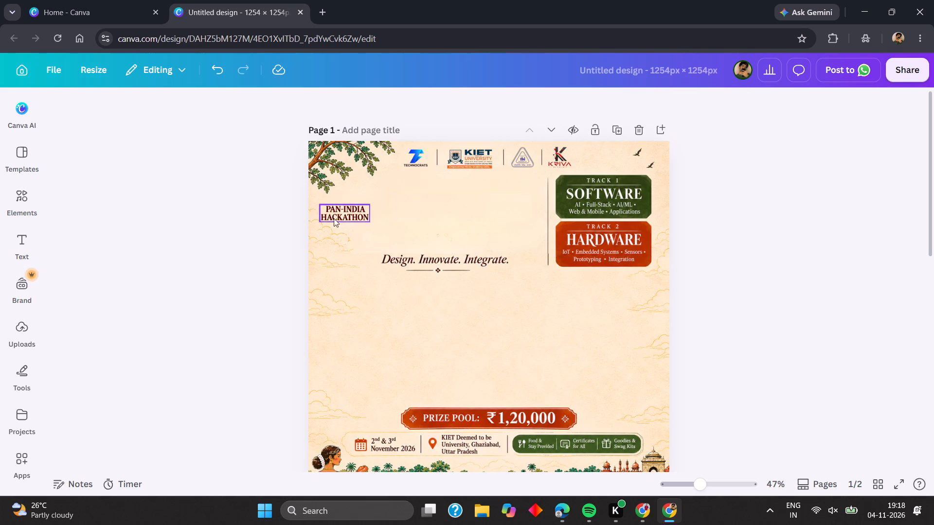
click(350, 205)
key(BackSpace)
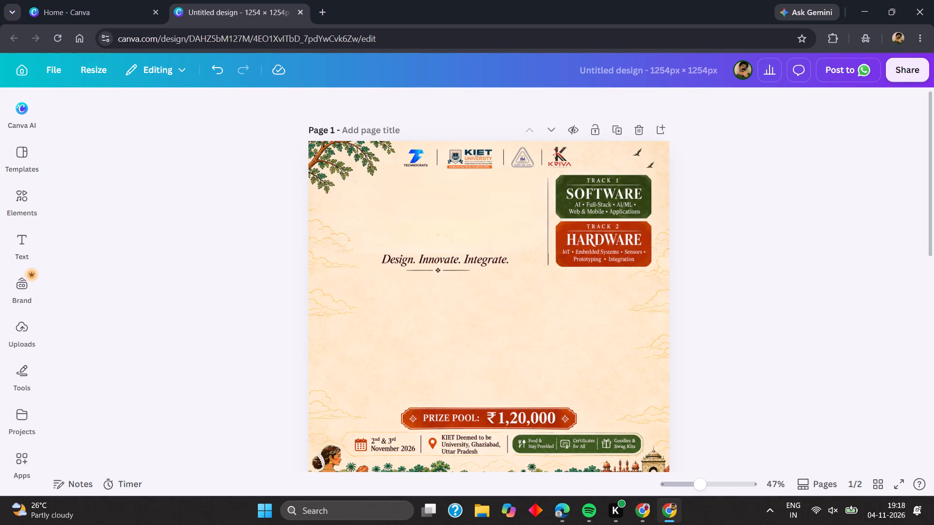
Snip the blank title area above the tagline on page 1 and paste it onto page 2.
key(Print)
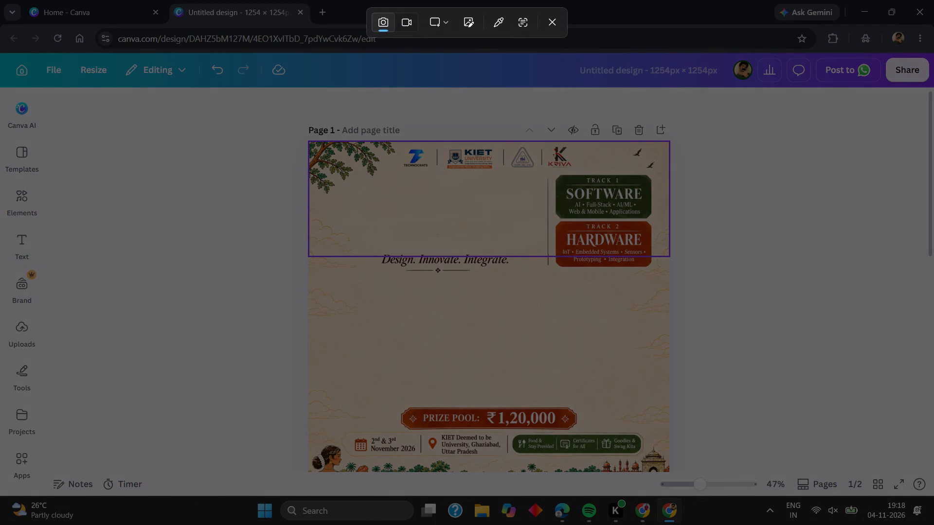
drag(364, 183, 539, 250)
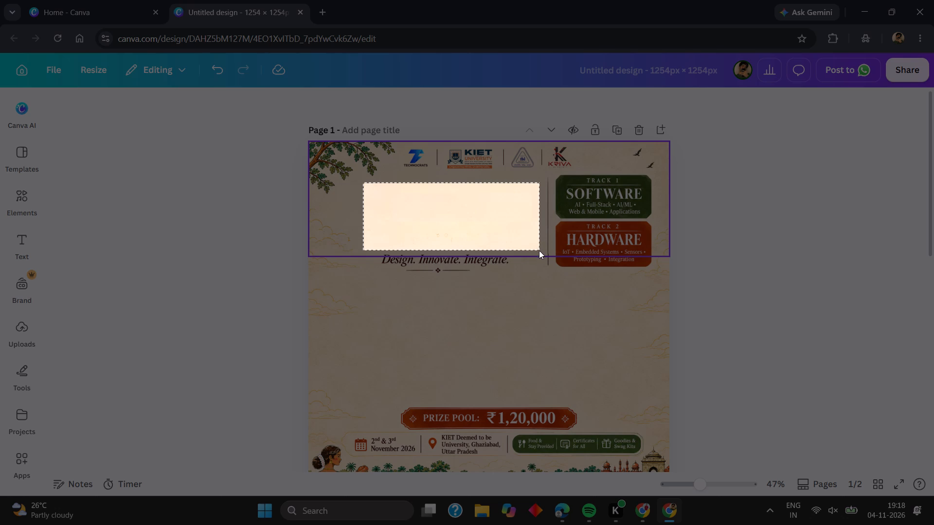
drag(539, 250, 539, 253)
scroll(501, 271, down, 7)
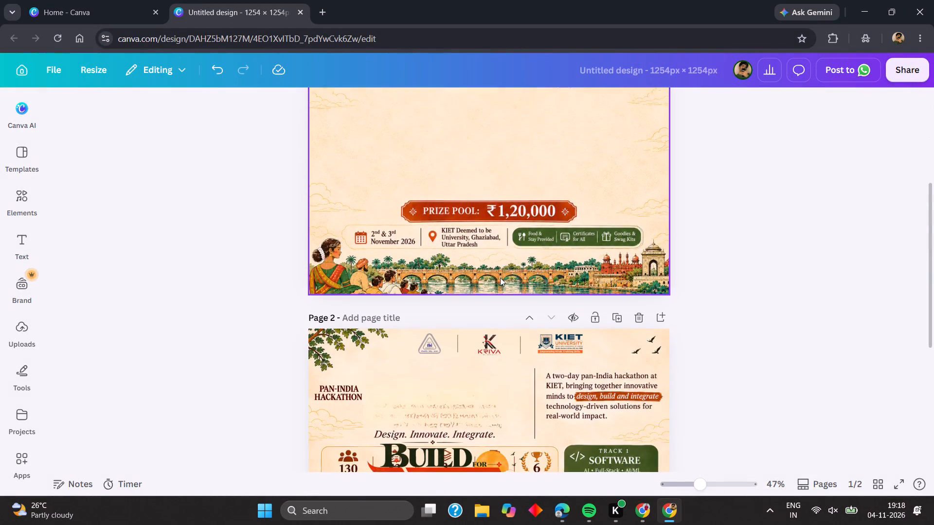
click(510, 291)
key(ctrl+v)
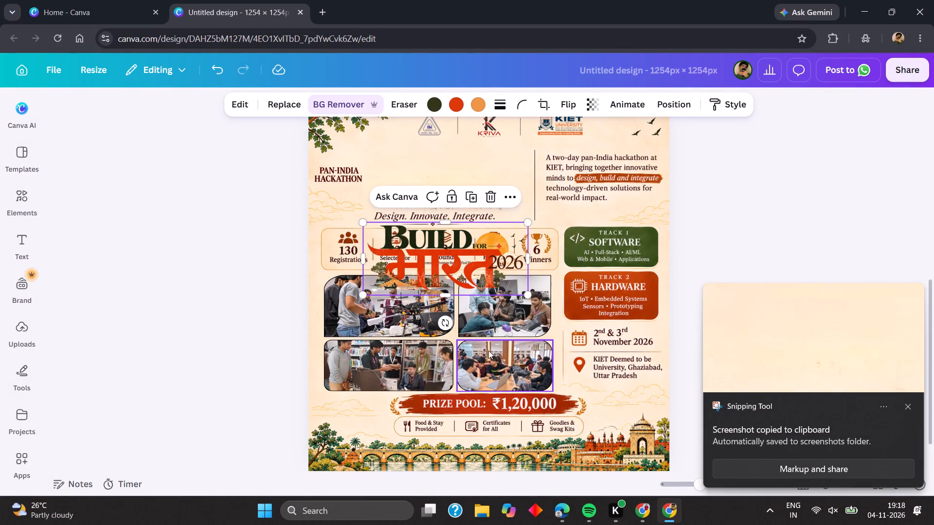
Place the pasted patch over page 2's text remnants above the tagline, trimming its top and right edges clear of the logos and divider.
scroll(481, 310, up, 1)
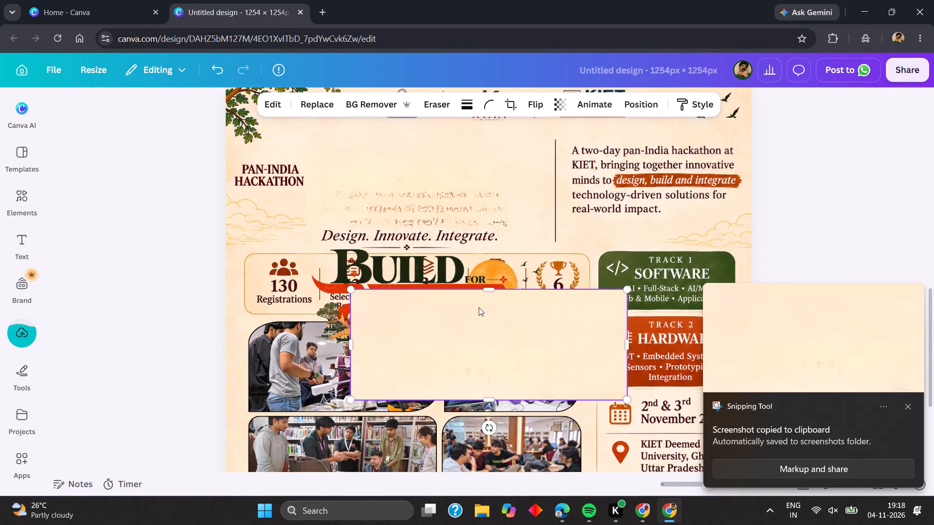
scroll(479, 307, up, 1)
drag(472, 319, 448, 284)
scroll(472, 319, up, 1)
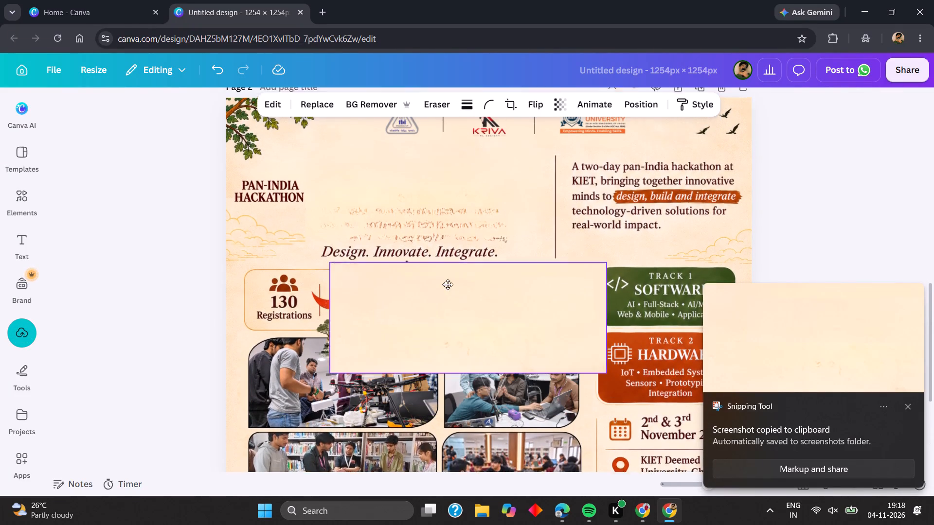
scroll(448, 284, up, 1)
drag(448, 284, 425, 194)
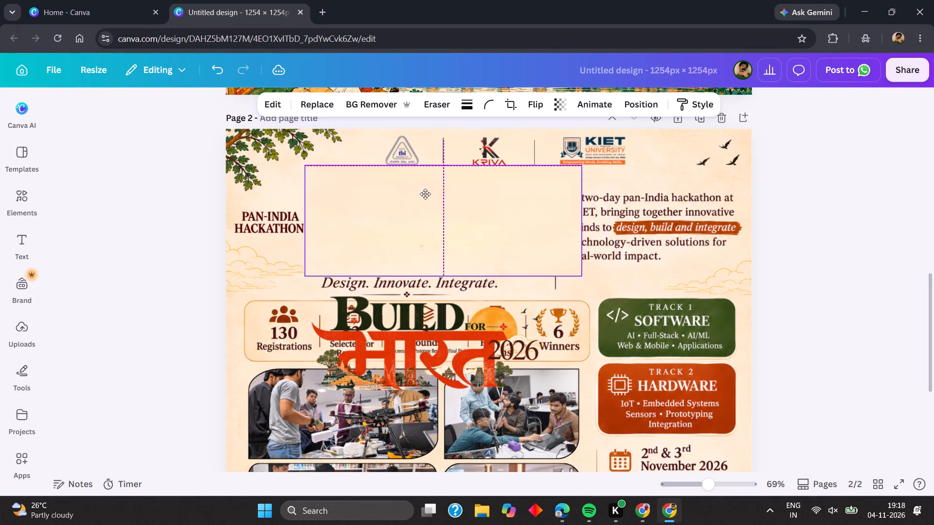
drag(425, 194, 427, 195)
drag(445, 162, 449, 180)
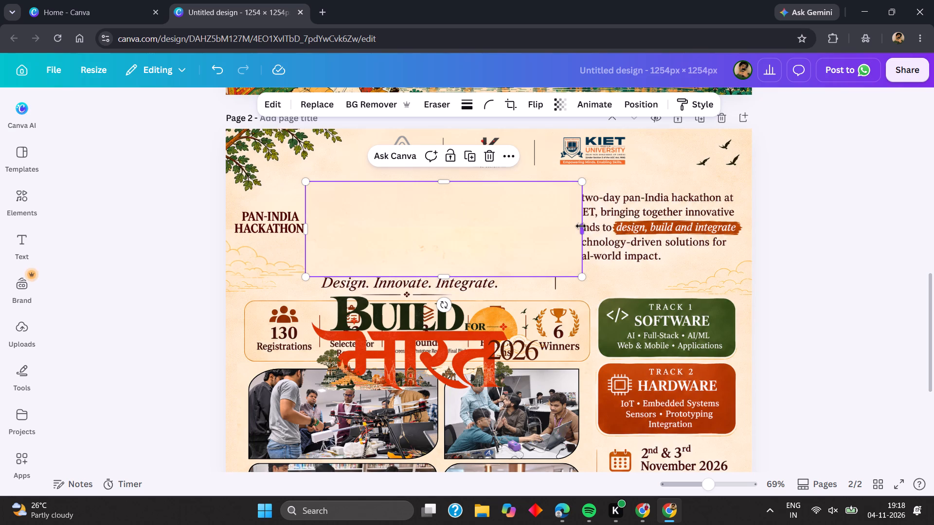
drag(581, 226, 544, 229)
click(612, 250)
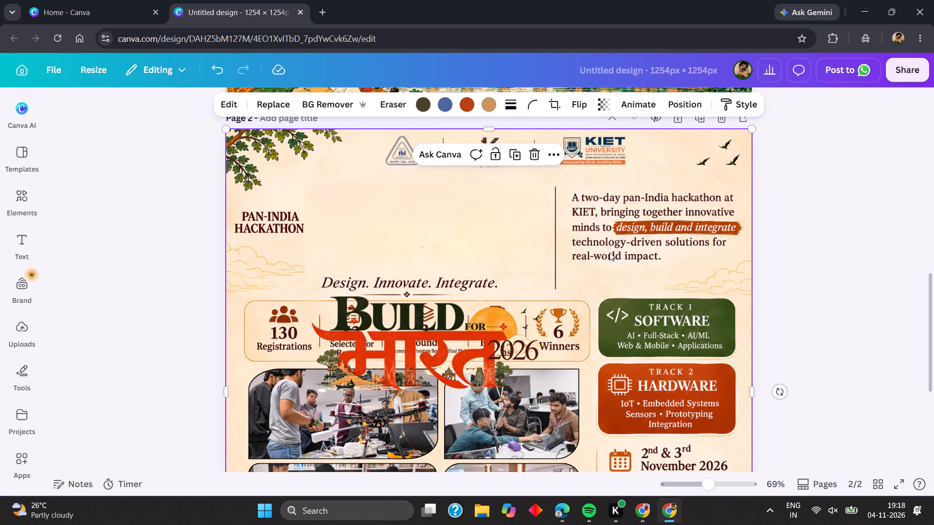
Fine-tune the cream patch's position between PAN-INDIA HACKATHON and the vertical divider on page 2.
scroll(607, 253, right, 2)
drag(354, 272, 354, 271)
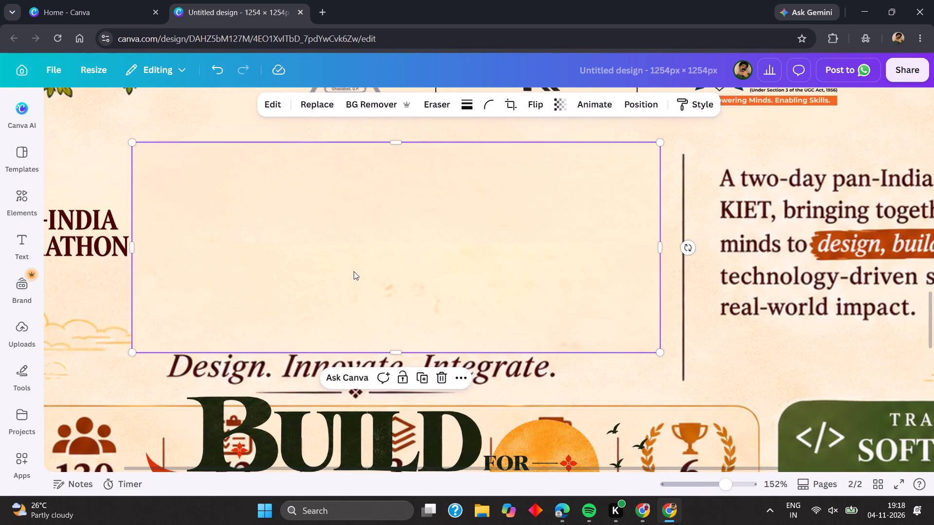
drag(354, 271, 364, 270)
click(700, 263)
scroll(699, 263, right, 1)
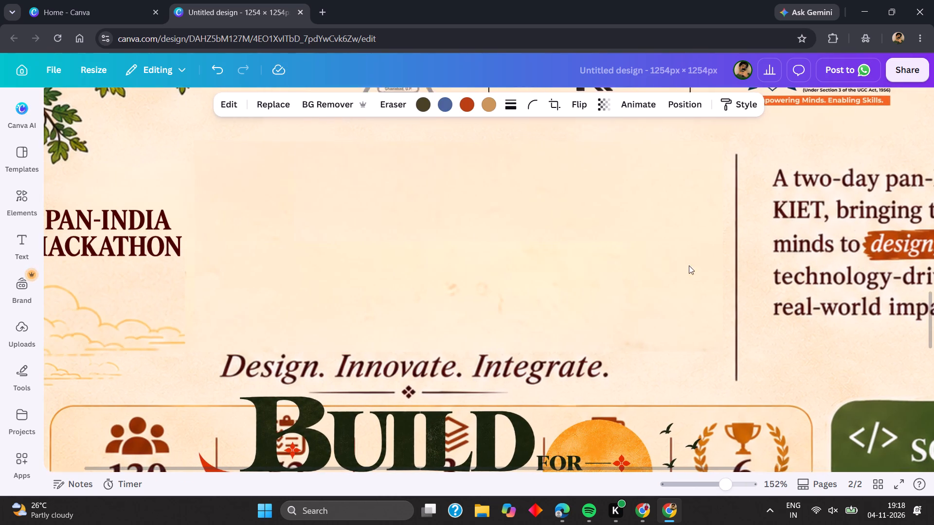
scroll(689, 265, right, 1)
drag(335, 272, 323, 272)
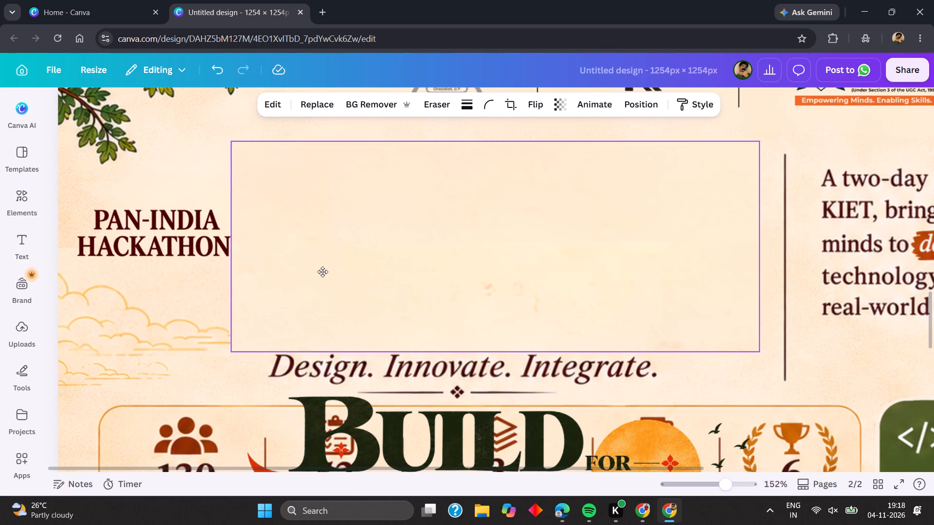
drag(323, 272, 329, 272)
click(218, 264)
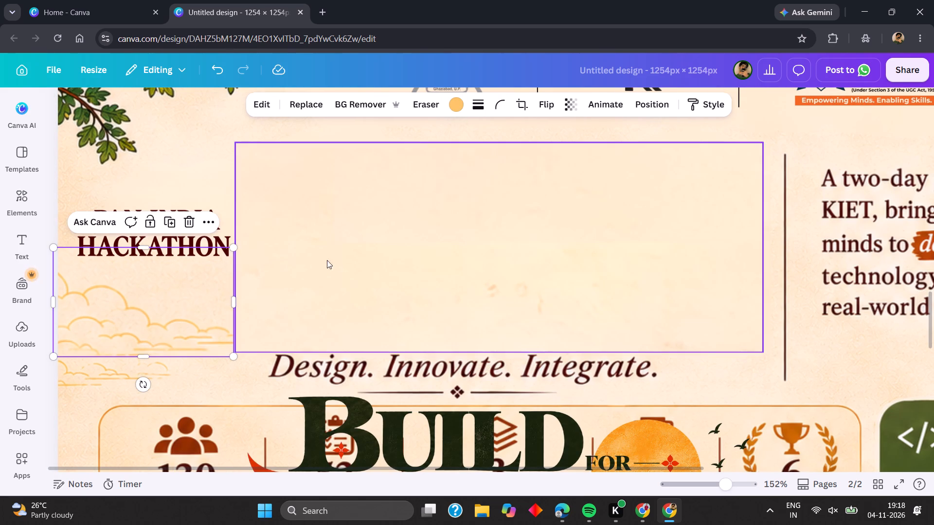
click(211, 169)
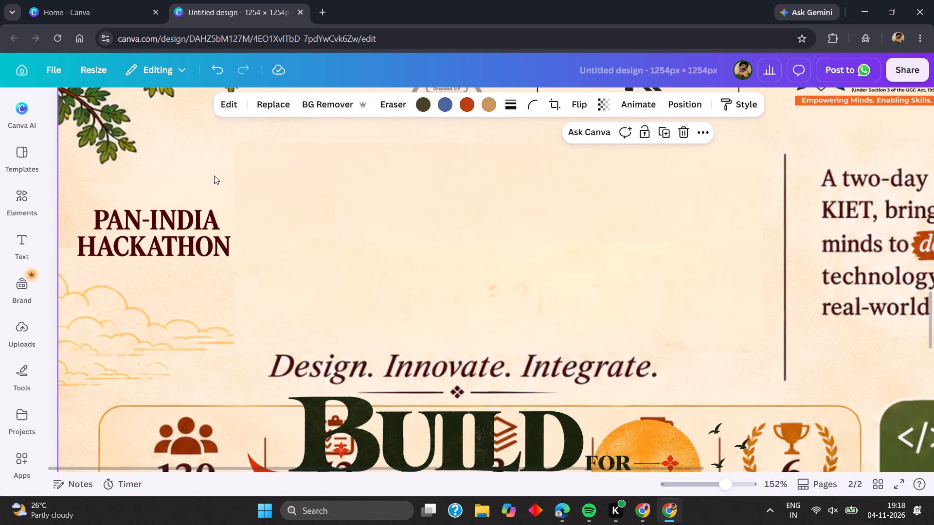
Bring page 2's Build for भारत 2026 title artwork in front of the cream patch and place it above the tagline.
scroll(418, 332, down, 1)
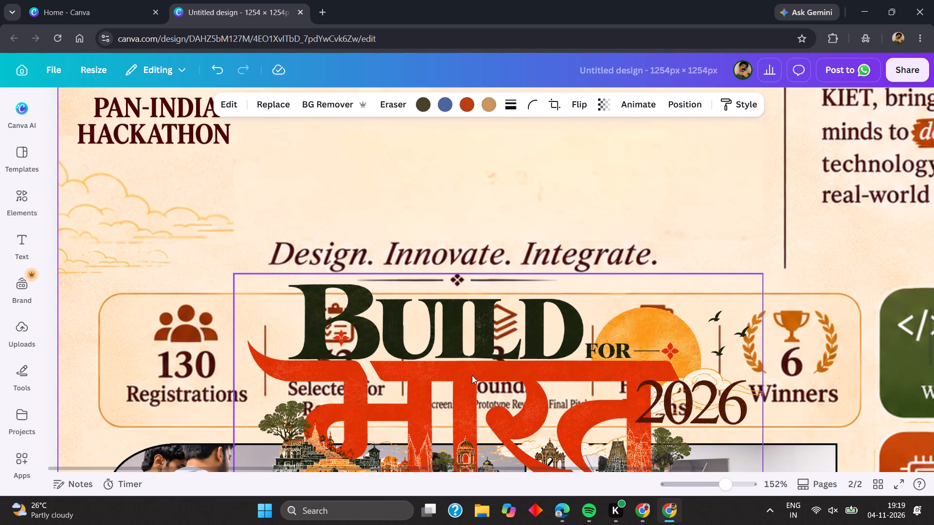
drag(385, 388, 383, 379)
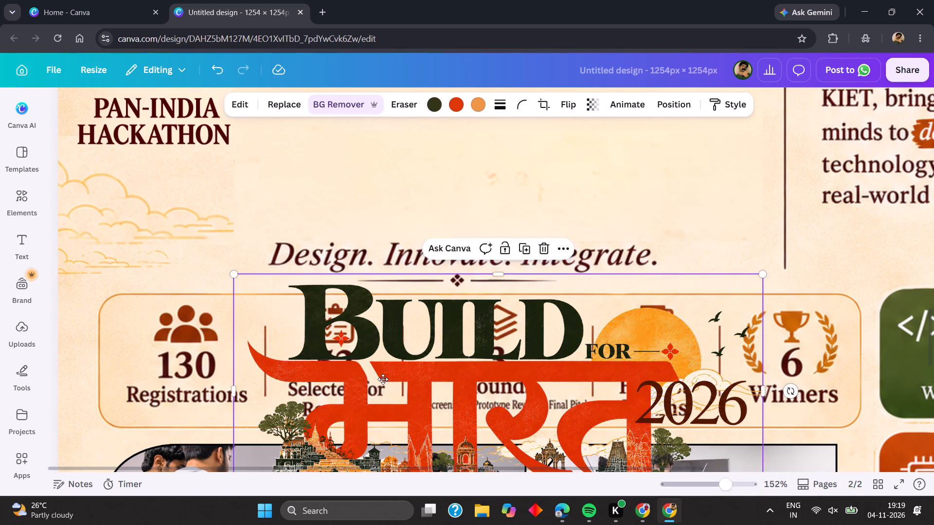
drag(383, 379, 379, 331)
scroll(383, 379, up, 2)
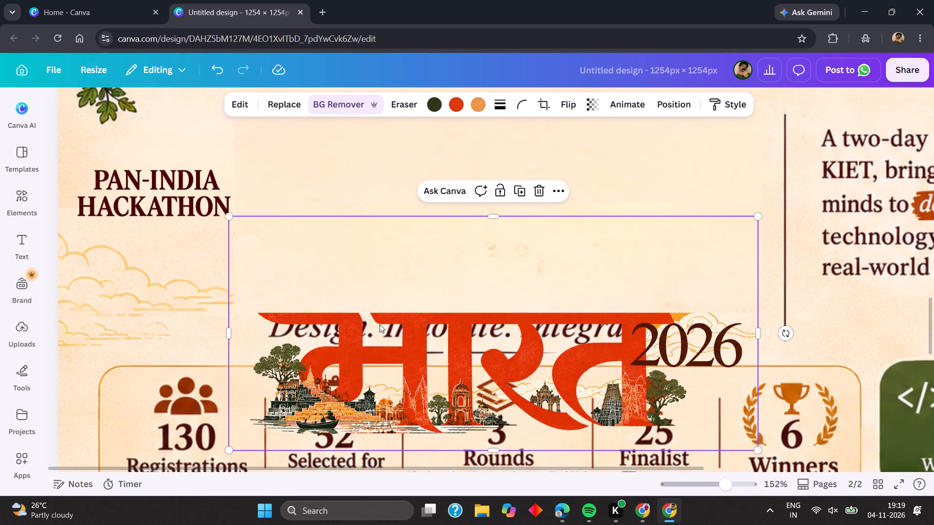
key(ctrl+bracketright)
key(ctrl+bracketright)
drag(396, 352, 380, 279)
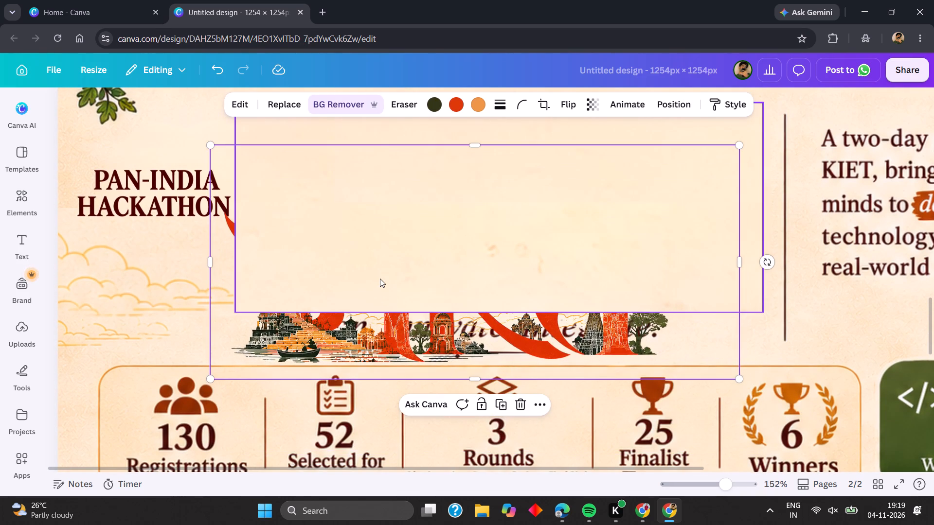
key(ctrl+bracketright)
drag(378, 286, 374, 268)
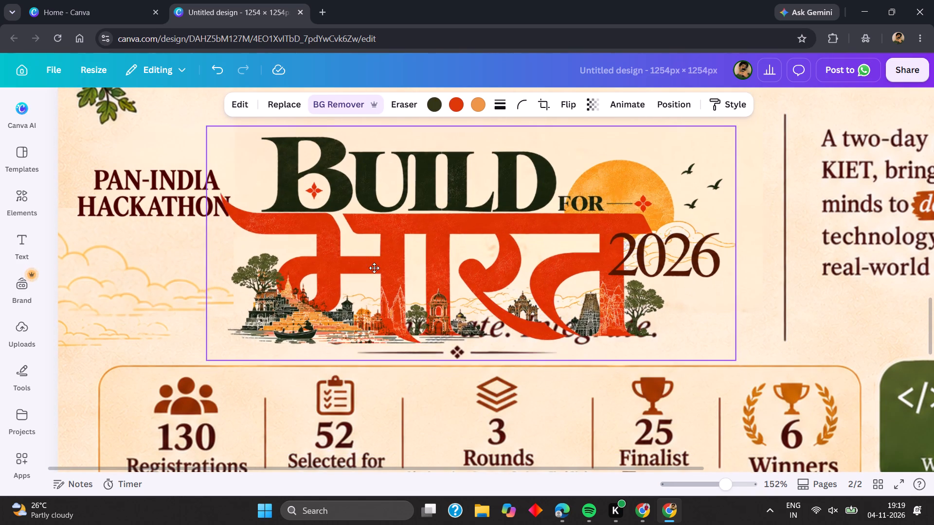
drag(374, 268, 379, 262)
scroll(379, 262, up, 1)
drag(383, 279, 395, 280)
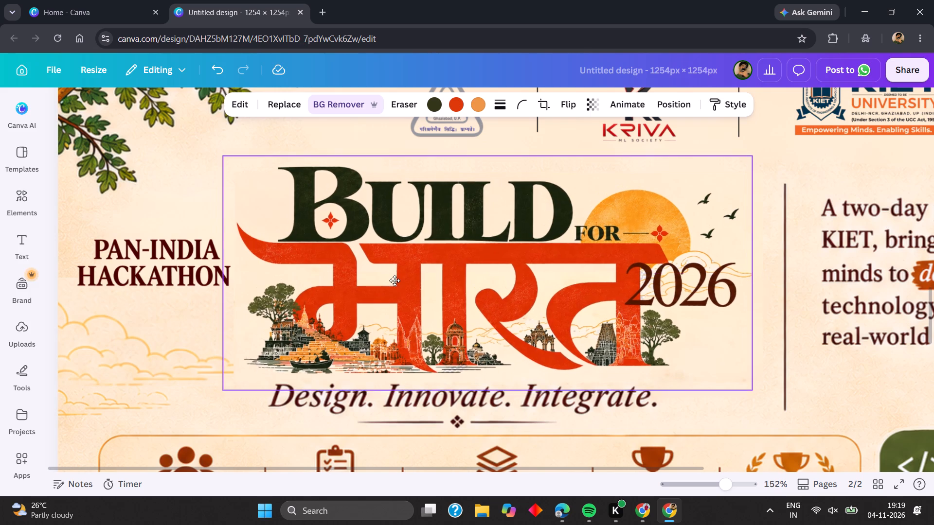
drag(395, 280, 395, 279)
click(207, 214)
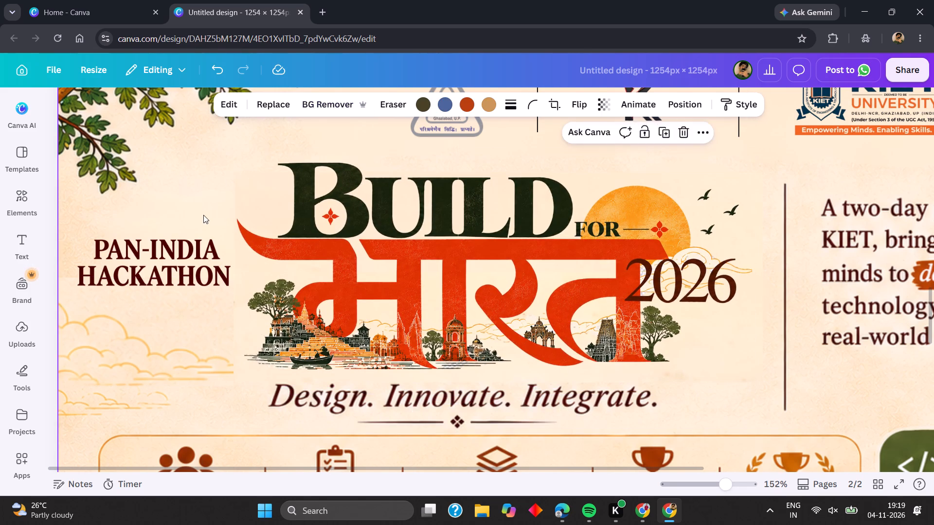
click(182, 228)
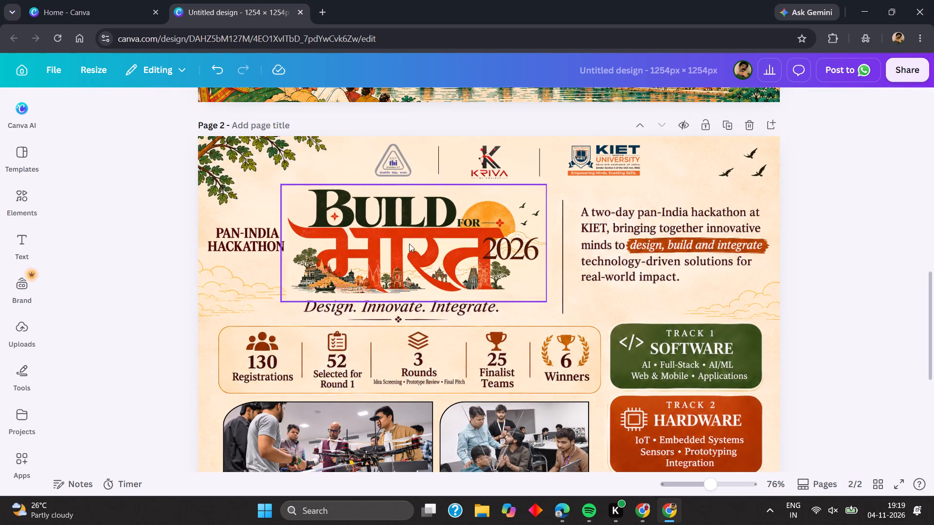
Nudge page 2's title artwork four small increments down and six to the right.
click(377, 251)
key(Down)
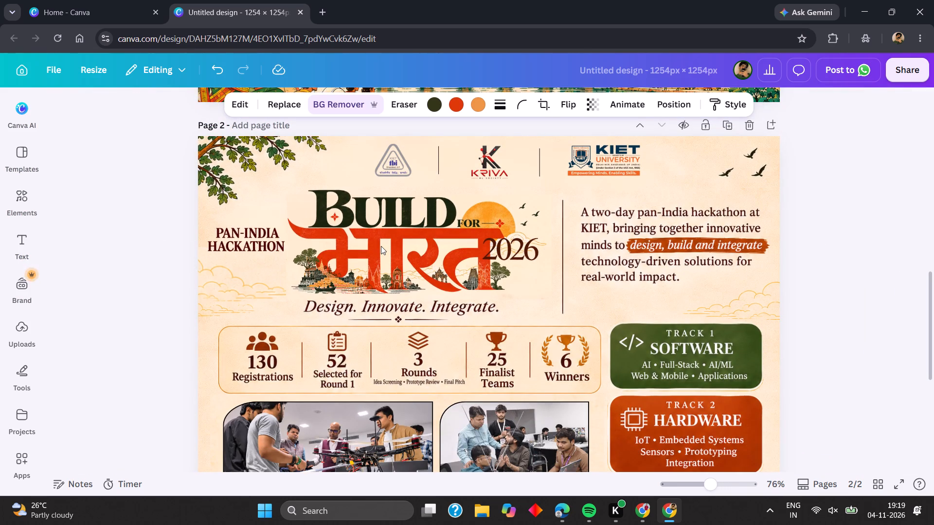
key(Down)
key(Down)
key(Down)
click(147, 227)
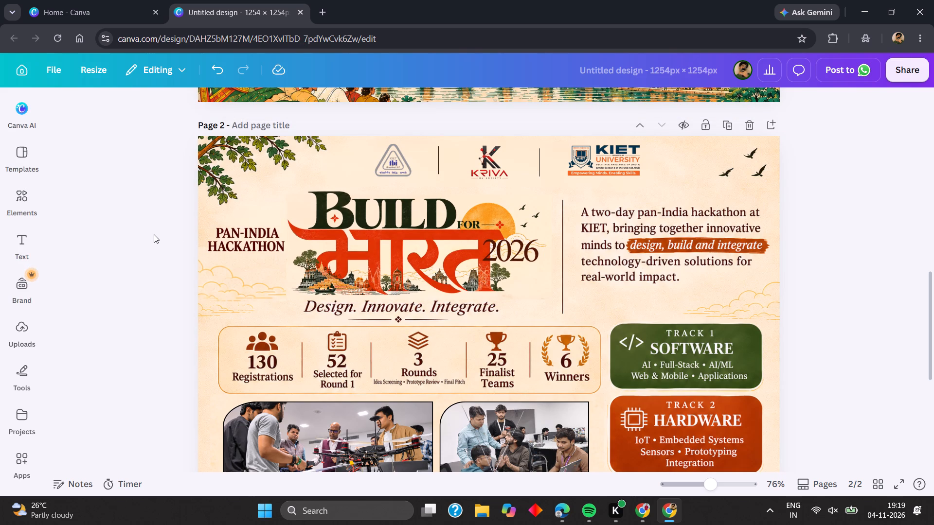
click(353, 242)
key(Right)
key(Right)
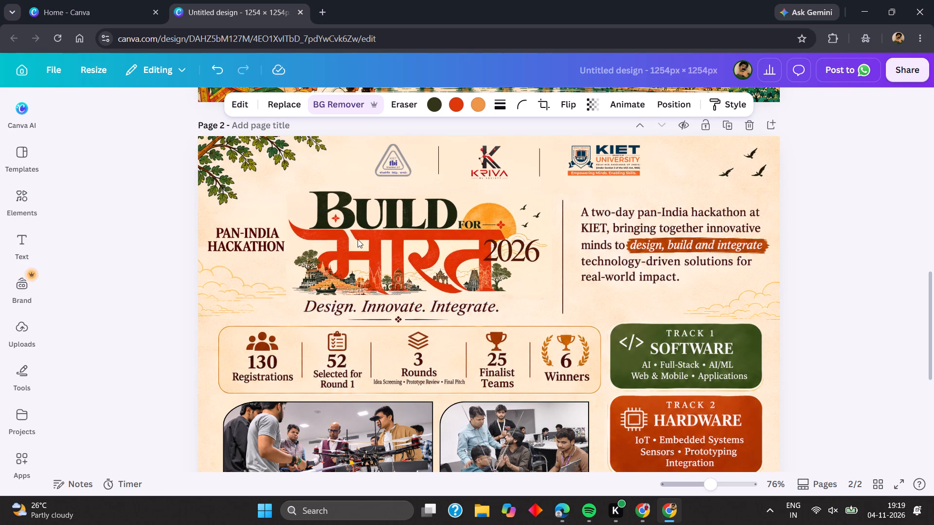
key(Right)
key(Right)
key(Right)
key(Right)
click(127, 264)
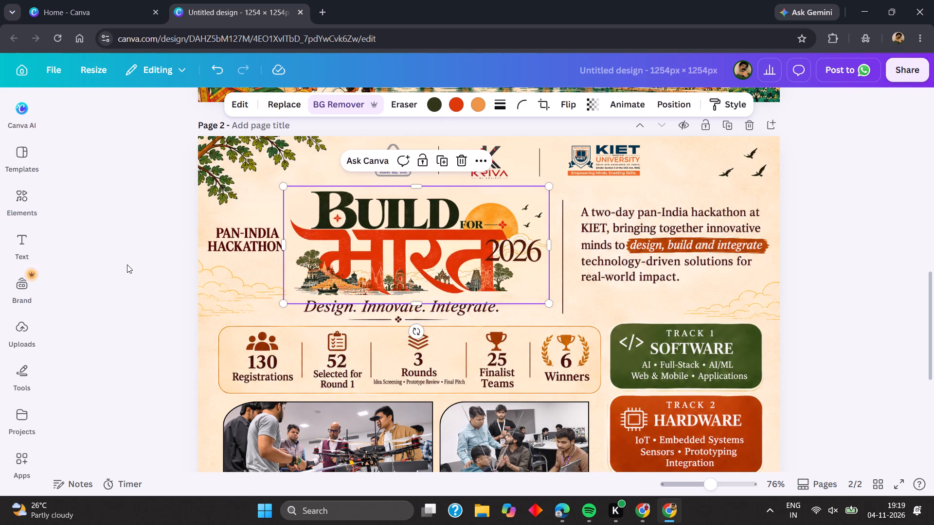
Snip the statistics strip with registrations, rounds, finalist teams and winners below the tagline on page 2.
scroll(135, 260, down, 1)
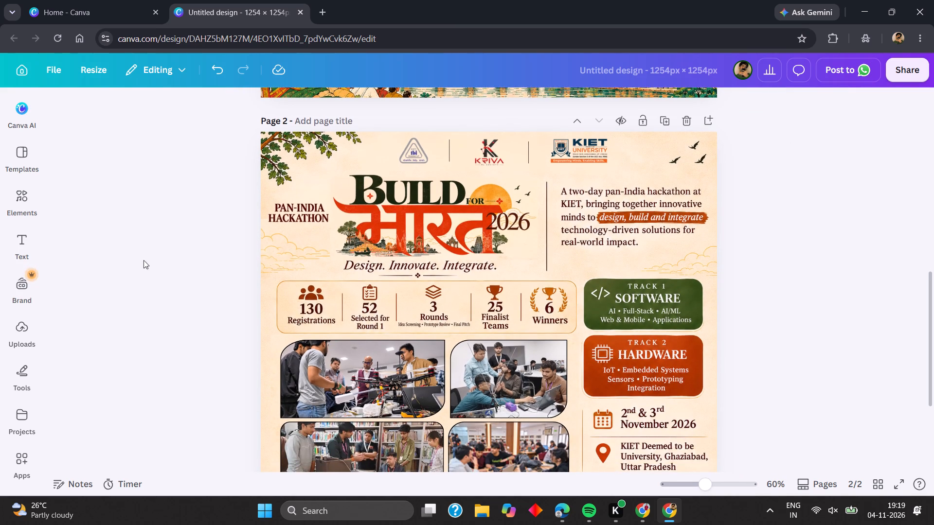
scroll(144, 260, down, 1)
scroll(557, 250, down, 1)
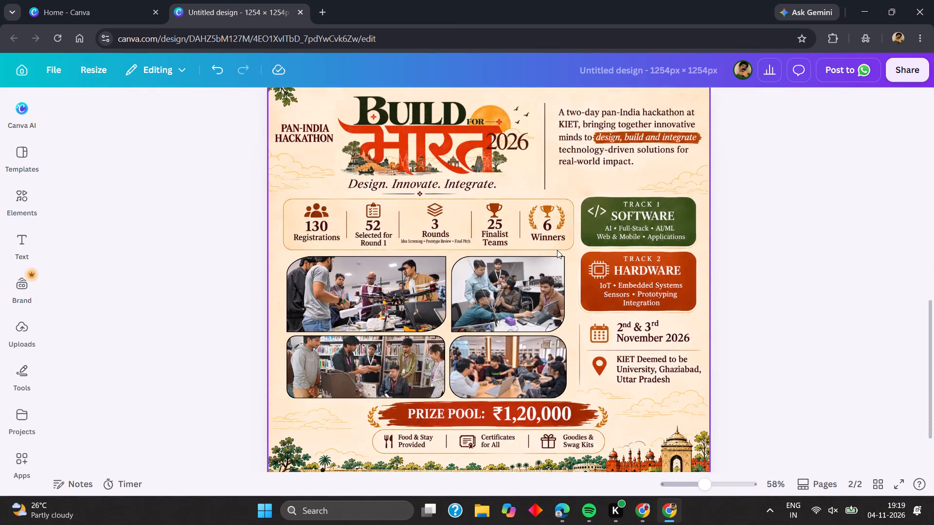
scroll(557, 250, down, 1)
scroll(557, 250, up, 1)
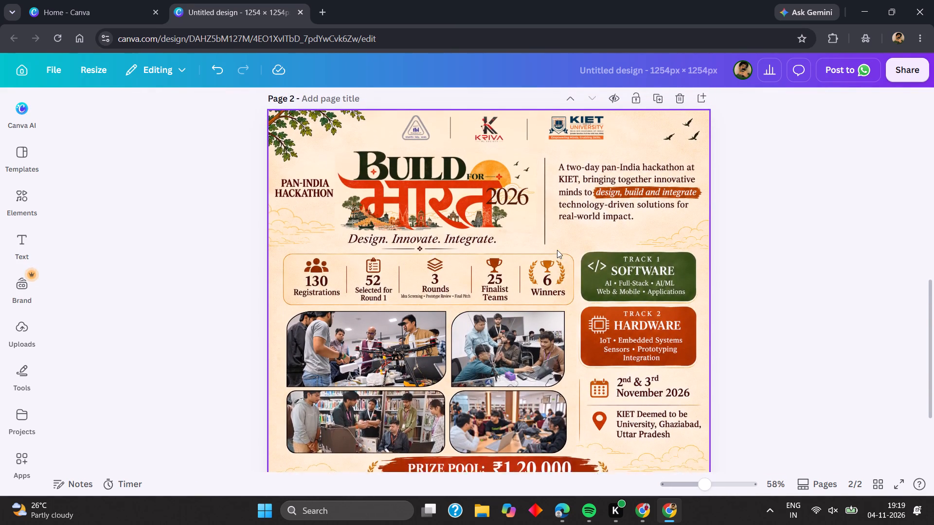
scroll(557, 250, up, 1)
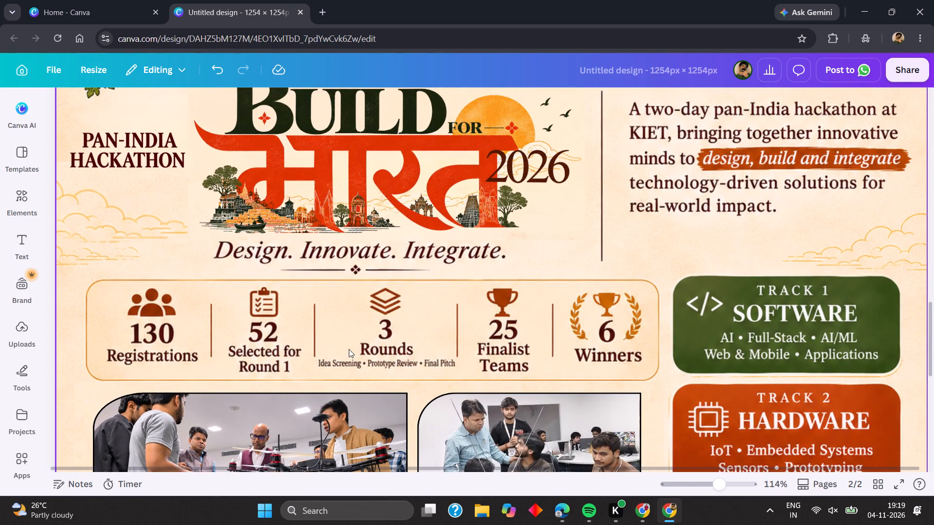
key(Print)
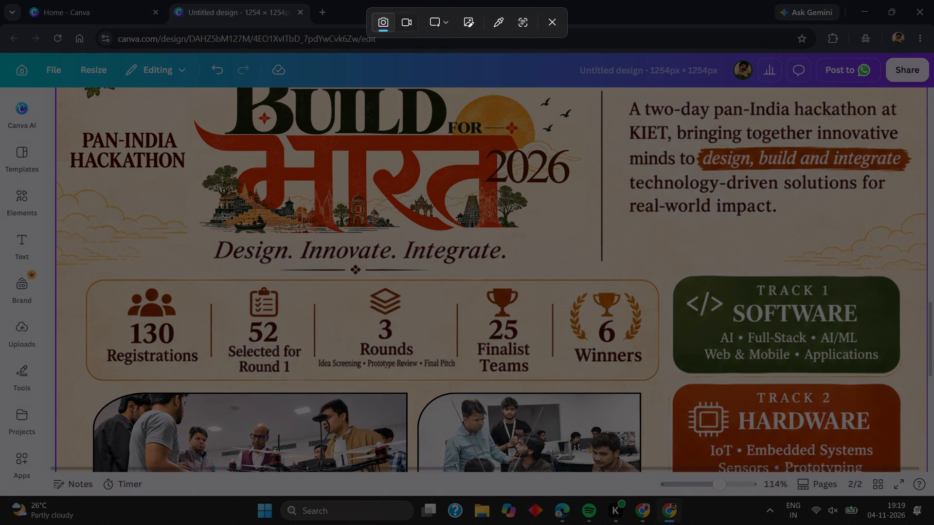
drag(73, 273, 400, 347)
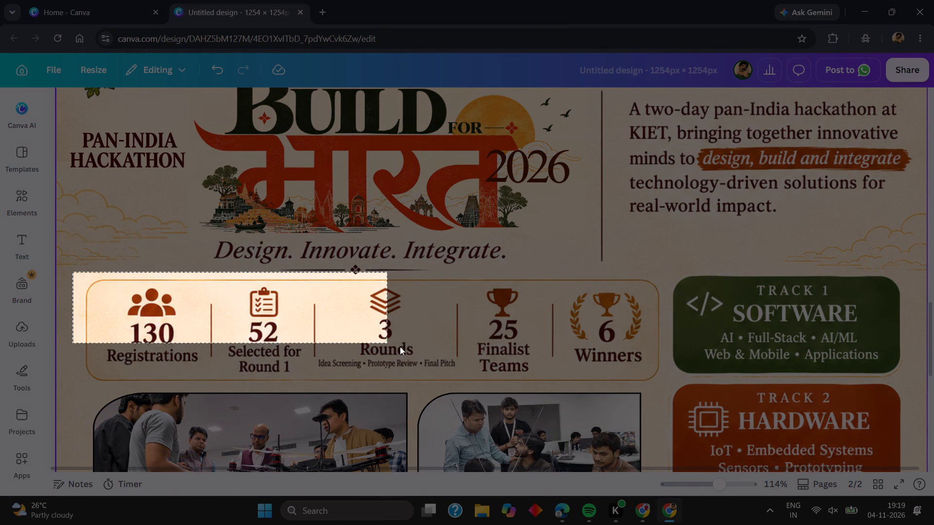
drag(400, 347, 575, 385)
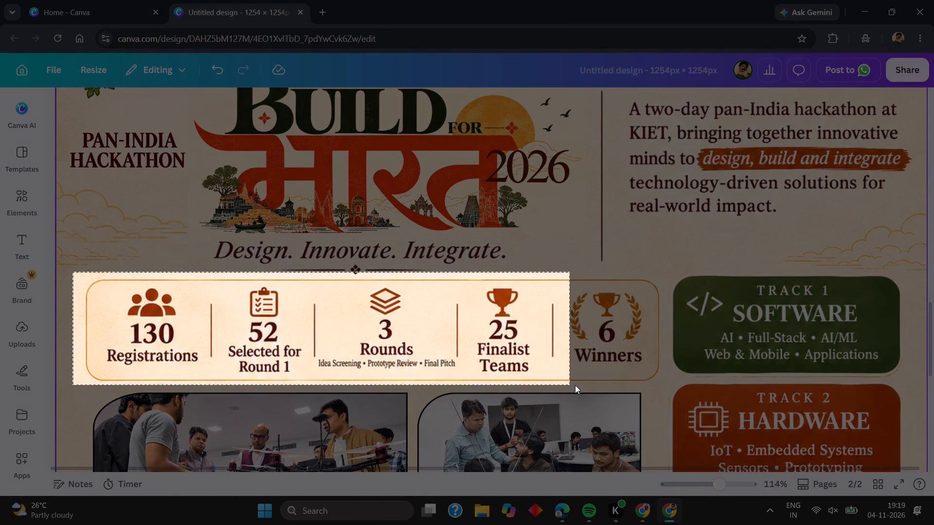
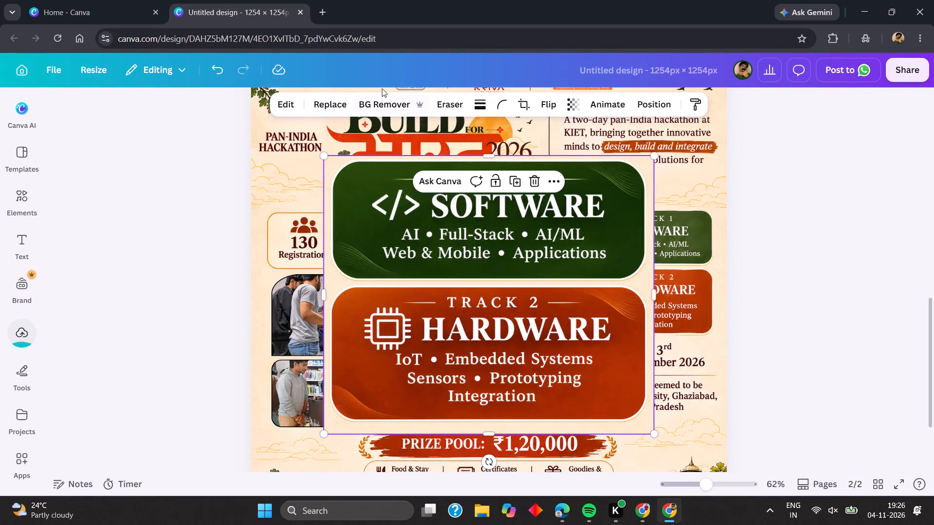
click(383, 100)
Shrink the pasted track cards image and move it over the original track cards on page 2.
click(660, 156)
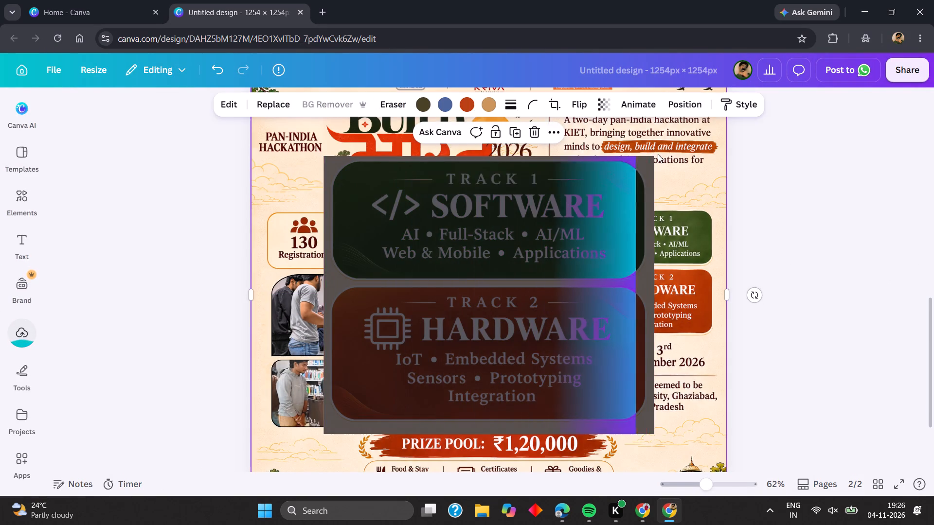
click(645, 163)
drag(651, 156, 549, 250)
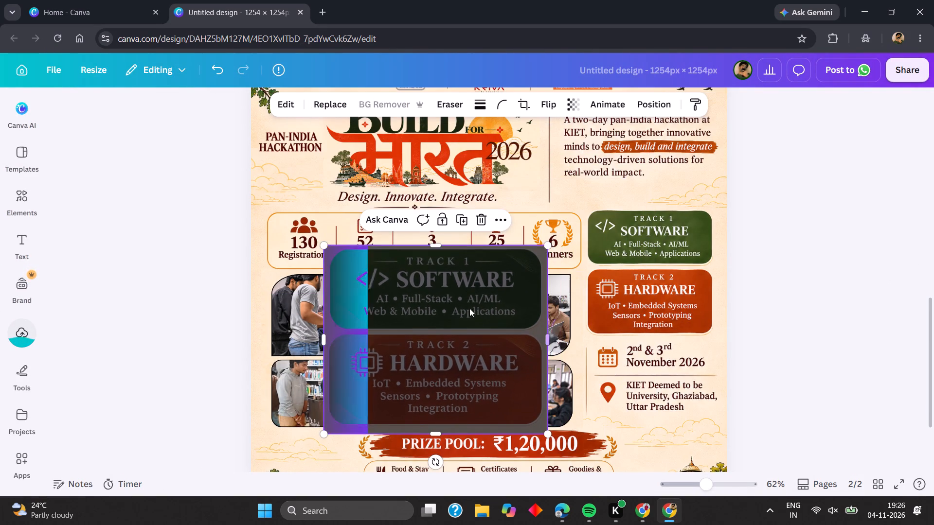
drag(455, 315, 632, 258)
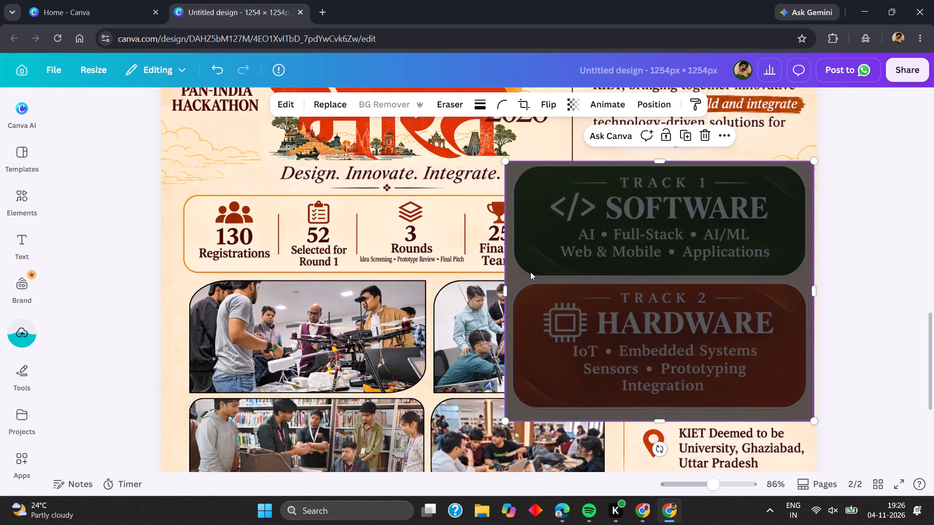
scroll(618, 270, left, 4)
scroll(387, 291, left, 2)
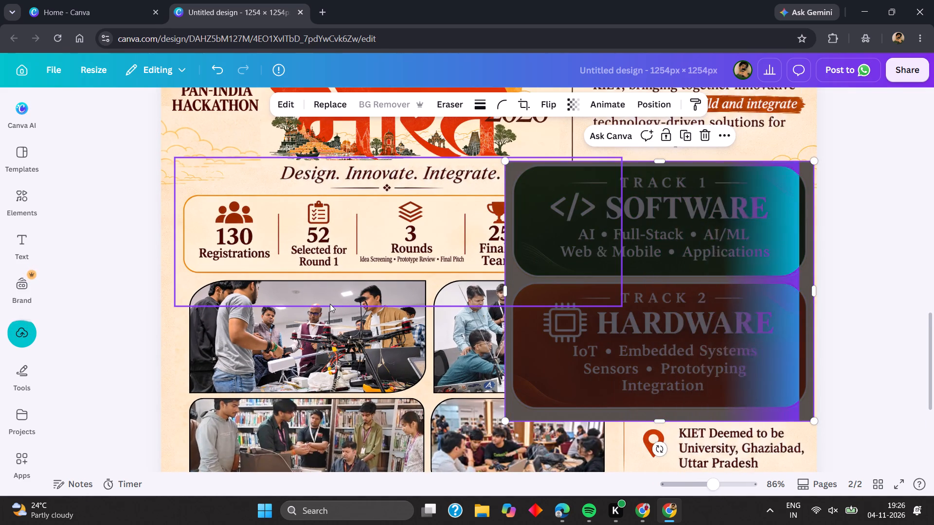
scroll(331, 310, left, 4)
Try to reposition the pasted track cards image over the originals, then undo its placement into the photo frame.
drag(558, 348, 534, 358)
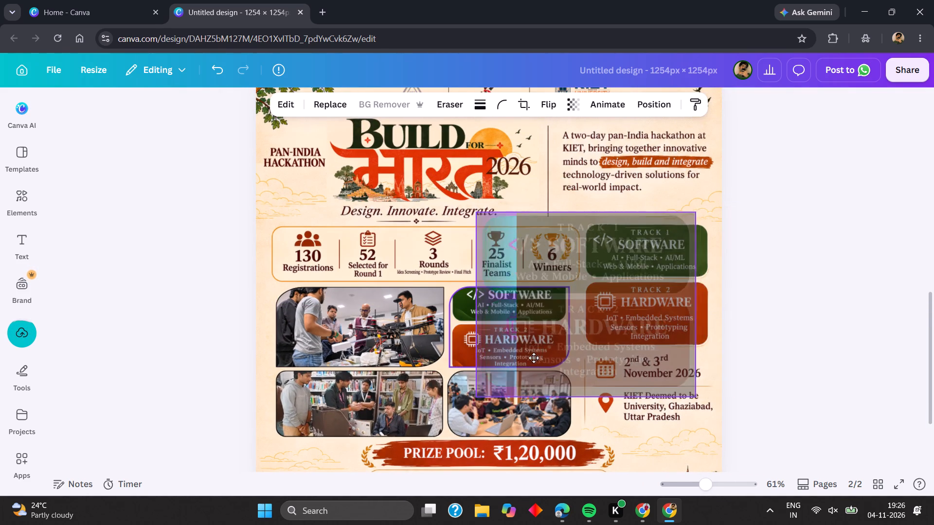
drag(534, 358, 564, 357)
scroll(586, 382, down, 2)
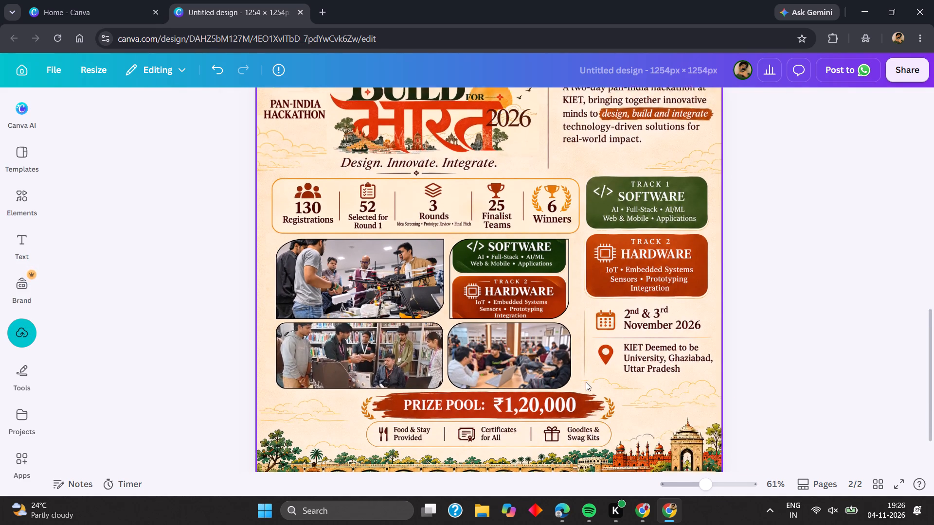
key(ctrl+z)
Move the track cards image partly off the original cards and apply background removal to it again.
scroll(635, 257, up, 2)
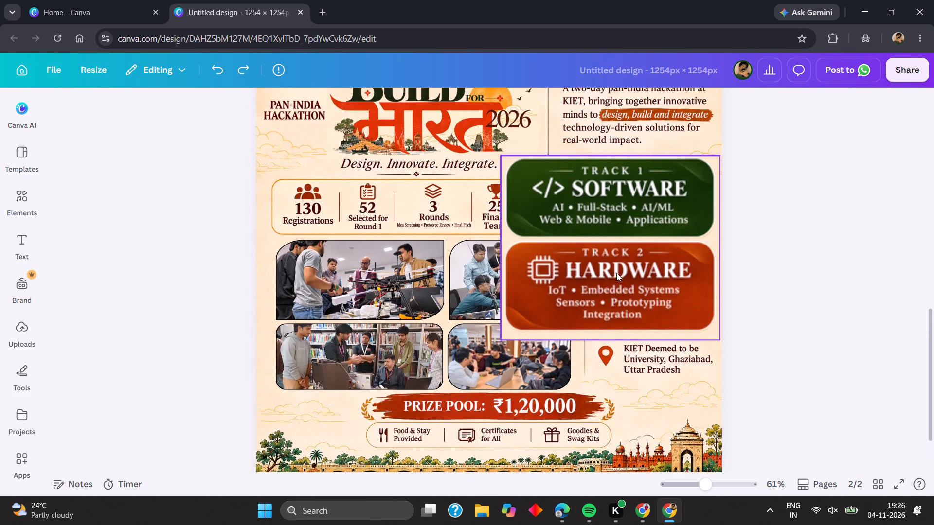
scroll(616, 273, up, 1)
drag(616, 273, 560, 241)
click(750, 218)
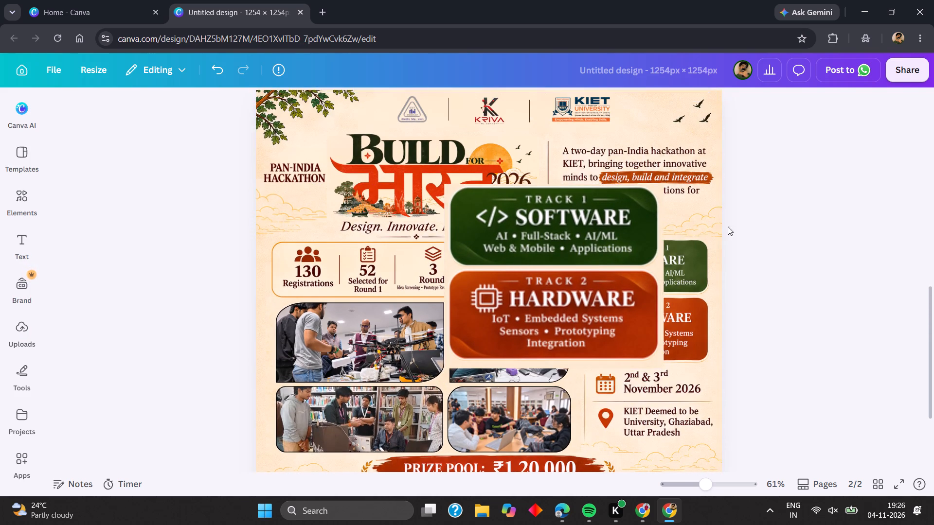
click(596, 266)
click(377, 103)
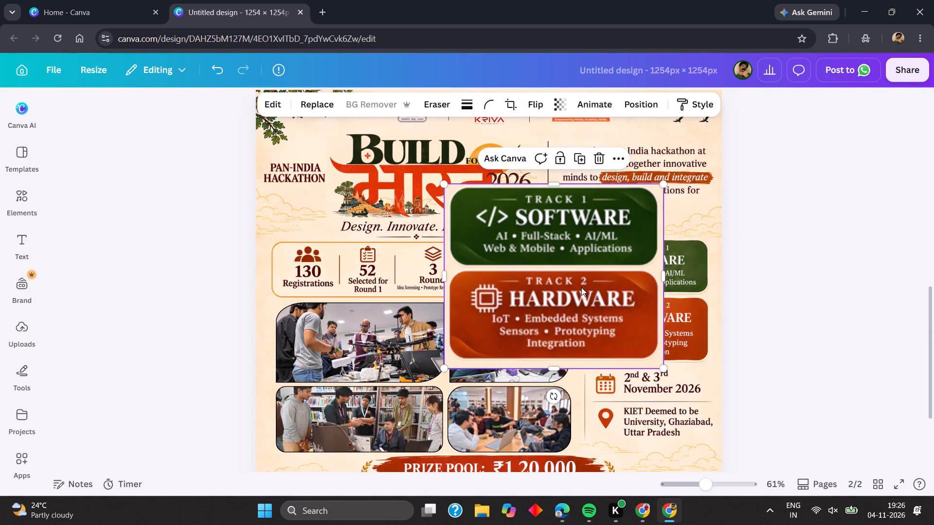
Shrink the HD track cards image further and place it over the original Track 1 and Track 2 cards.
drag(661, 367, 579, 287)
scroll(491, 243, left, 4)
drag(498, 247, 692, 343)
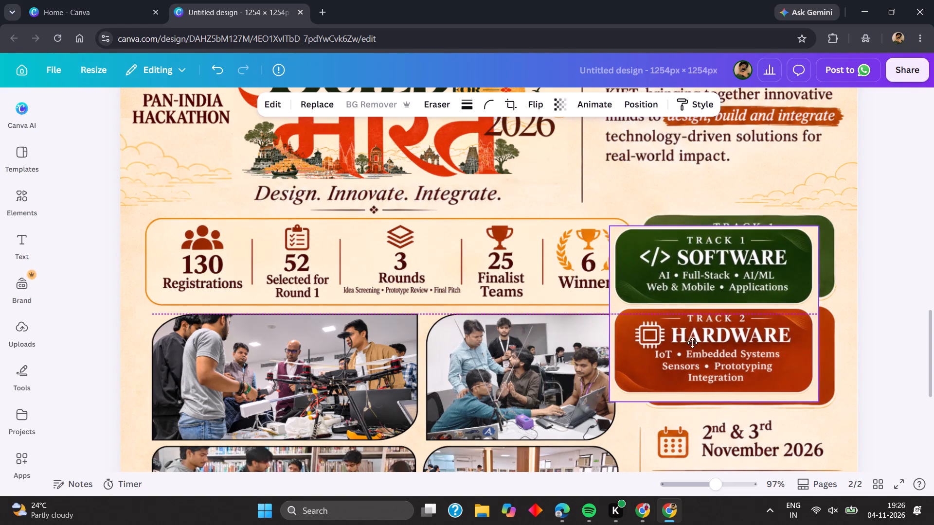
drag(692, 343, 717, 330)
click(846, 278)
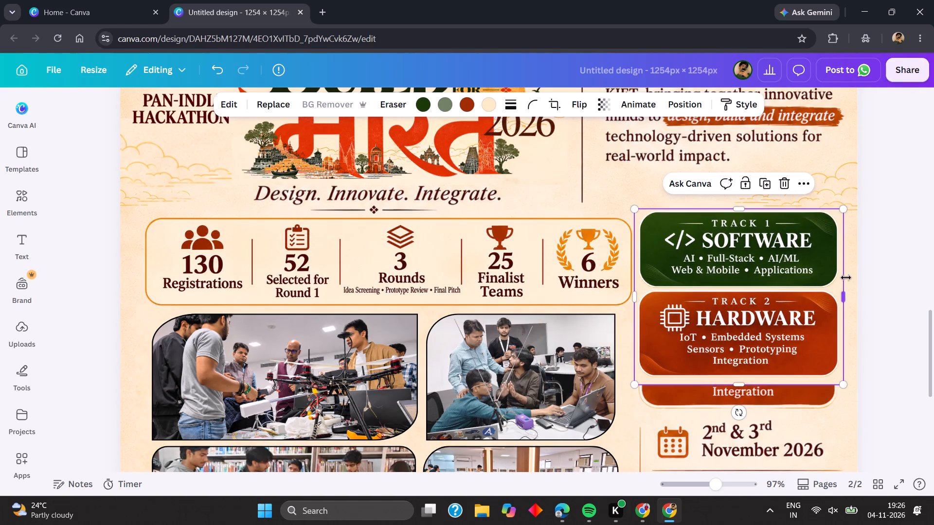
click(933, 269)
click(933, 321)
click(914, 241)
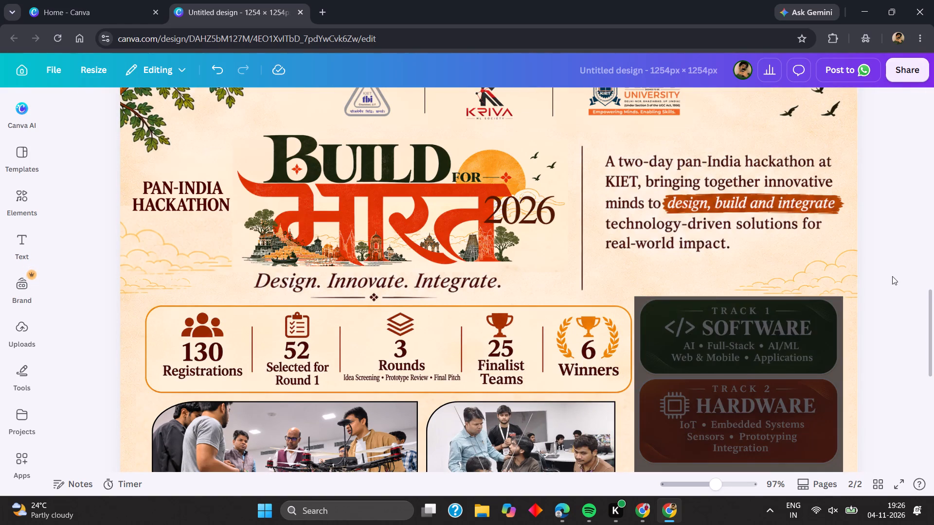
Adjust the HD track cards image's position and enlarge it slightly to match the original cards more closely.
scroll(893, 293, down, 2)
scroll(893, 296, left, 3)
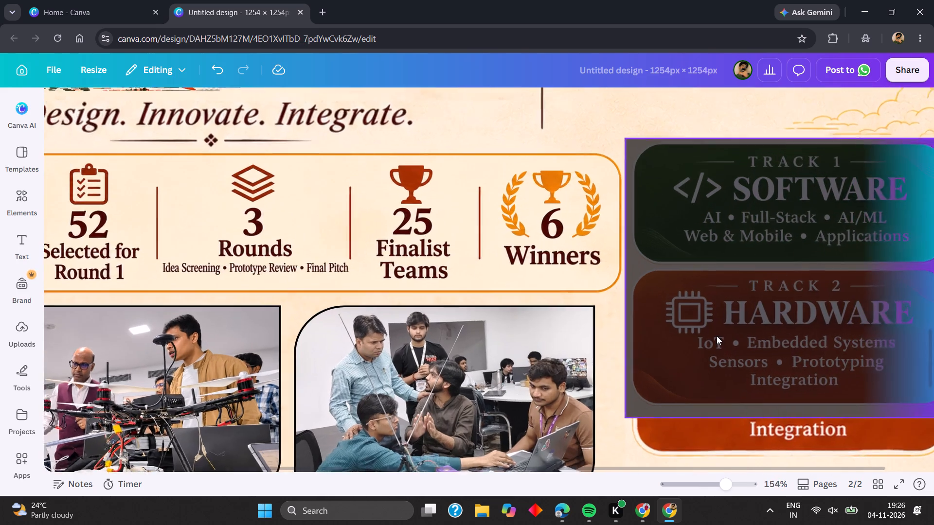
scroll(717, 336, left, 4)
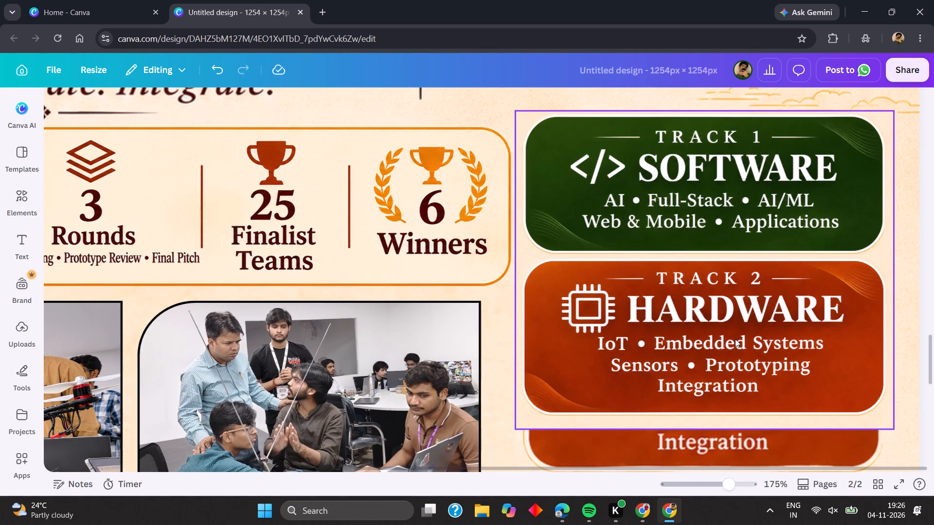
drag(748, 307, 756, 314)
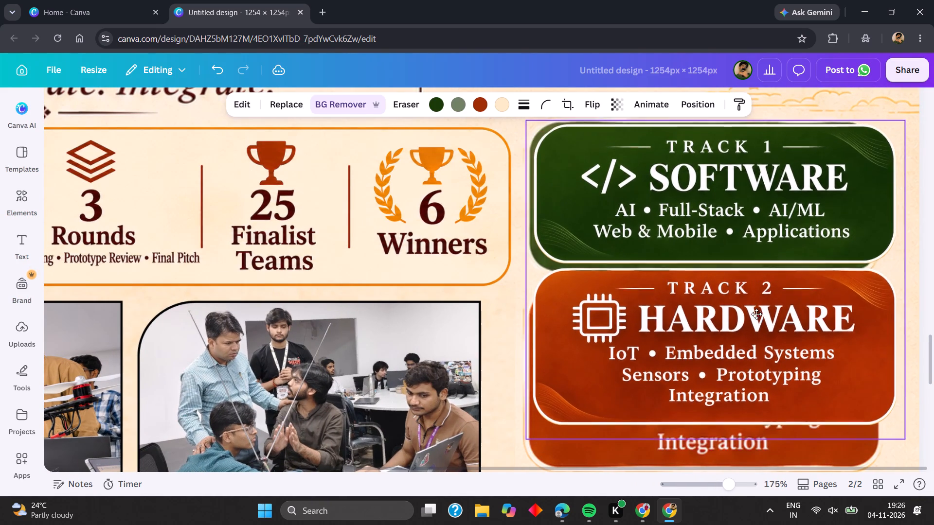
drag(756, 314, 751, 313)
scroll(751, 313, down, 1)
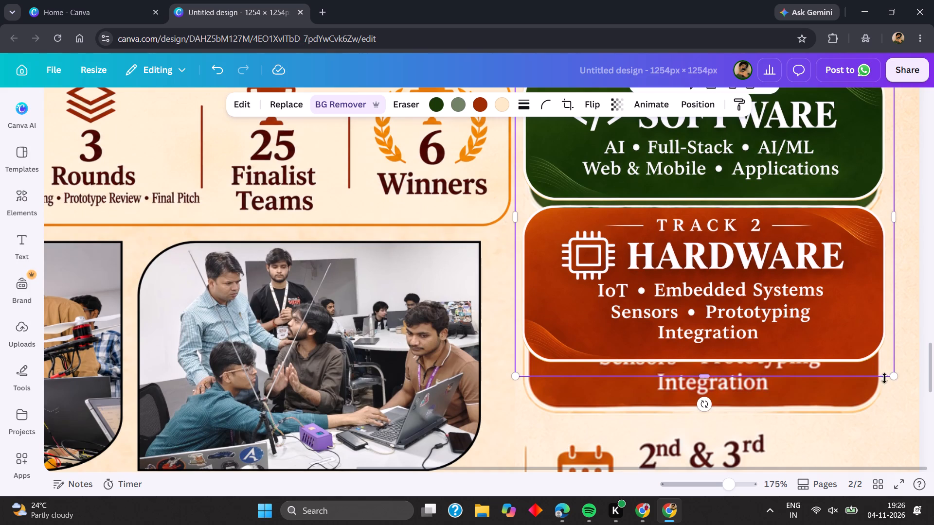
drag(892, 376, 903, 411)
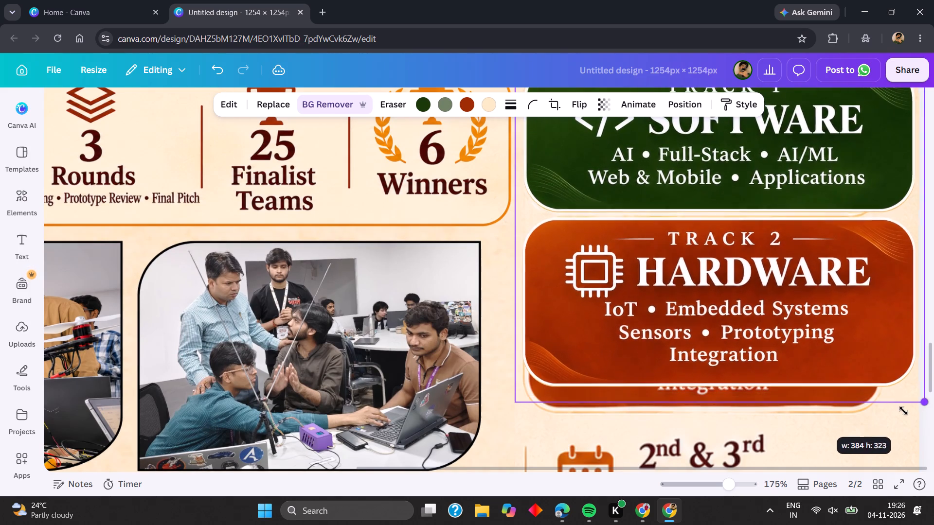
drag(903, 411, 895, 405)
Crop the HD track cards image from the bottom so only the Track 1 Software card remains.
scroll(851, 384, up, 1)
drag(708, 441, 700, 365)
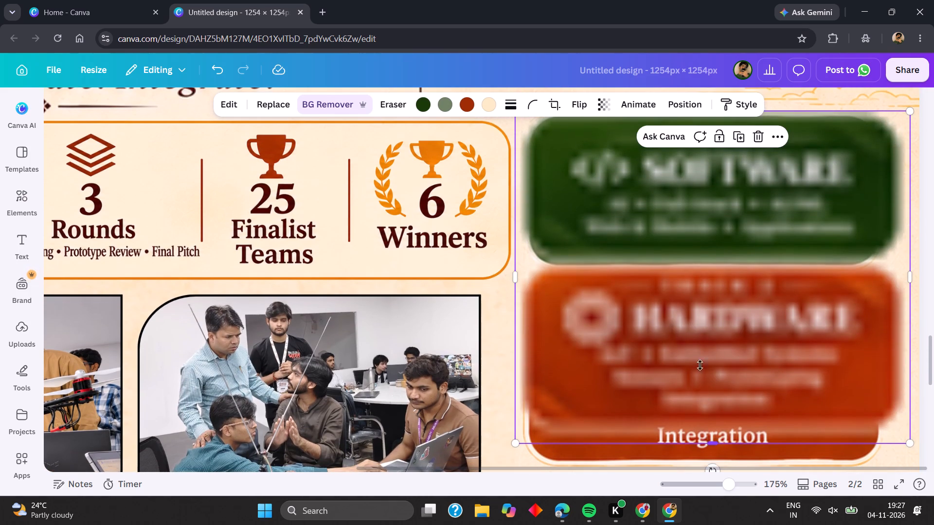
drag(700, 365, 692, 263)
scroll(689, 270, up, 1)
click(679, 264)
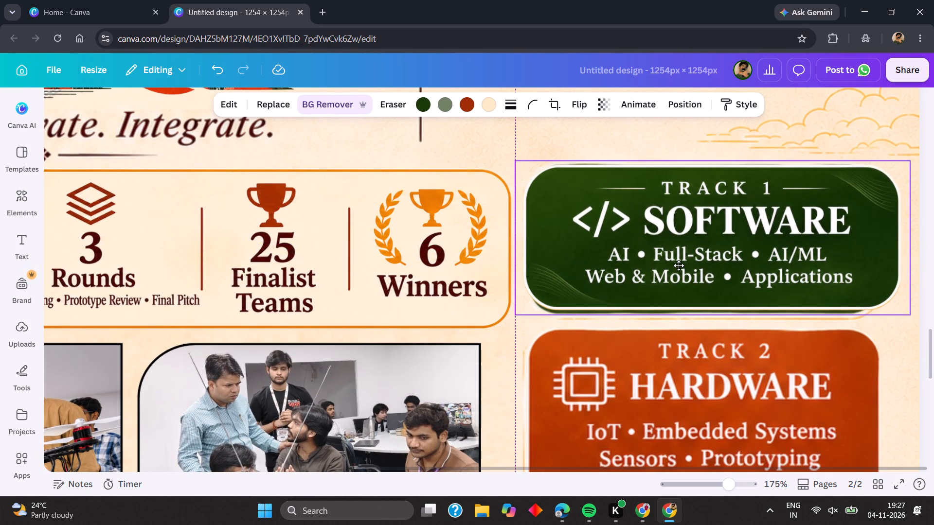
click(710, 312)
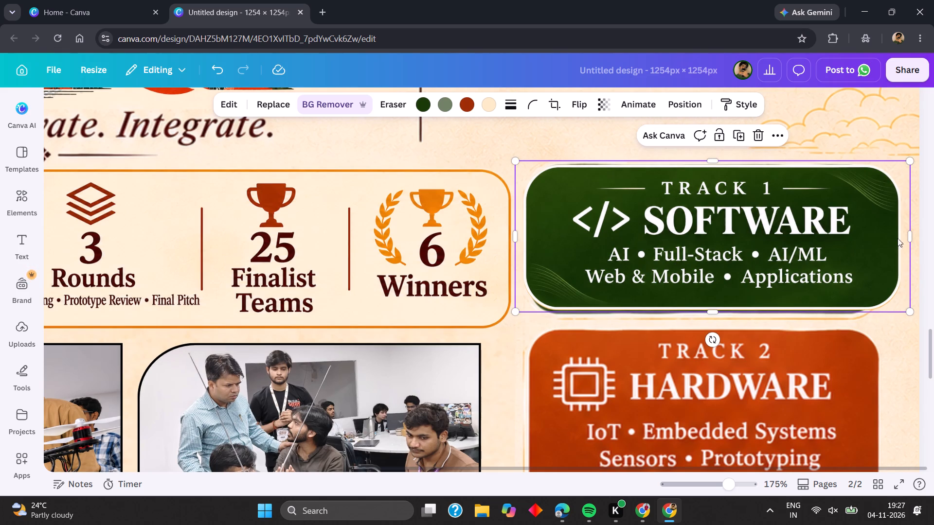
Resize the cropped Track 1 Software card to about 349 px wide and align it over the original Track 1 card.
drag(911, 312, 890, 285)
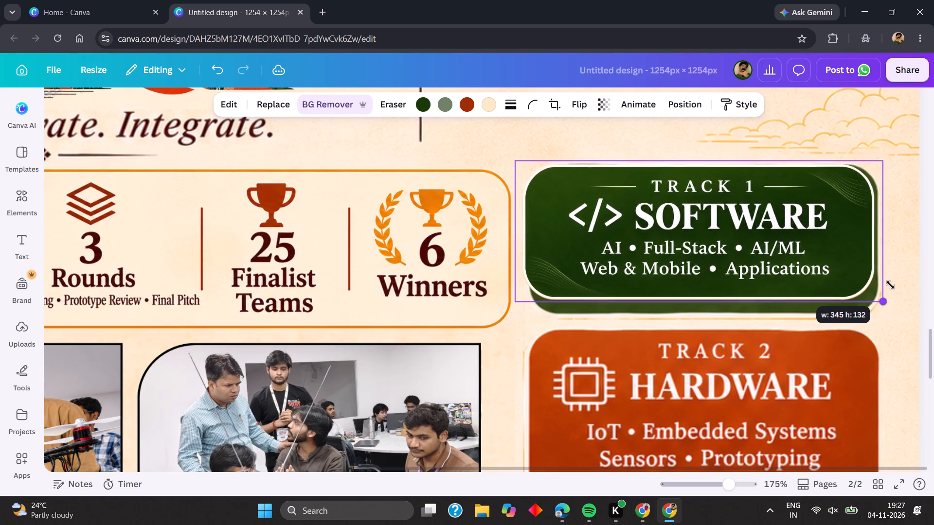
drag(890, 285, 895, 285)
drag(790, 252, 793, 255)
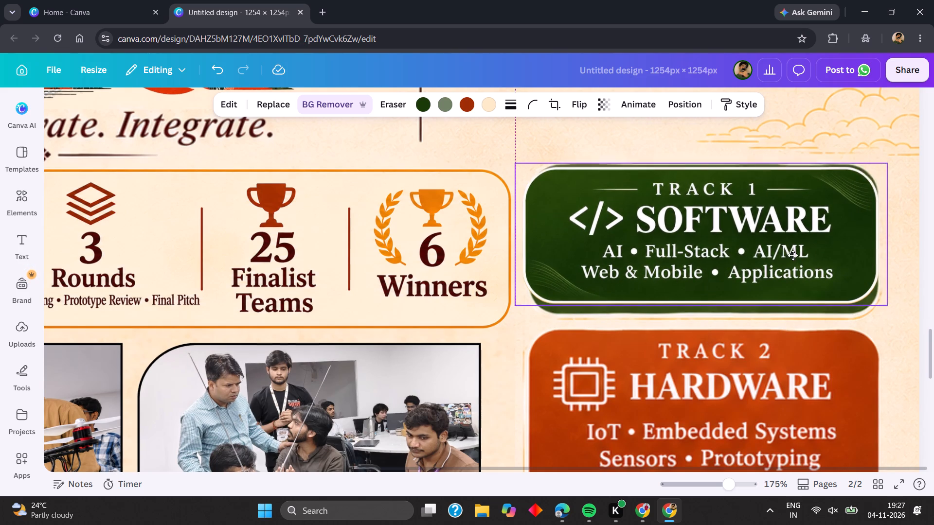
drag(793, 255, 797, 257)
click(892, 332)
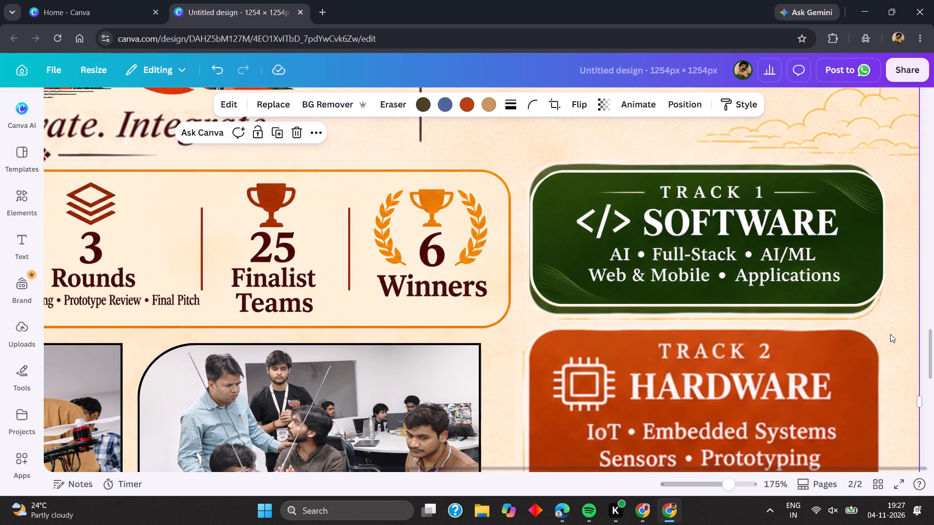
Duplicate the Track 1 card image and change the copy's crop to show only the Track 2 Hardware card.
click(775, 285)
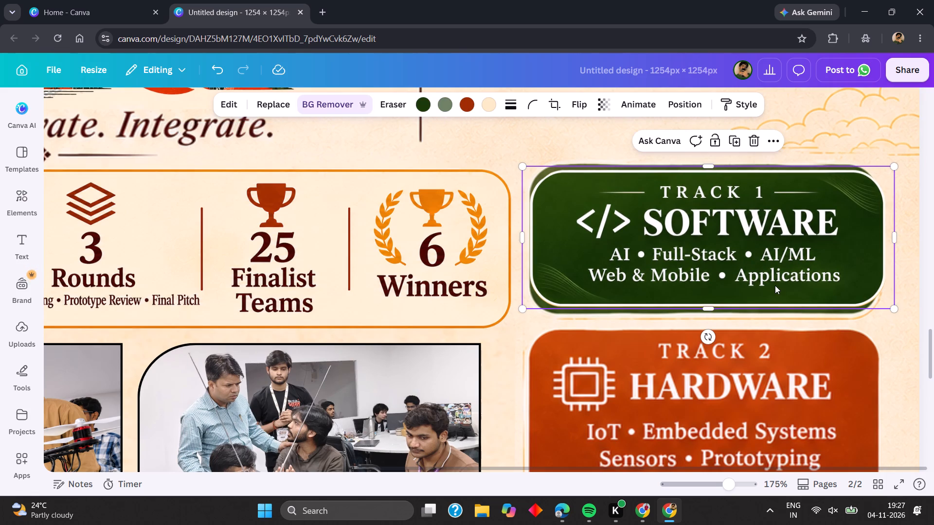
key(ctrl+d)
drag(749, 252, 731, 324)
scroll(733, 326, down, 1)
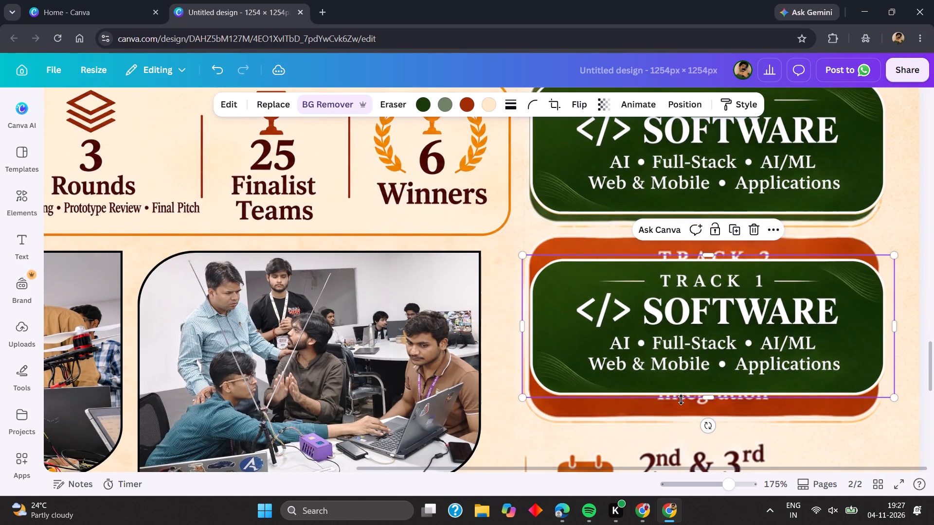
drag(697, 346, 693, 206)
drag(701, 261, 700, 368)
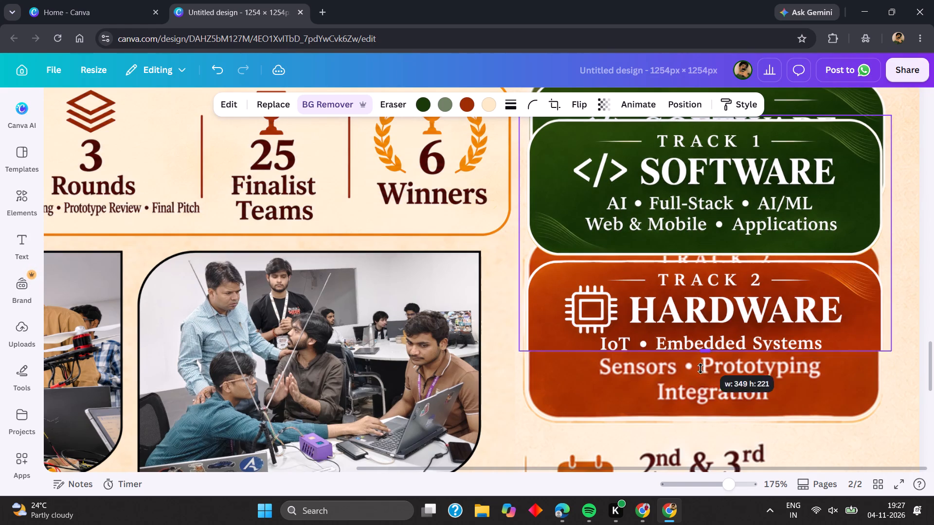
drag(700, 368, 702, 423)
scroll(696, 146, up, 1)
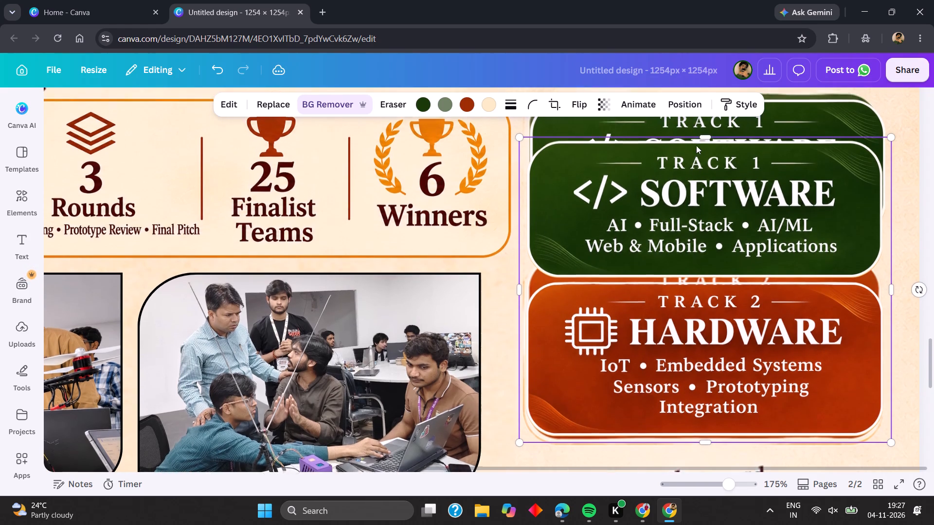
scroll(696, 145, up, 1)
drag(700, 138, 708, 280)
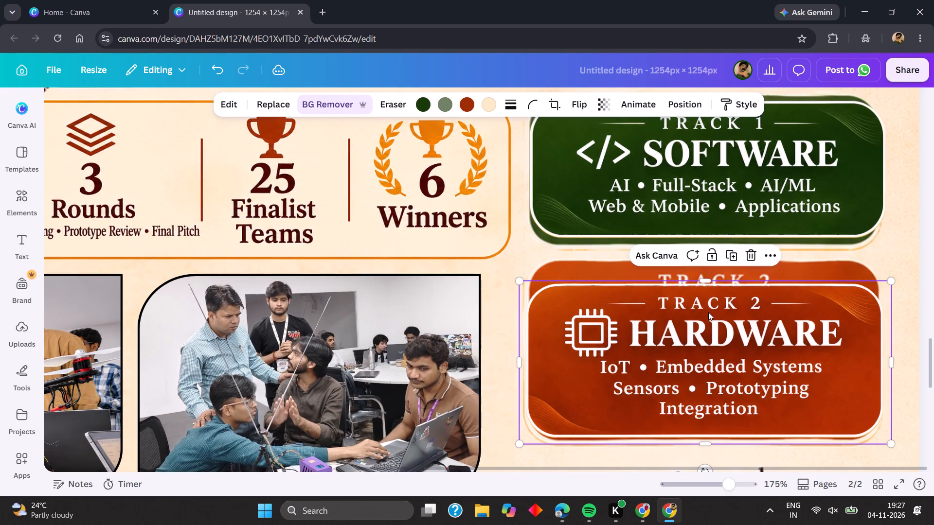
Align the HD Track 2 Hardware card over the original Track 2 card, directly beneath the HD Track 1 card.
drag(708, 312, 707, 300)
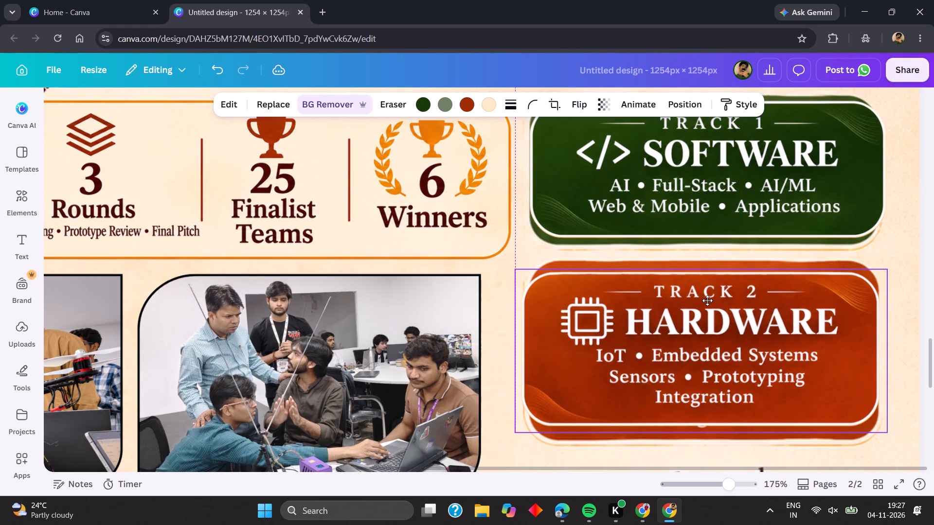
drag(707, 300, 709, 300)
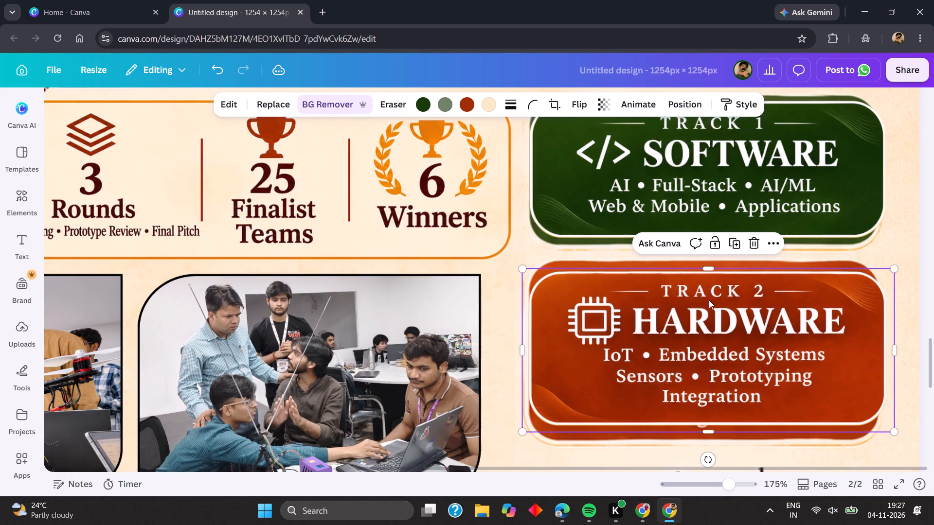
click(922, 215)
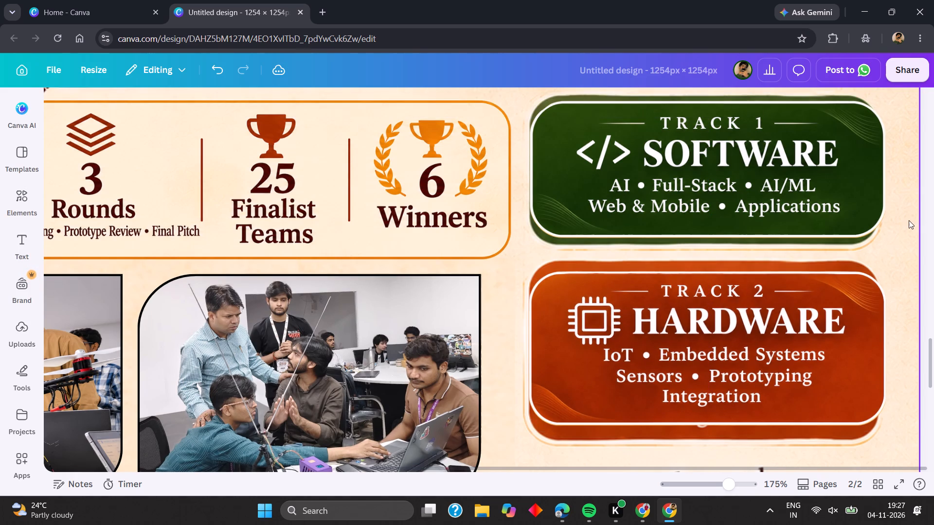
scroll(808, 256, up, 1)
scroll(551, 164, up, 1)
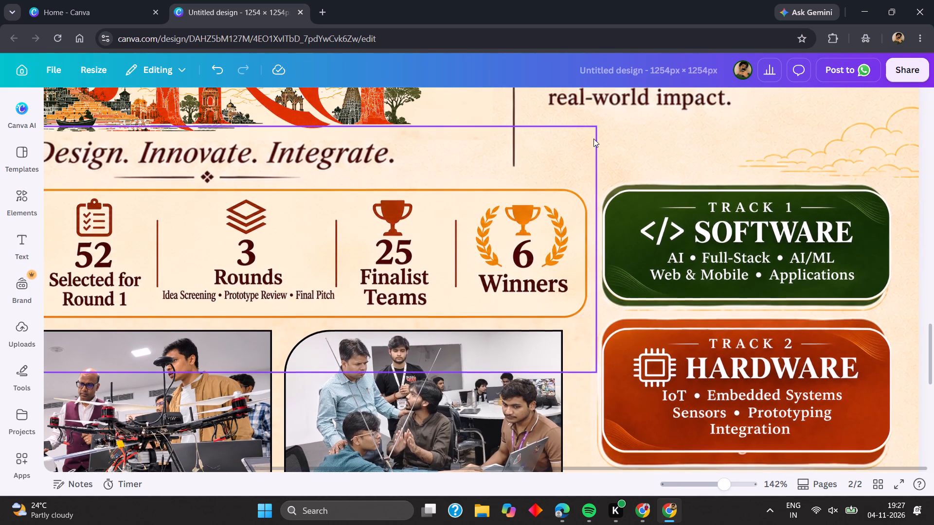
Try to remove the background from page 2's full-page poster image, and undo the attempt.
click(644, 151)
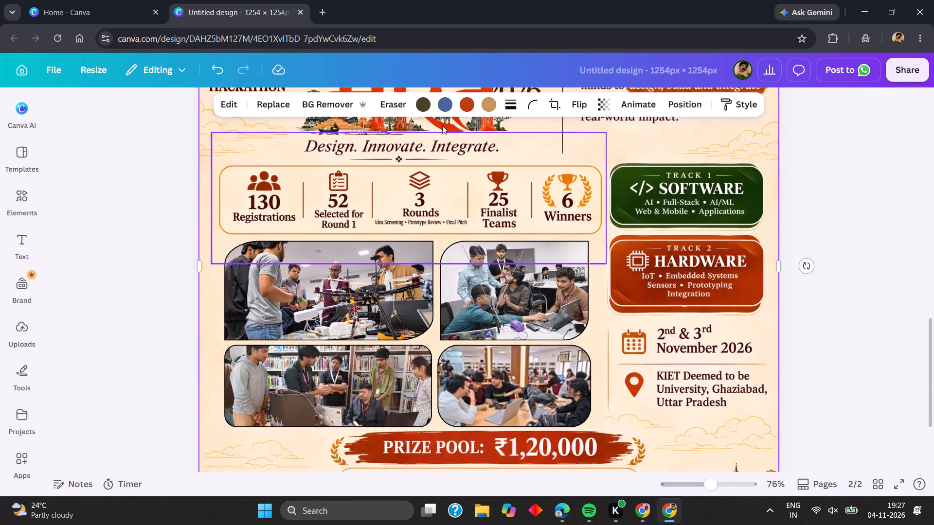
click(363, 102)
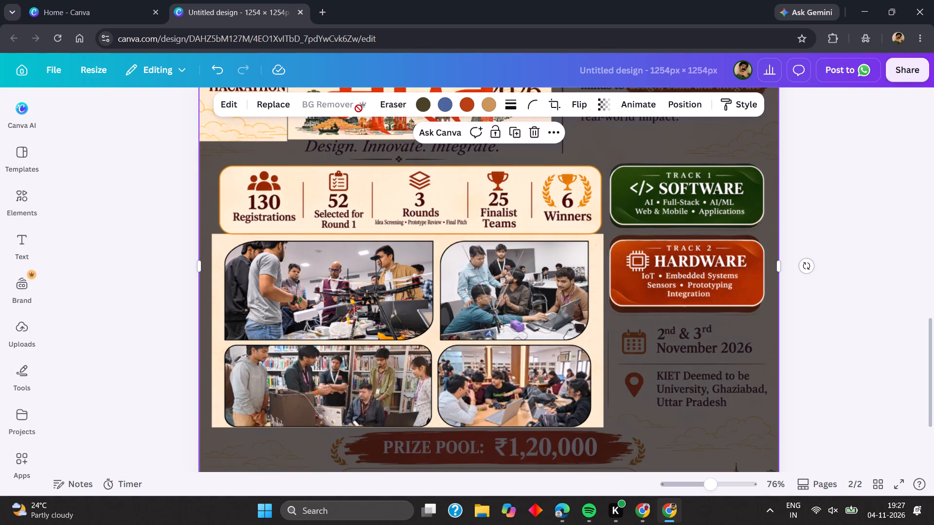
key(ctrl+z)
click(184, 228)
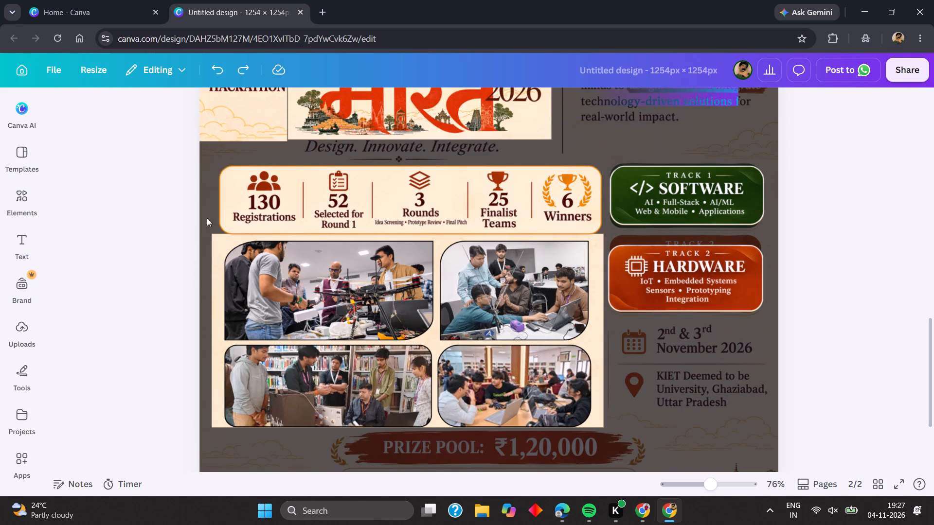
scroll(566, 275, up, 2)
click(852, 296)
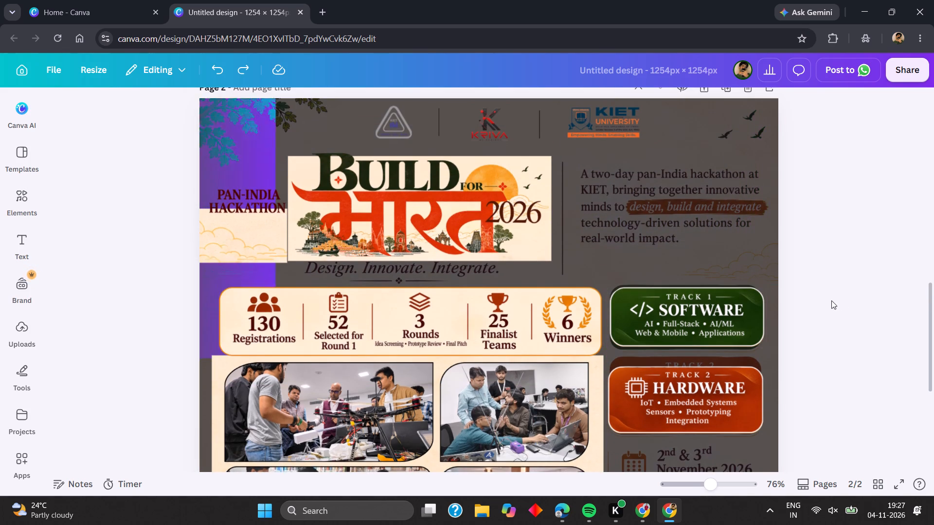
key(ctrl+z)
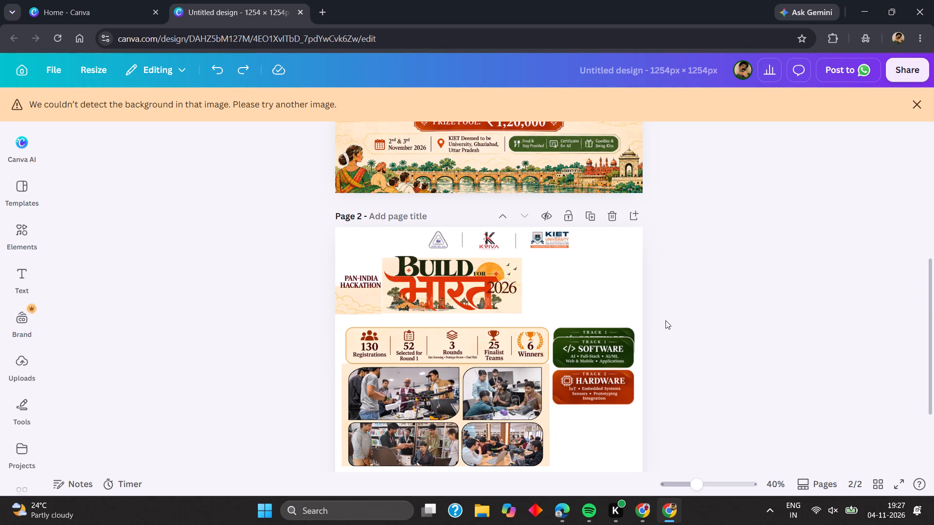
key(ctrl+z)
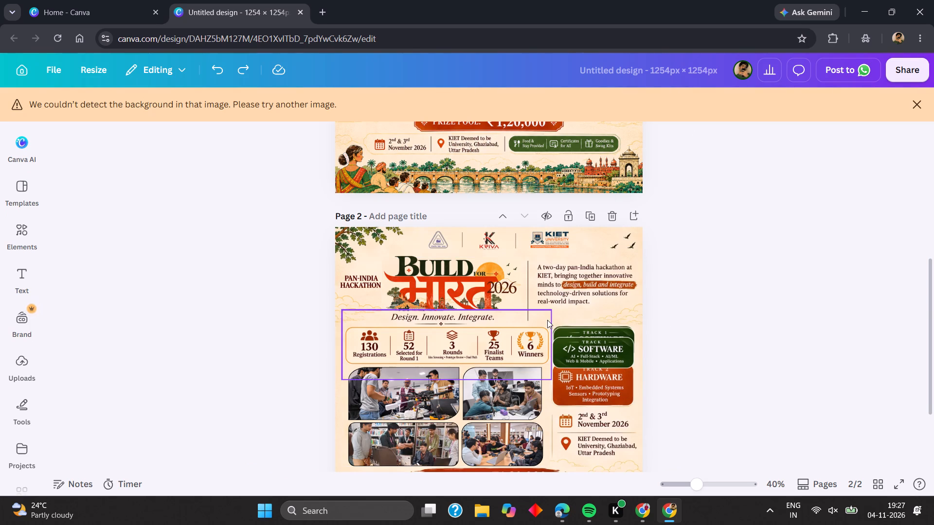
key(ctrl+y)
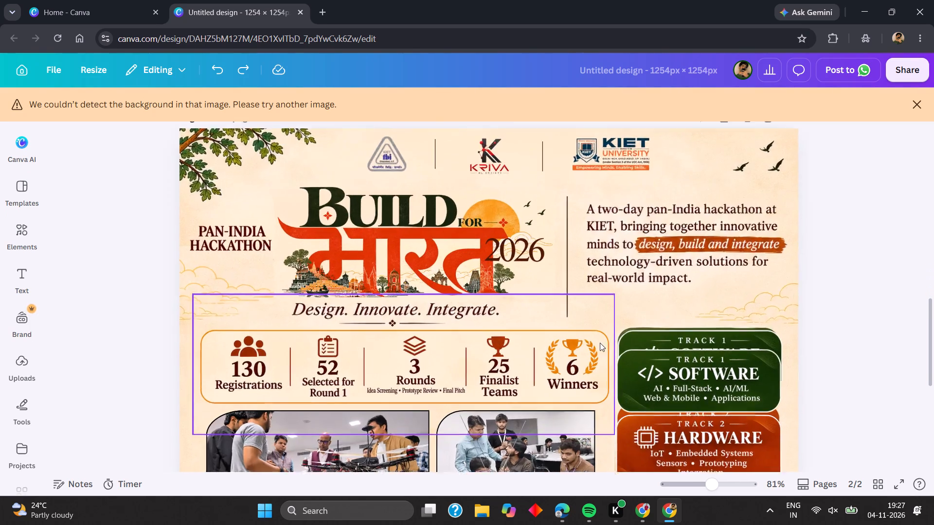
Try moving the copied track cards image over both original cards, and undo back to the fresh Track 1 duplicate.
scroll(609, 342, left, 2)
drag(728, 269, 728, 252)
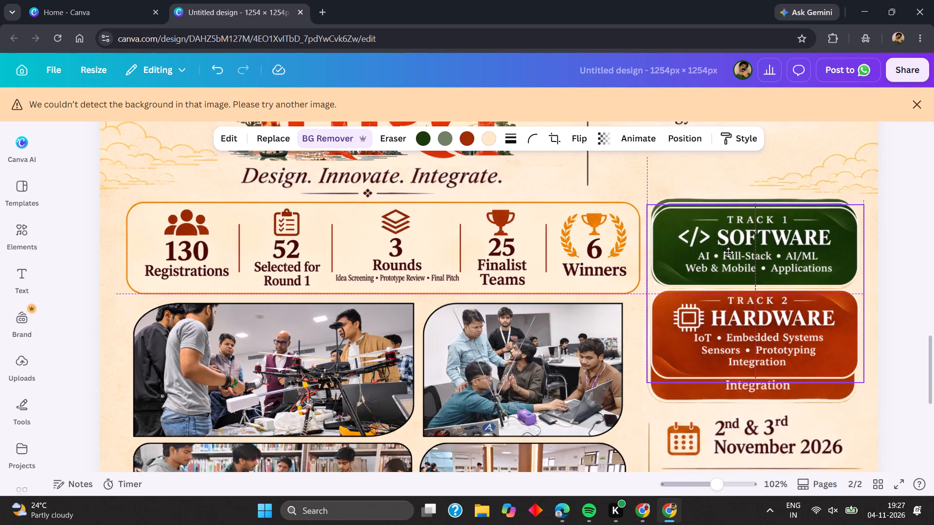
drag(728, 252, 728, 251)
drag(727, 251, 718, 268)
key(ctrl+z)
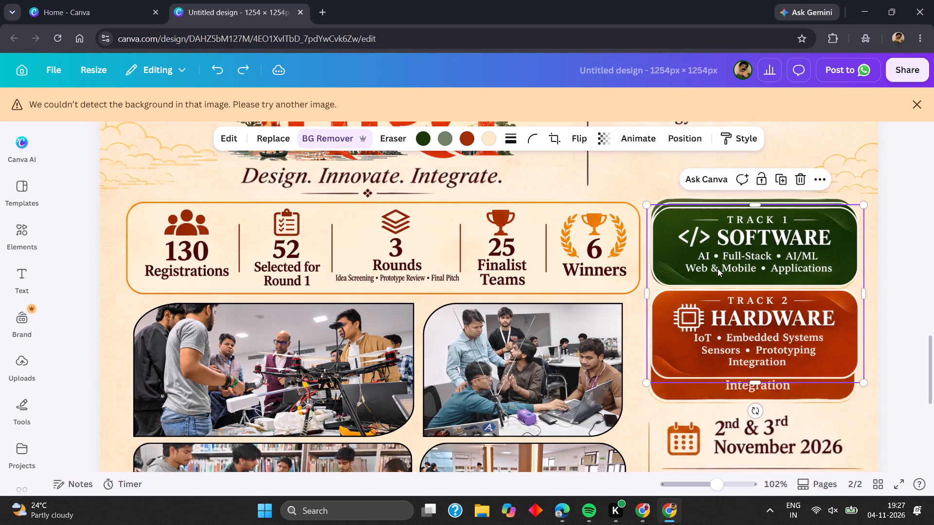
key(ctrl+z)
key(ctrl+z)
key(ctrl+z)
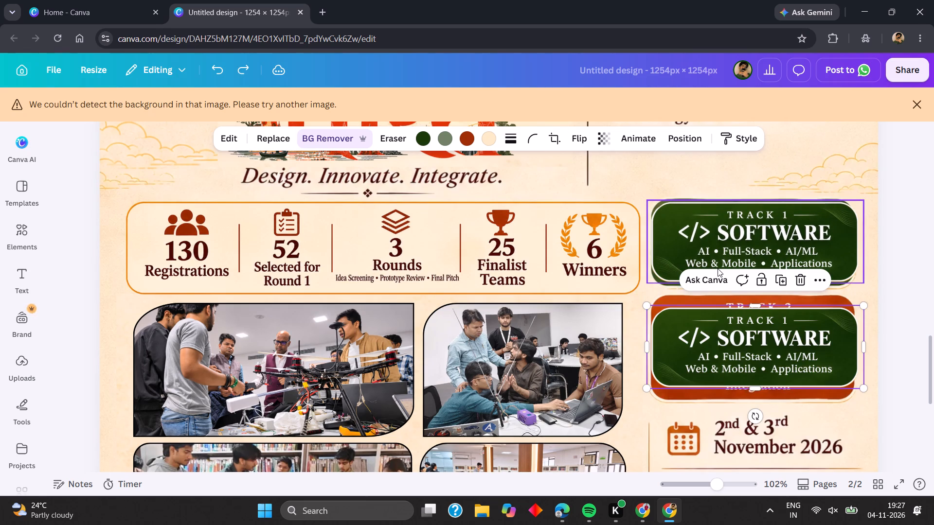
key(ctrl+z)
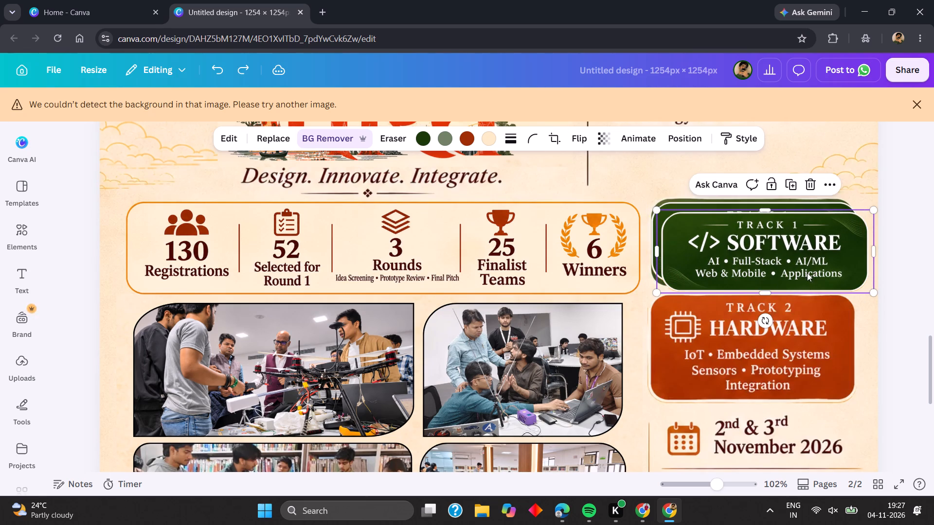
Recrop the duplicated Track 1 card image so it shows only the HD Track 2 Hardware card.
drag(805, 268, 789, 287)
drag(750, 312, 747, 331)
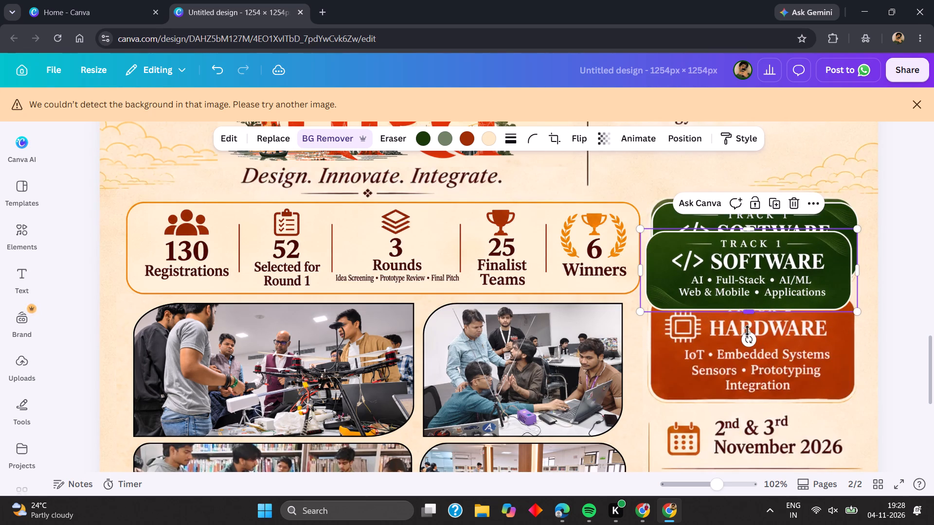
drag(747, 331, 744, 355)
drag(753, 352, 754, 359)
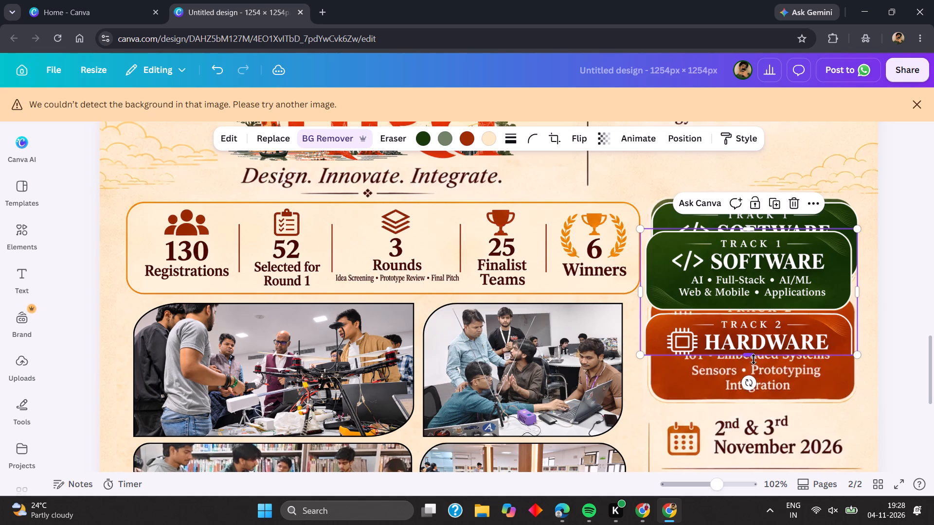
drag(754, 359, 755, 403)
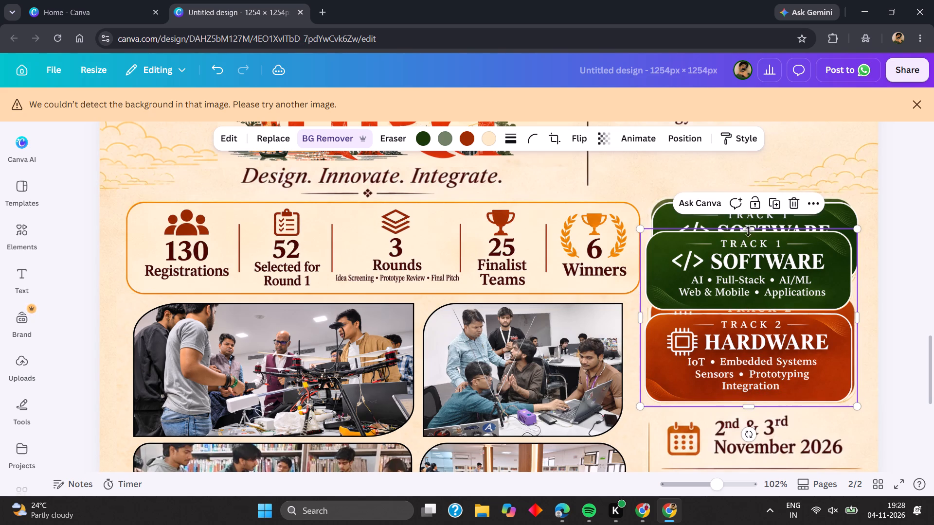
drag(751, 229, 761, 313)
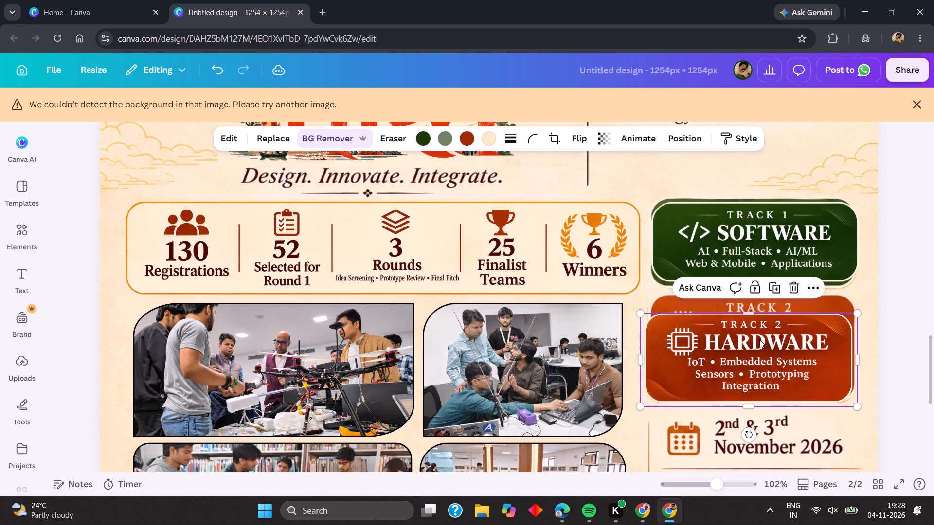
Align the HD Track 2 Hardware card over the original Track 2 card, level with the HD Track 1 card's edges.
drag(759, 340, 761, 332)
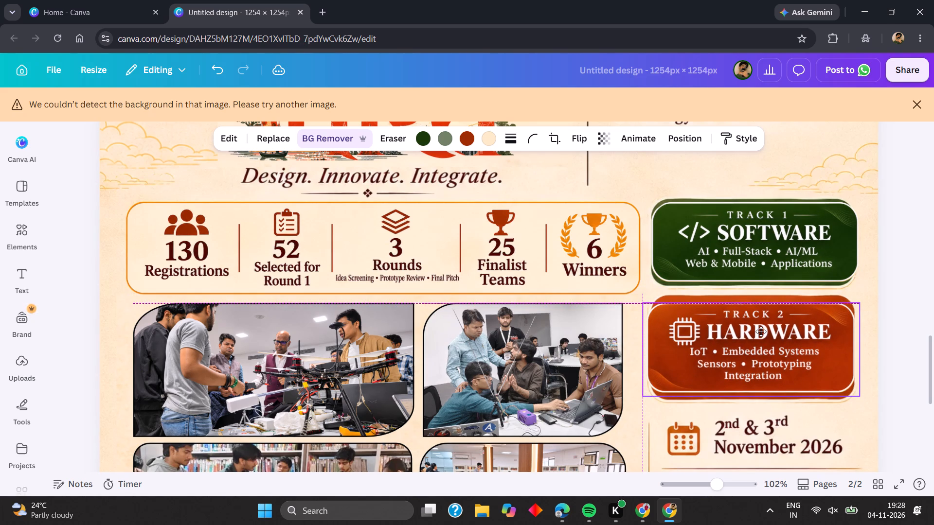
drag(761, 332, 765, 332)
click(910, 289)
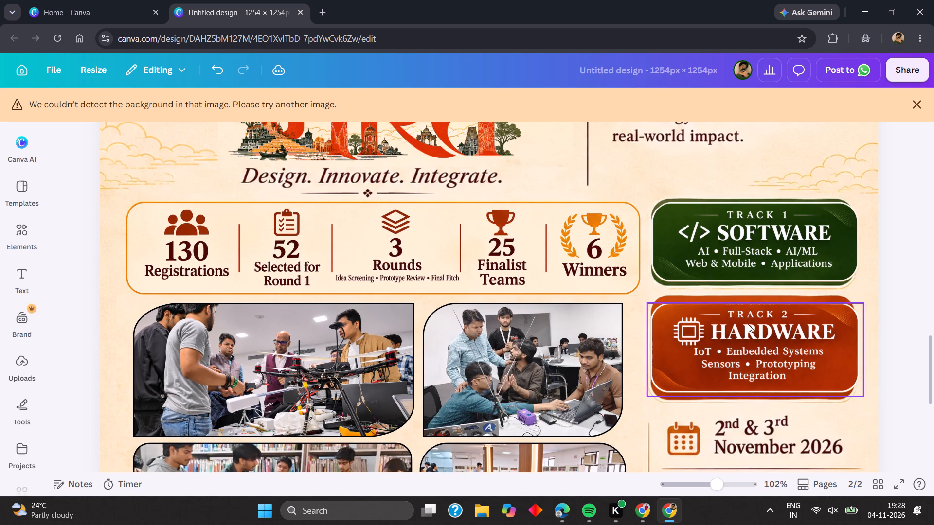
Mark the whole original Track 1 Software card on page 2's poster background for removal with Magic Eraser.
scroll(741, 253, up, 1)
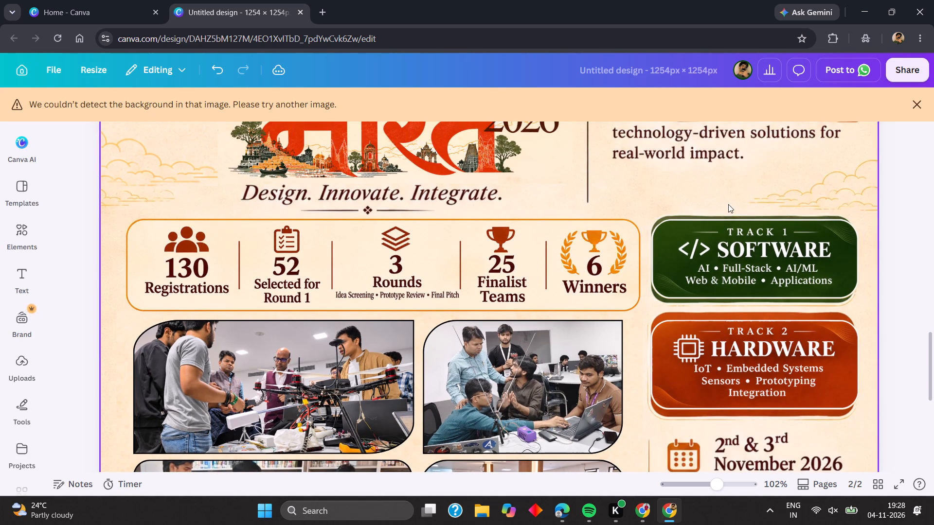
click(728, 204)
click(400, 132)
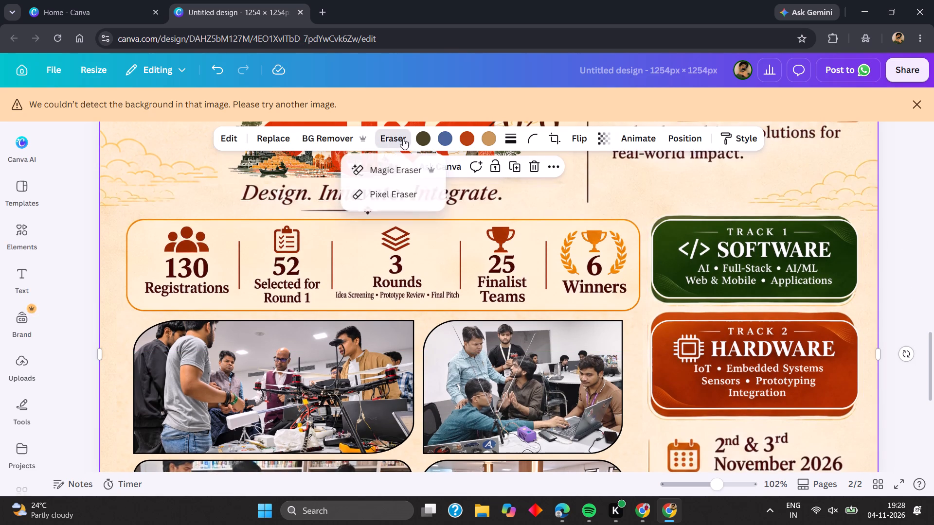
click(407, 178)
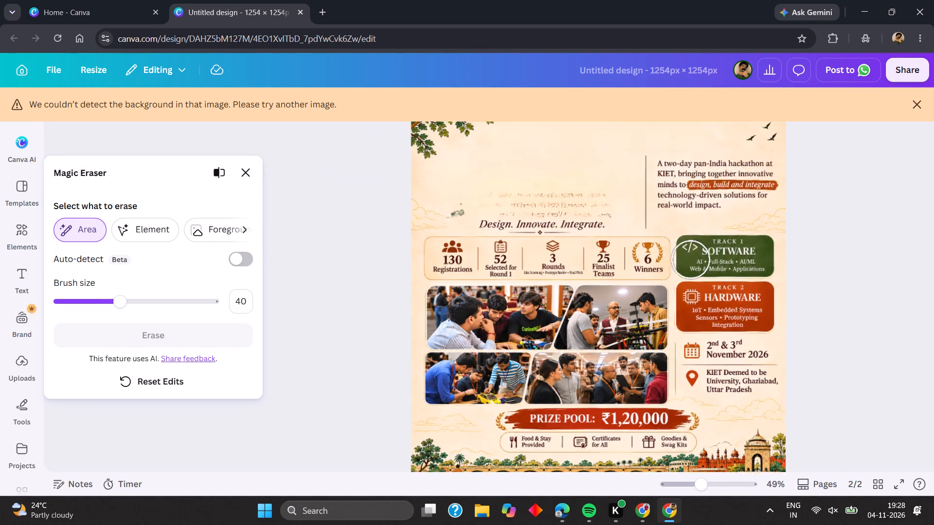
scroll(703, 259, left, 4)
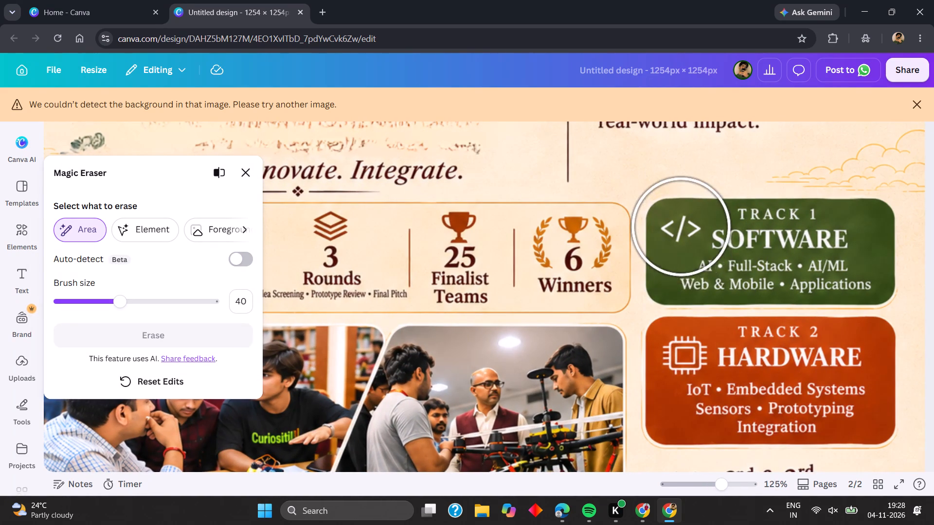
click(687, 237)
click(692, 260)
click(688, 274)
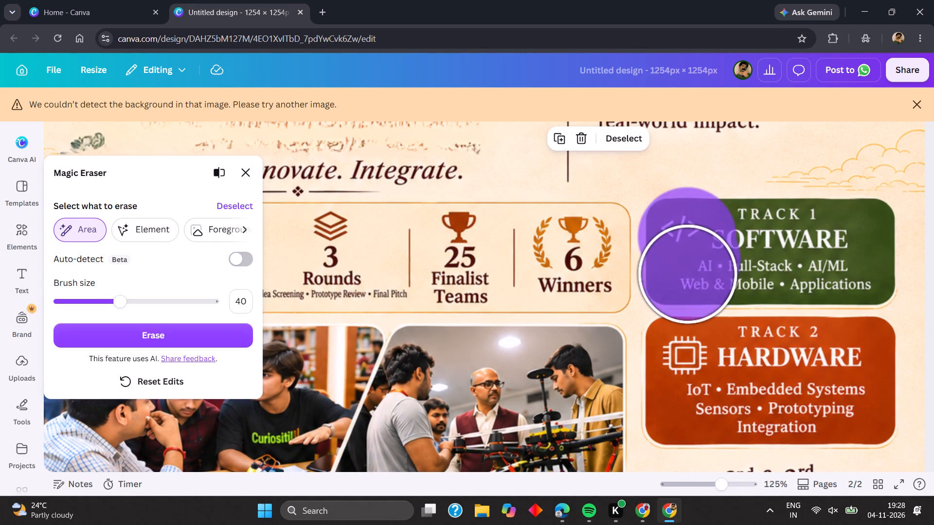
click(755, 287)
click(802, 296)
drag(839, 301, 844, 301)
click(860, 299)
click(736, 244)
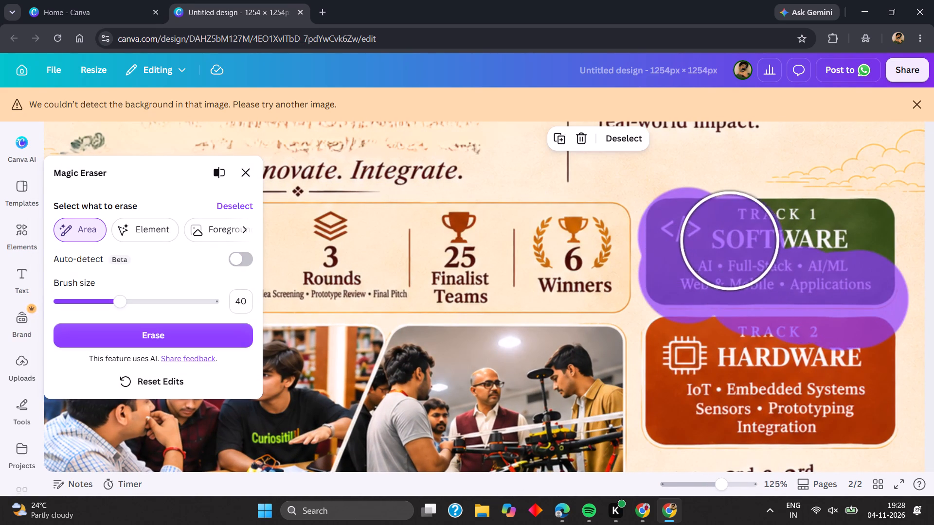
click(759, 246)
click(777, 245)
click(800, 244)
click(822, 247)
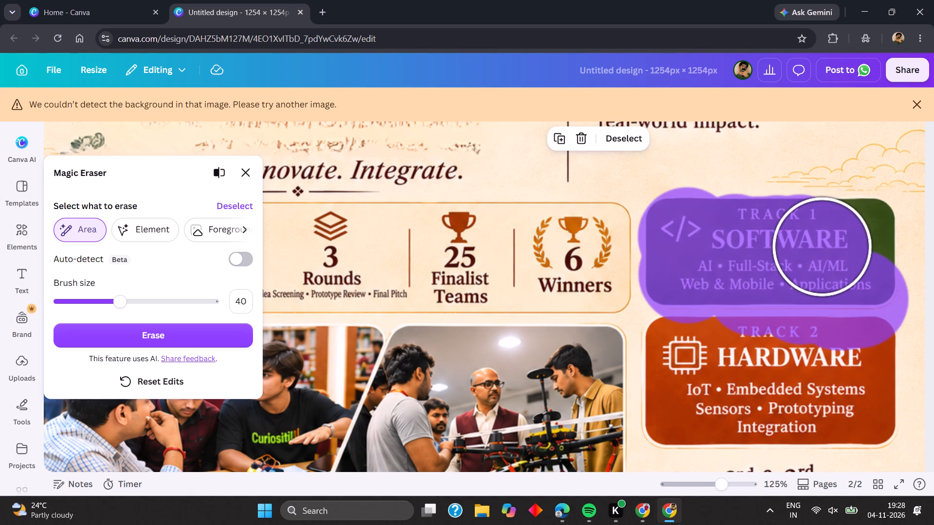
click(834, 247)
click(844, 245)
click(853, 245)
click(861, 244)
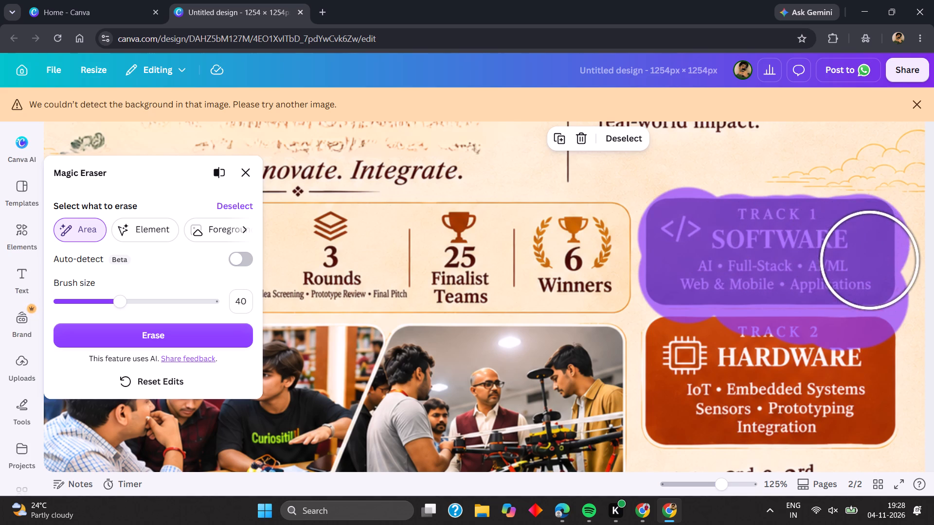
Mark the original Track 2 Hardware card too and erase both original track cards from the poster background.
scroll(821, 305, down, 2)
click(688, 251)
click(688, 267)
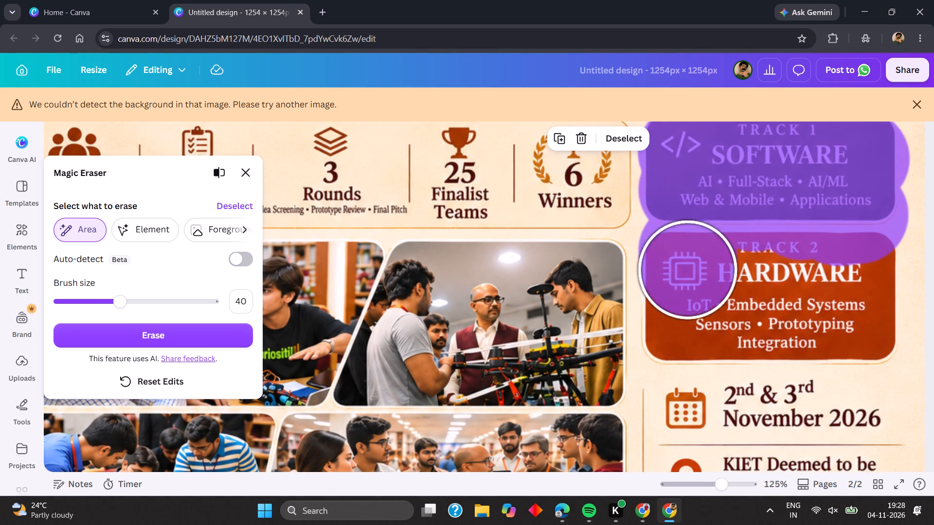
click(685, 283)
click(685, 306)
double_click(681, 319)
drag(693, 325, 699, 324)
click(720, 324)
drag(751, 325, 767, 321)
drag(778, 322, 785, 322)
click(824, 326)
click(853, 323)
click(869, 322)
click(876, 297)
drag(868, 289, 835, 292)
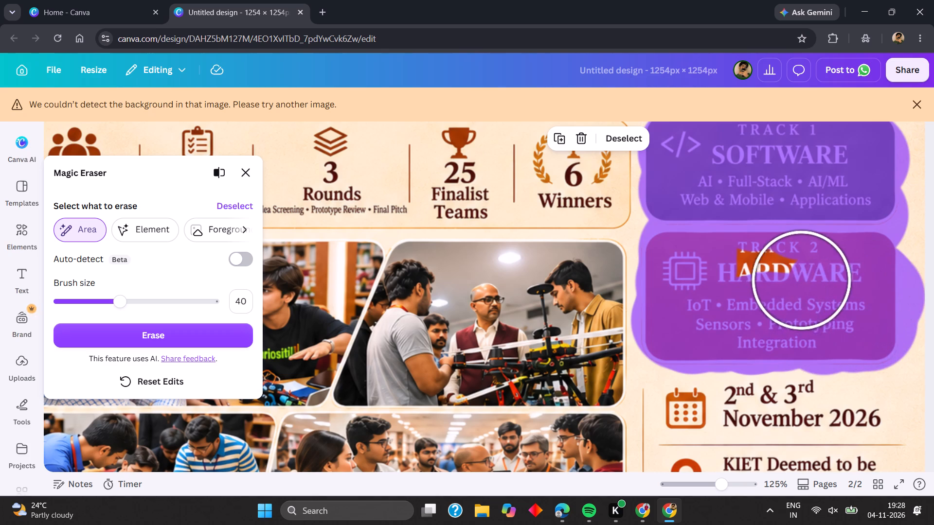
click(802, 280)
drag(795, 280, 750, 277)
click(141, 333)
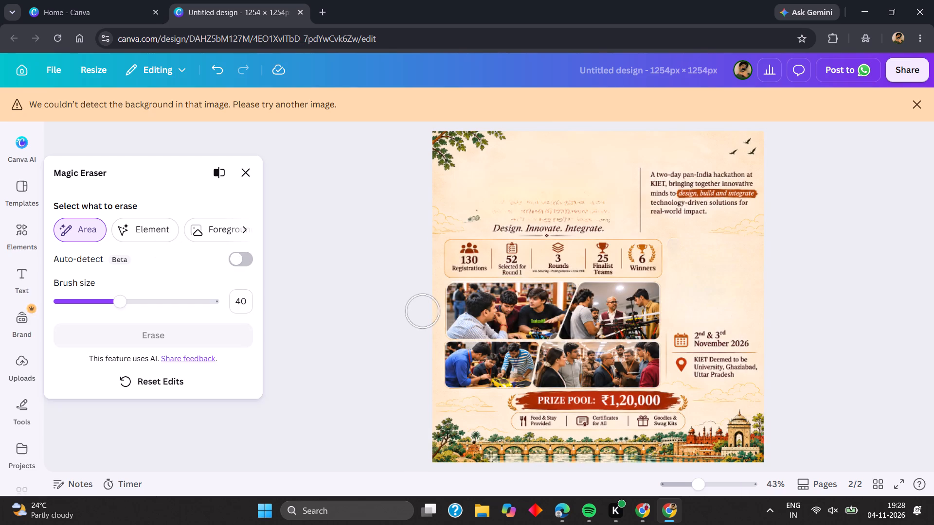
click(248, 174)
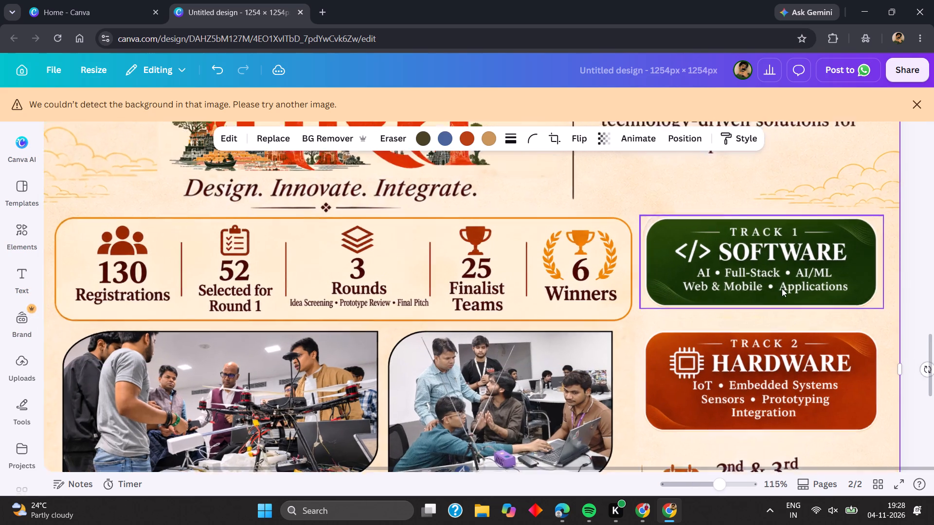
Apply Magic Eraser to the faint smudge left on the poster background where the Track 1 card was.
scroll(676, 359, left, 1)
click(379, 136)
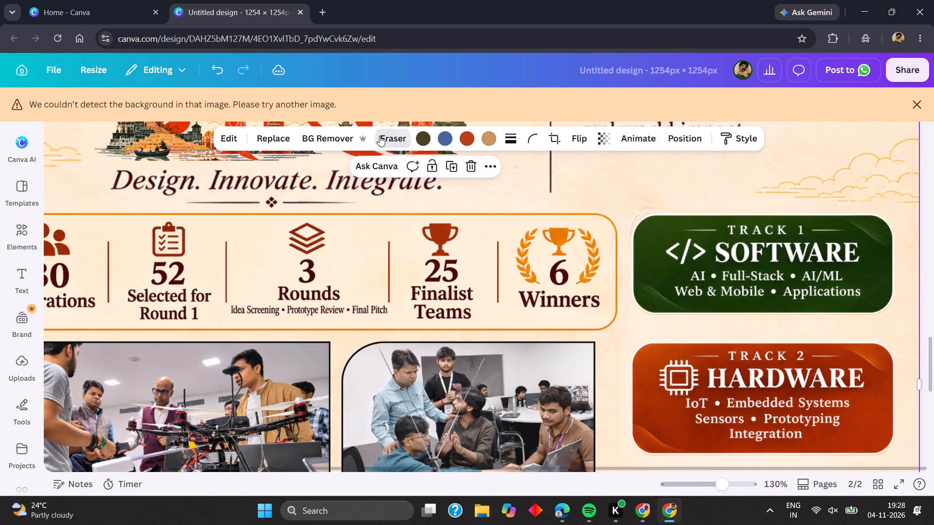
click(426, 170)
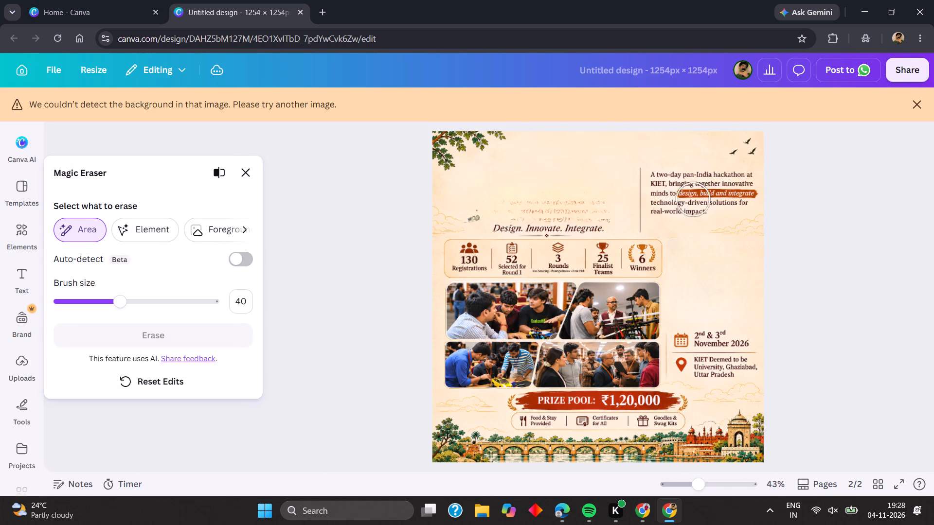
scroll(751, 262, left, 1)
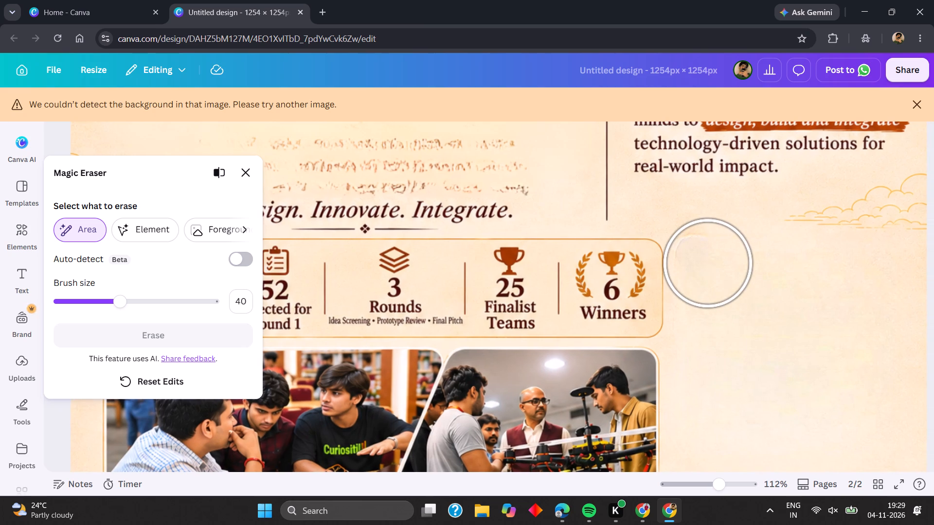
click(713, 261)
double_click(239, 349)
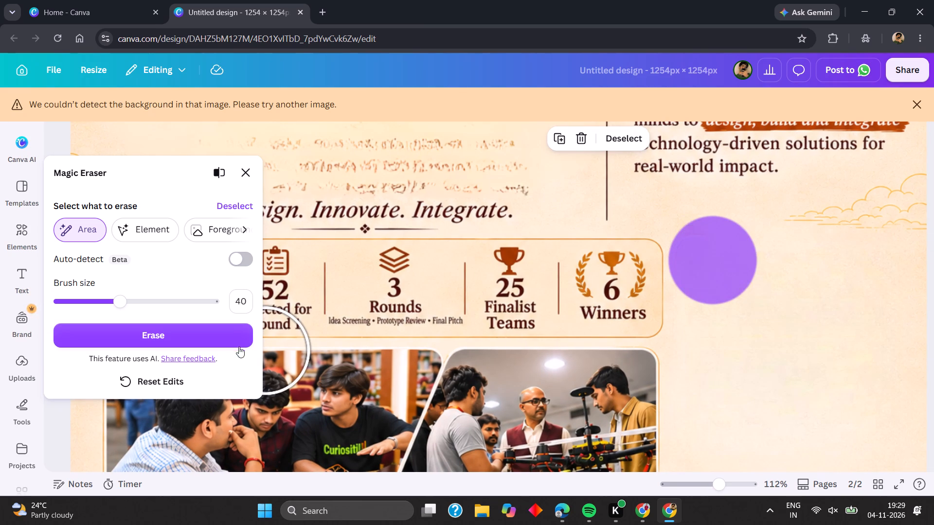
click(241, 341)
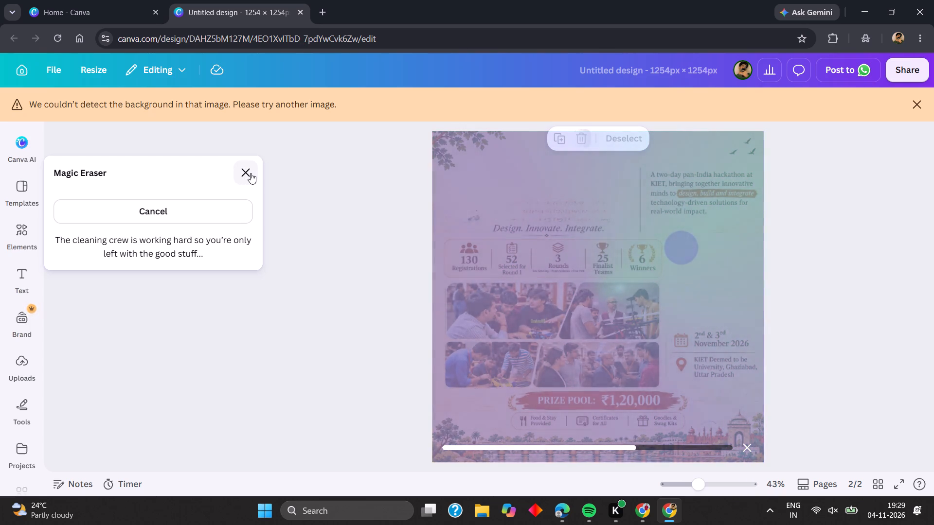
click(251, 173)
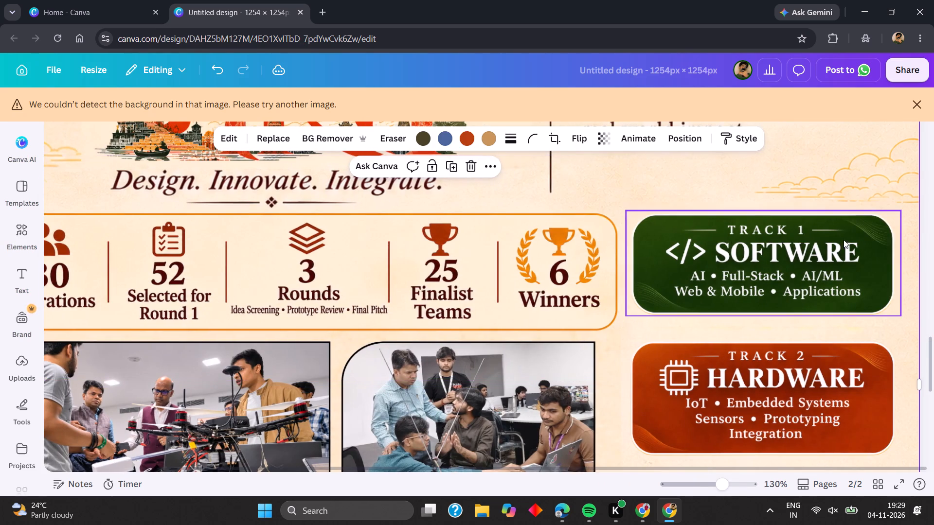
Nudge the HD Track 2 Hardware card slightly right on page 2, keeping its top level with the upper photo row.
click(864, 248)
scroll(756, 274, down, 1)
scroll(705, 251, left, 3)
click(718, 243)
scroll(752, 243, left, 1)
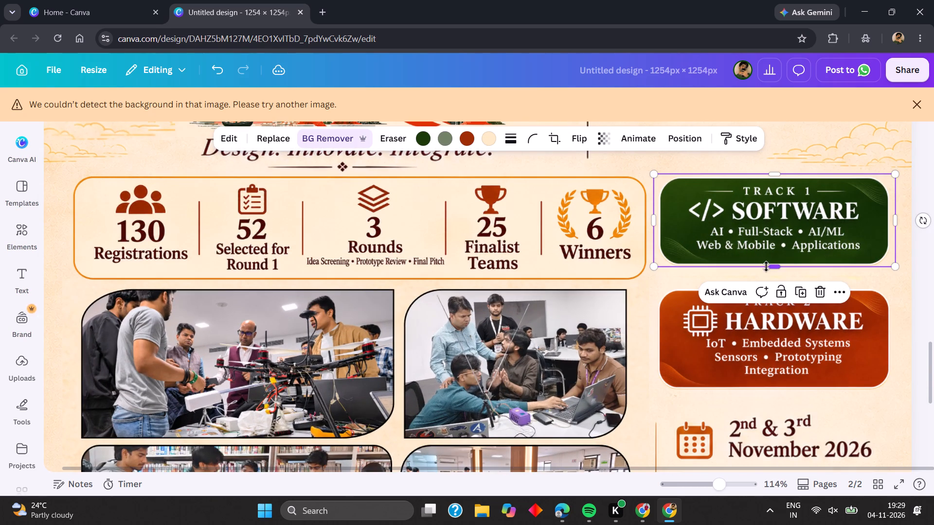
click(920, 255)
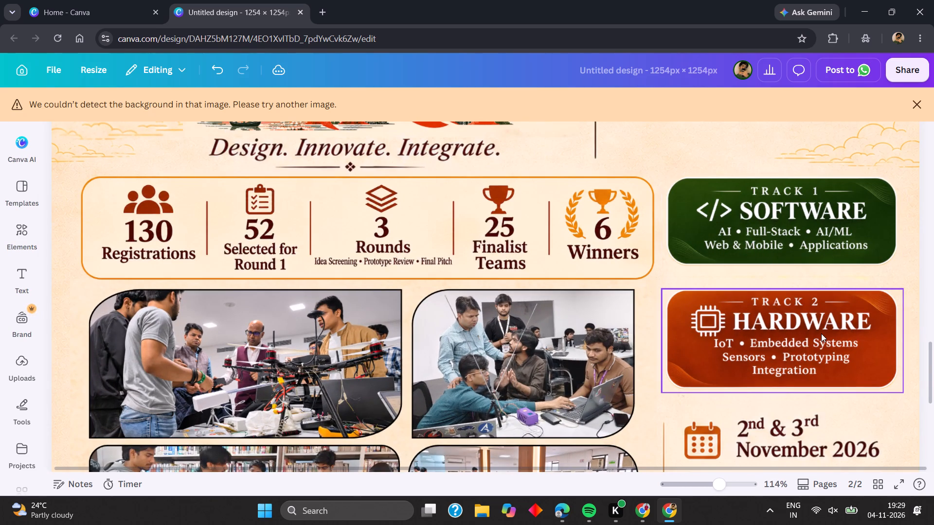
click(821, 333)
drag(821, 333, 826, 333)
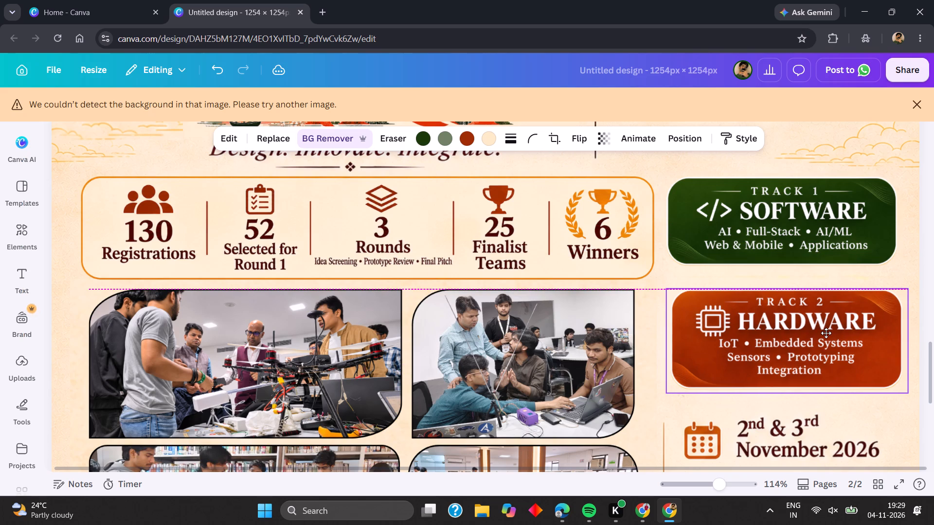
drag(826, 333, 826, 333)
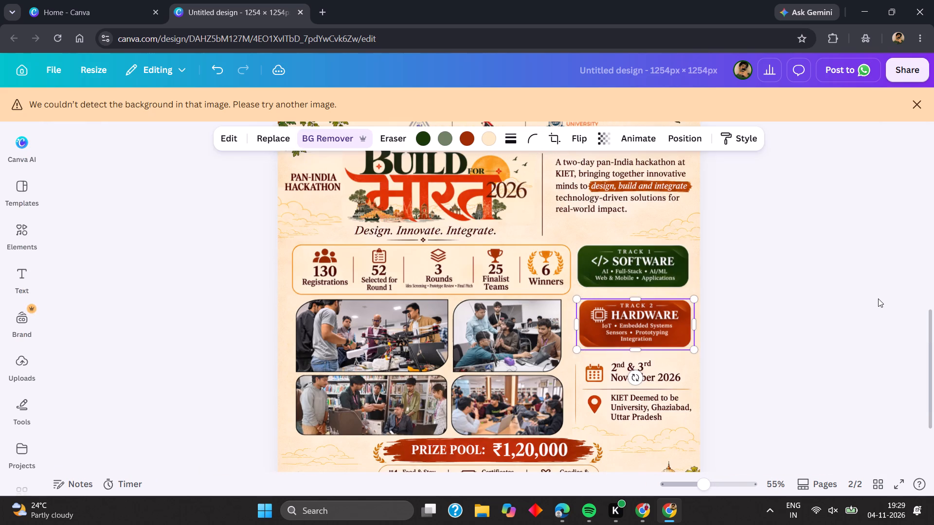
click(877, 297)
Look over page 2's full poster layout, checking the HD statistics strip, track cards and photos.
scroll(746, 312, down, 1)
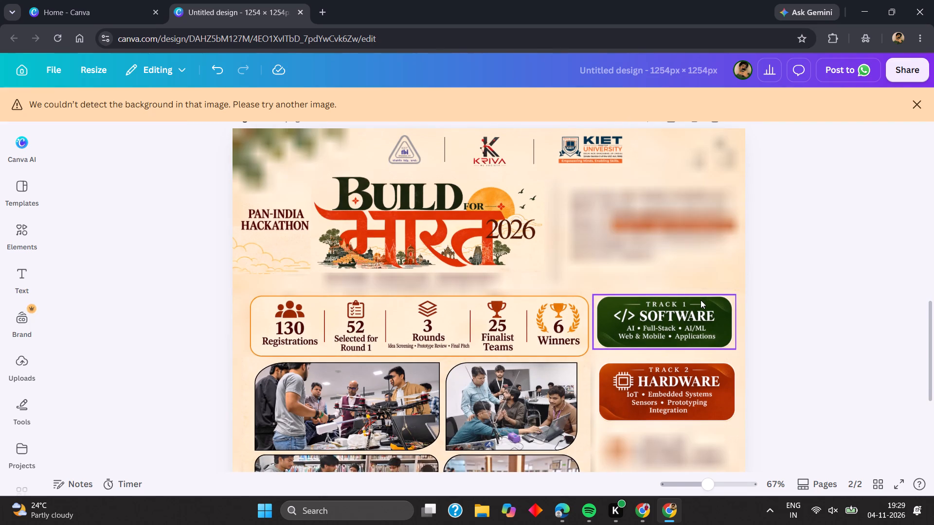
scroll(700, 300, down, 7)
click(825, 303)
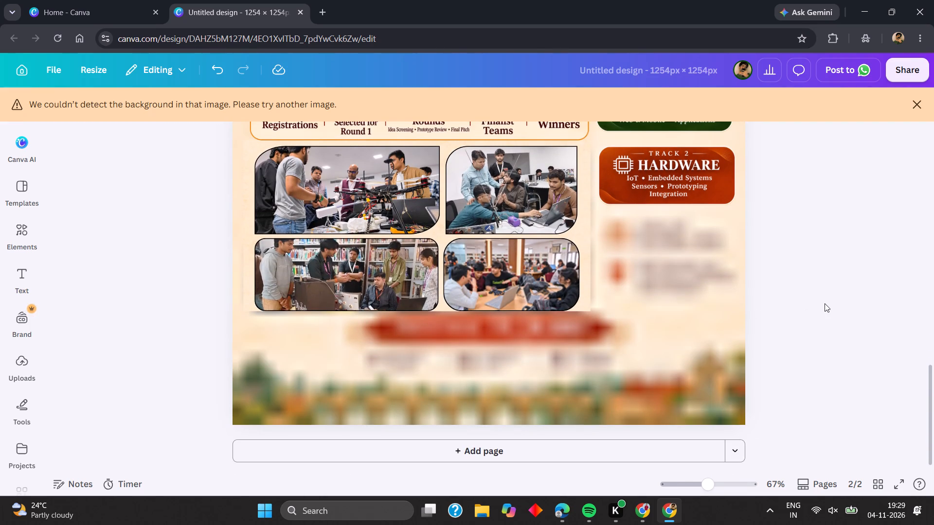
scroll(809, 309, up, 7)
scroll(807, 310, down, 1)
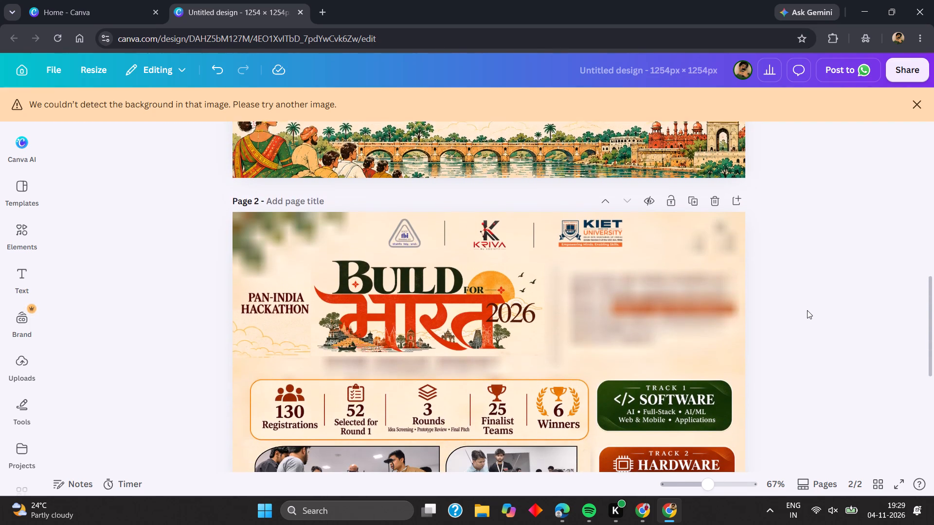
scroll(807, 310, down, 3)
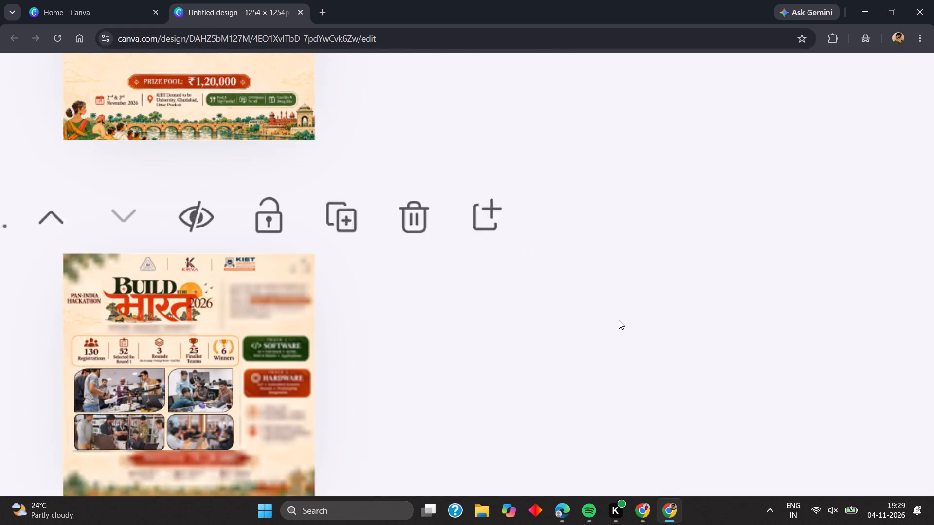
scroll(619, 320, right, 11)
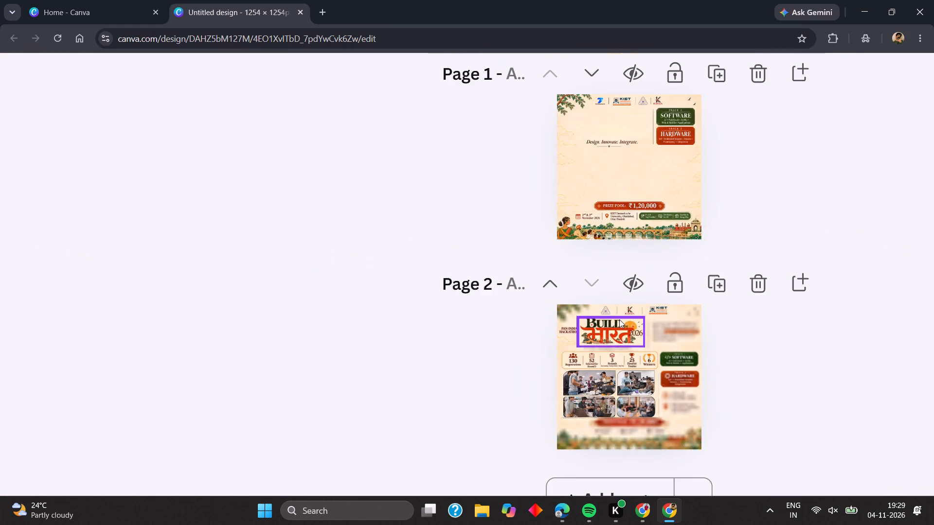
scroll(619, 319, down, 2)
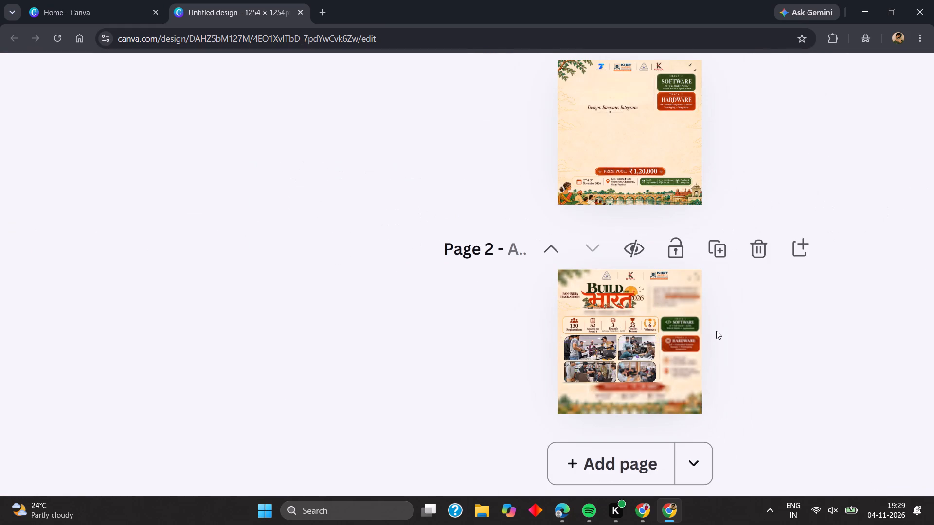
click(718, 328)
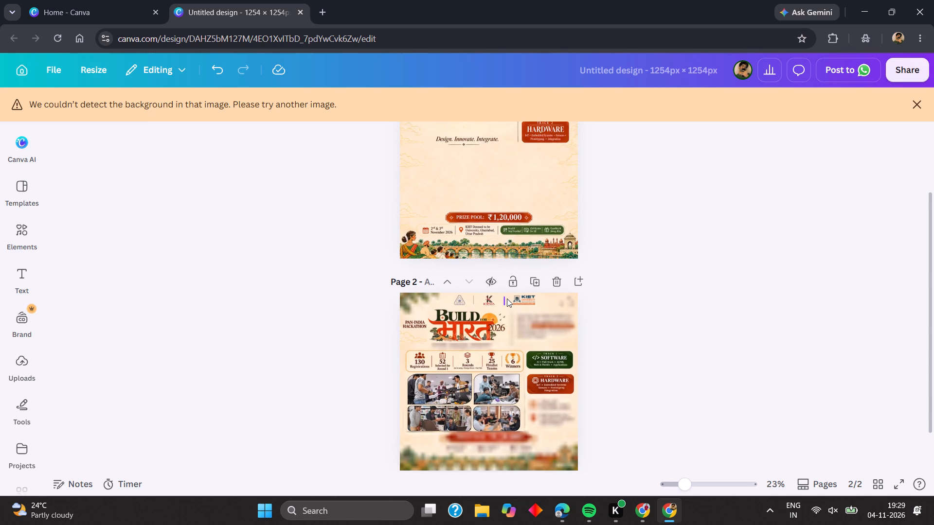
scroll(519, 300, down, 1)
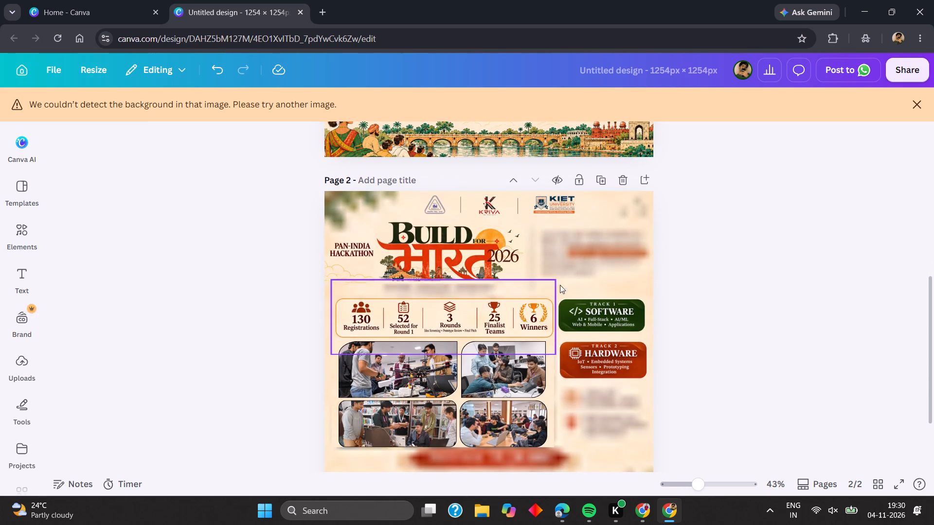
click(570, 271)
click(768, 256)
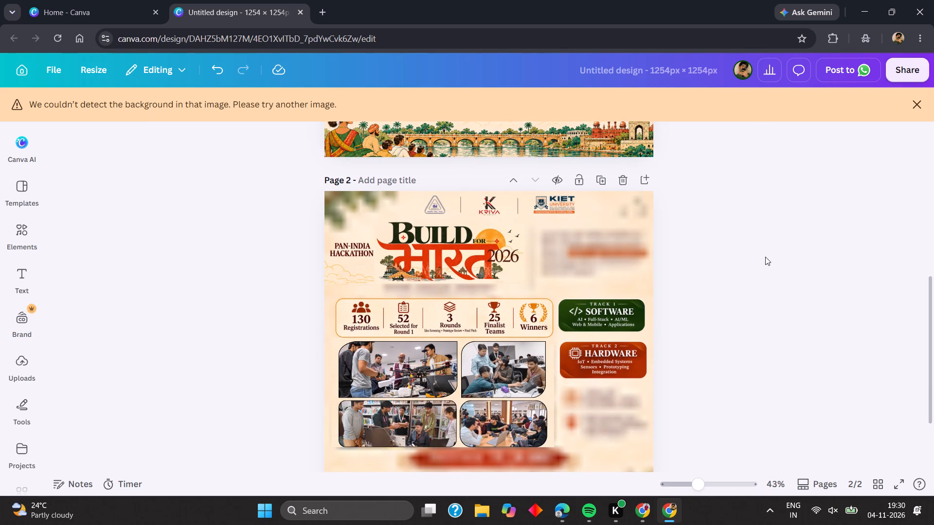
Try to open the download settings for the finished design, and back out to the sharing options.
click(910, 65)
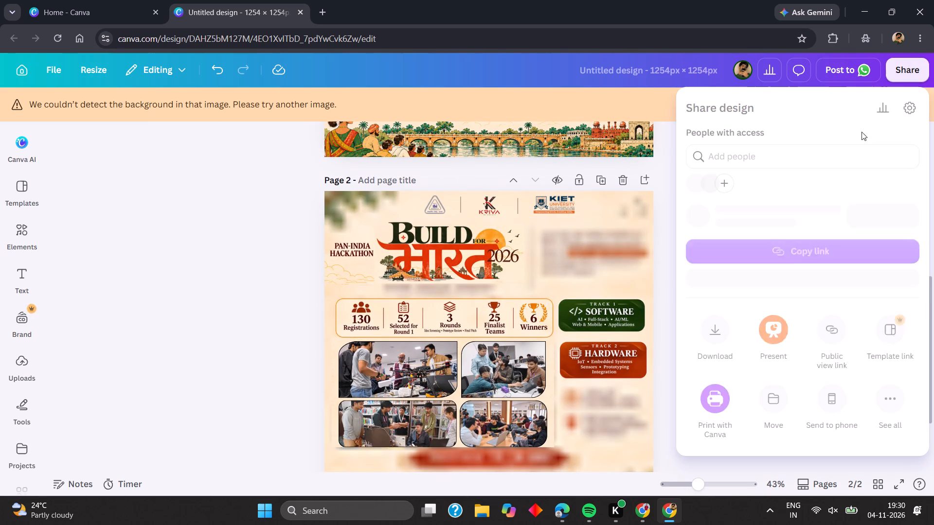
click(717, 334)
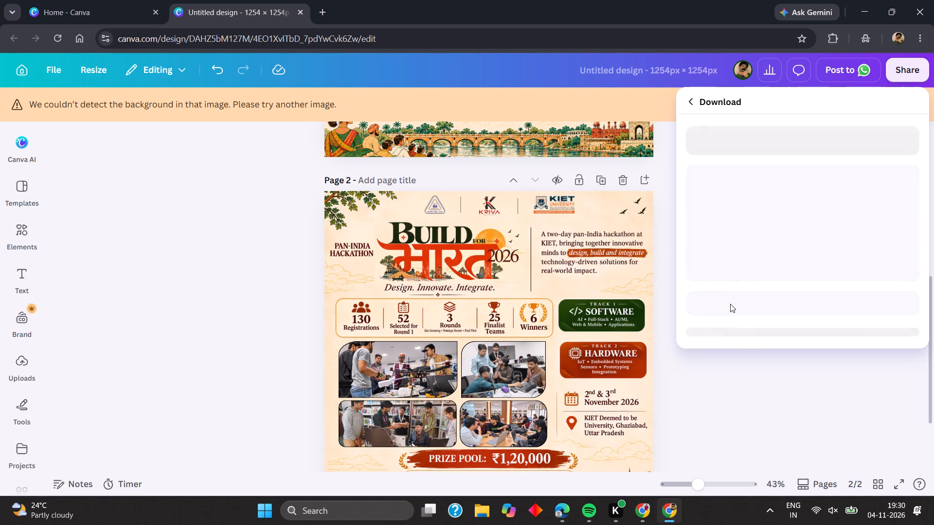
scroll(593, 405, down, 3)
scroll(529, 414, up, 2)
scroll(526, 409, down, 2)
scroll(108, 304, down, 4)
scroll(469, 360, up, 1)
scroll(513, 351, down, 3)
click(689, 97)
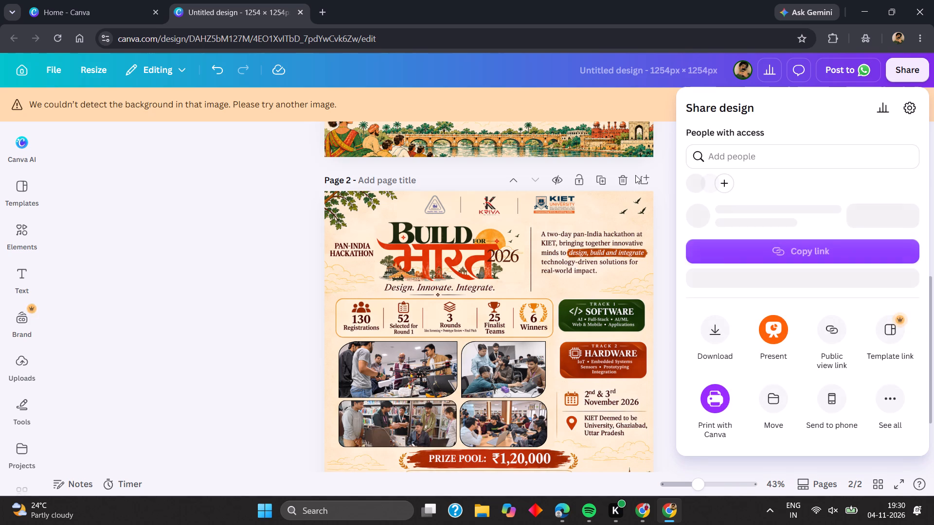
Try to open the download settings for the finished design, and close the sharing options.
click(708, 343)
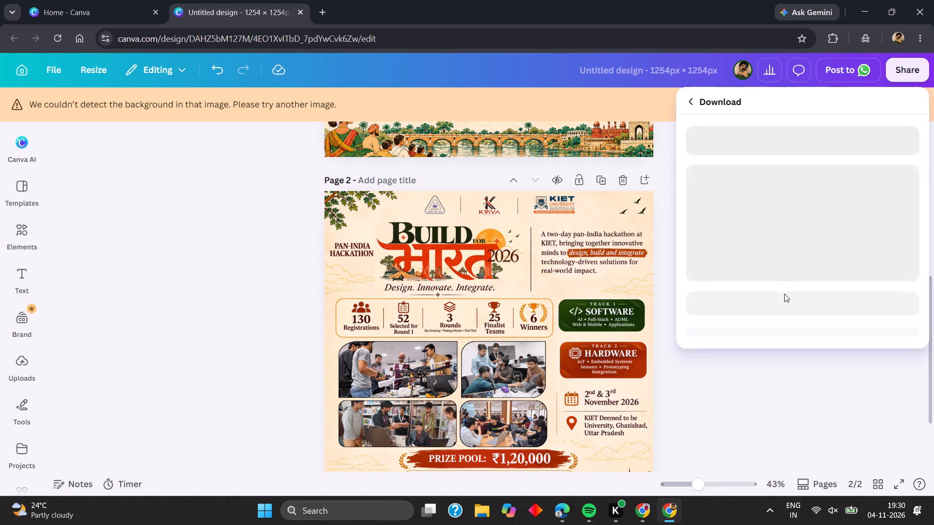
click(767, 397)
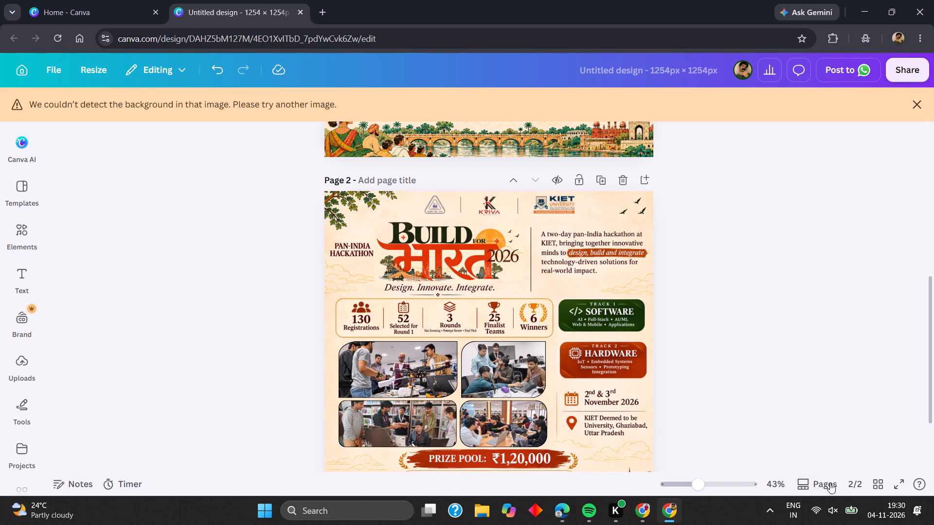
Reconnect the computer to the S24 Wi-Fi network in Windows and return to the design.
click(820, 524)
click(772, 289)
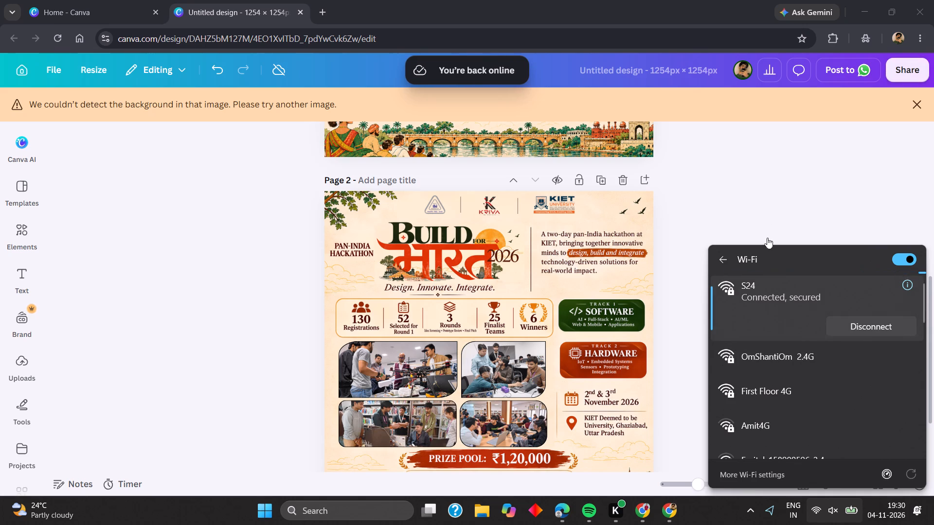
click(766, 211)
Download only page 2 as a PNG at the maximum size multiplier of 3.125 (3,919 × 3,919 px).
click(912, 58)
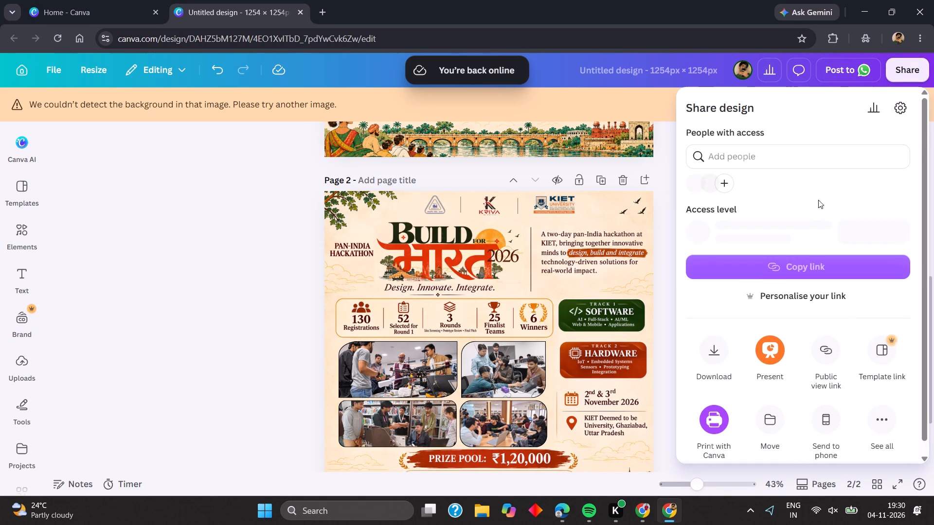
click(717, 359)
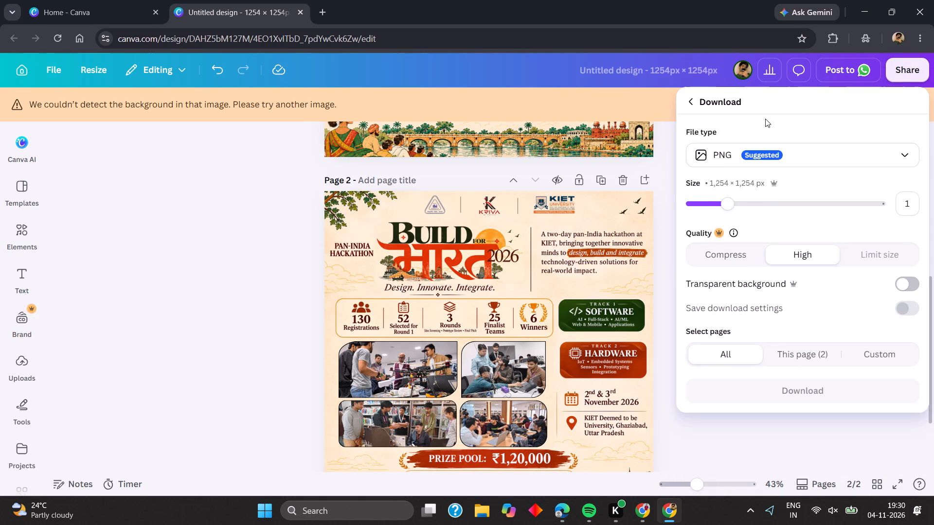
click(806, 149)
drag(727, 208, 848, 198)
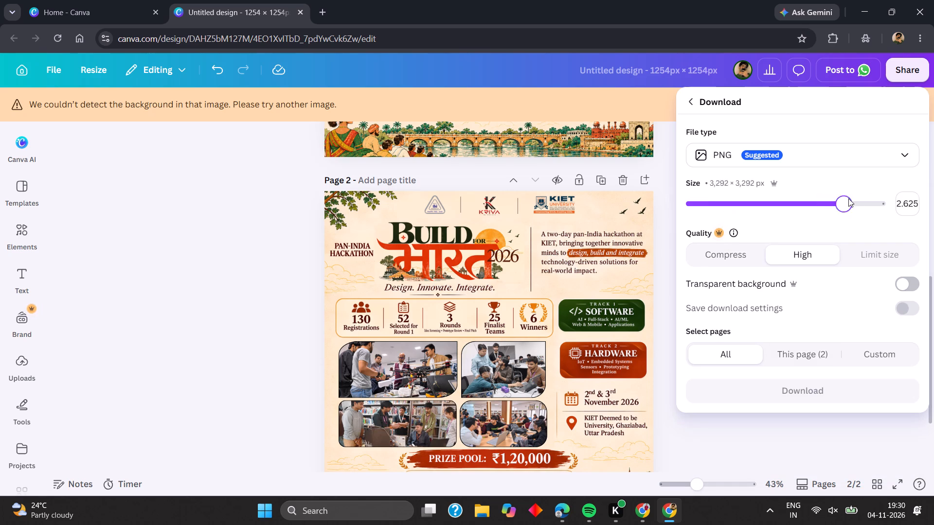
drag(848, 198, 891, 196)
click(801, 352)
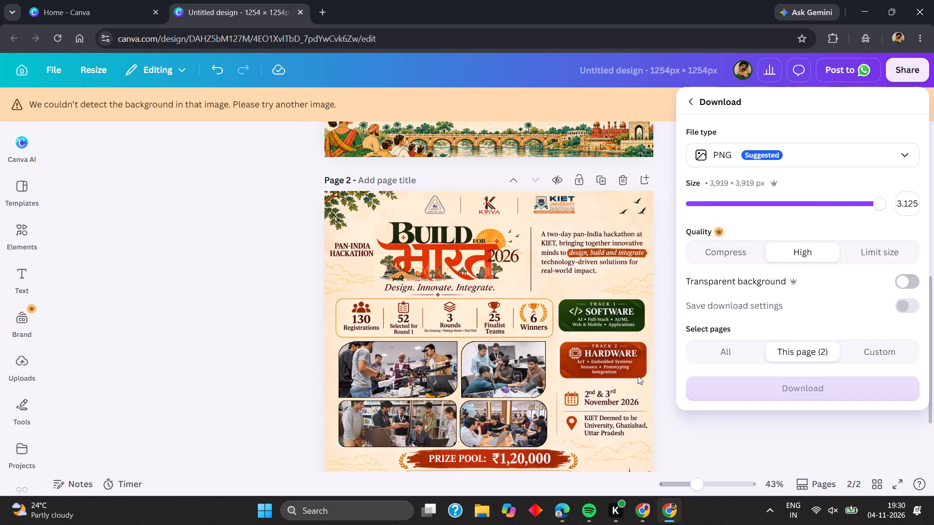
click(743, 394)
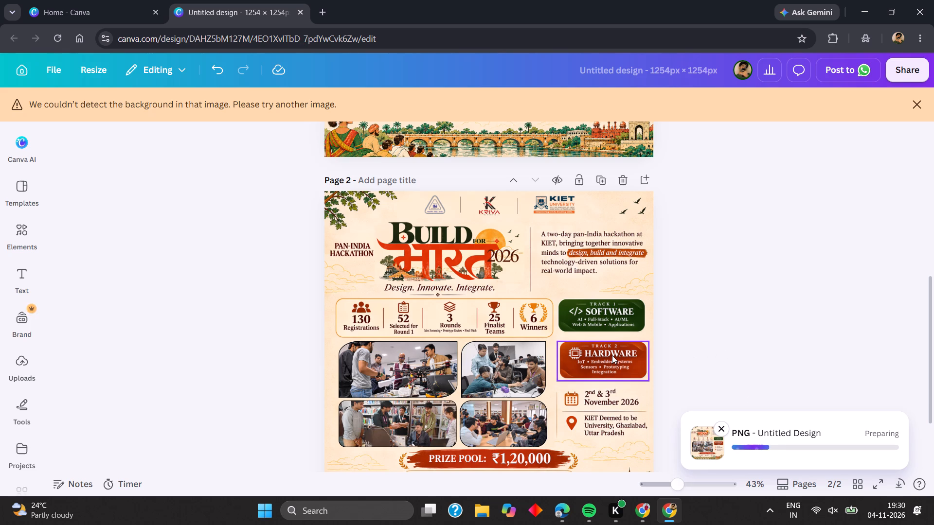
scroll(656, 373, down, 2)
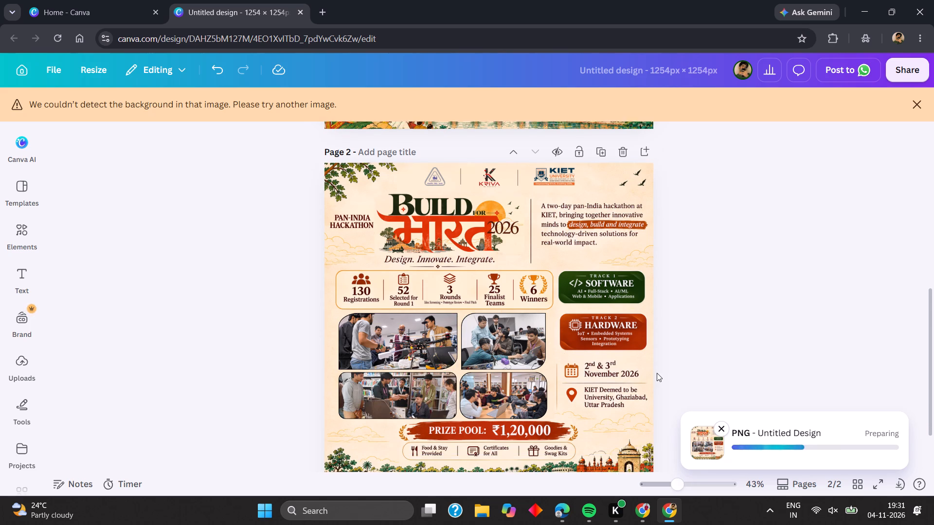
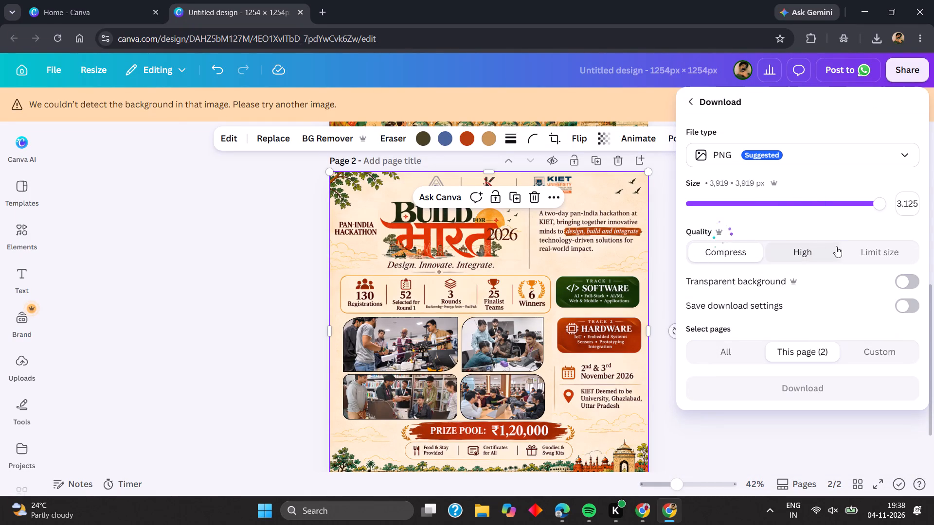
Configure the PNG download of page 2 with High quality and a size multiplier of 2.375 (2,978 × 2,978 px).
click(848, 247)
click(913, 250)
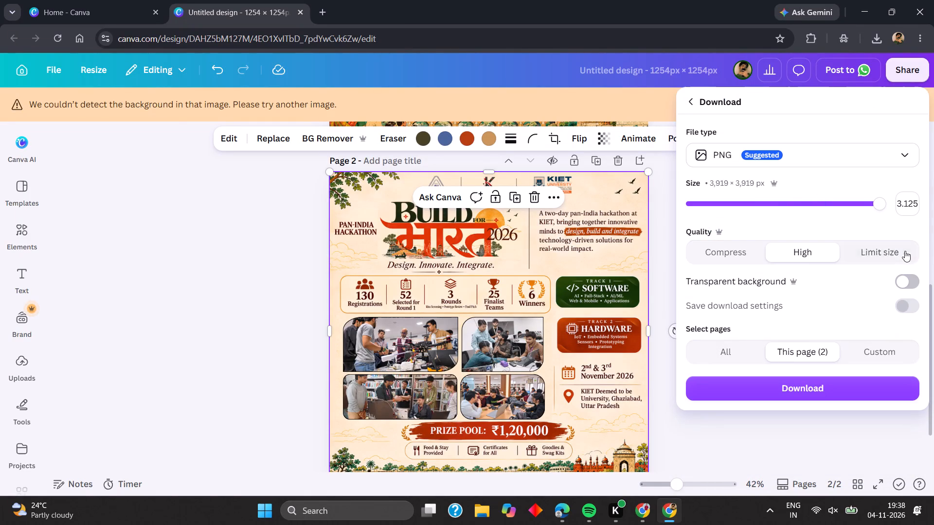
click(820, 252)
drag(877, 201, 704, 222)
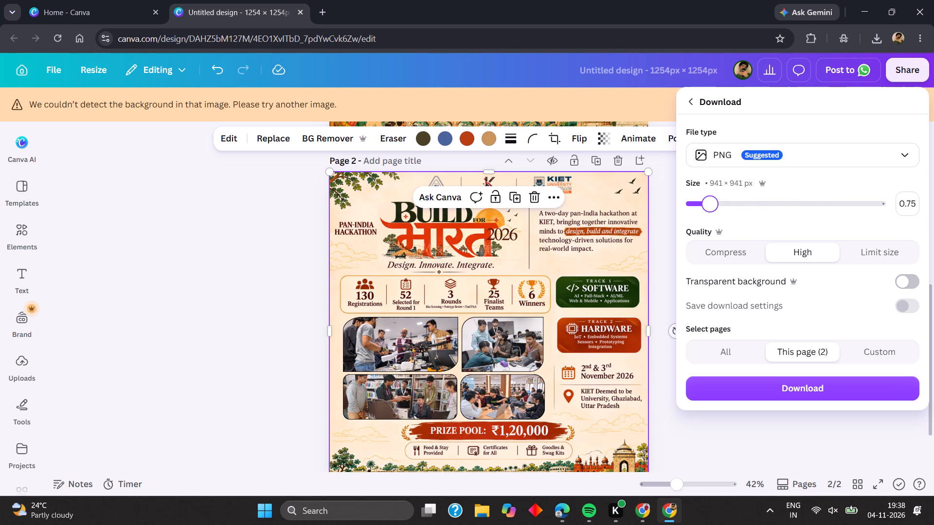
drag(704, 222, 720, 212)
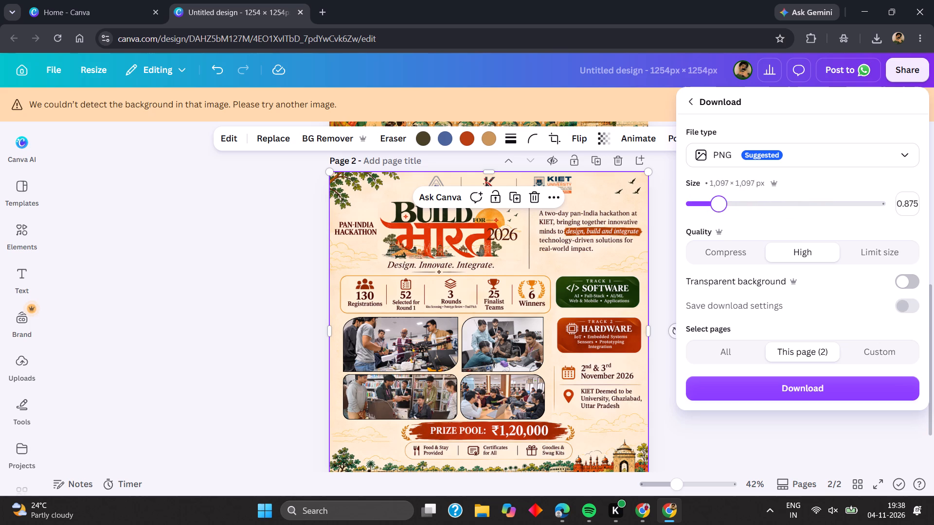
drag(720, 212, 827, 208)
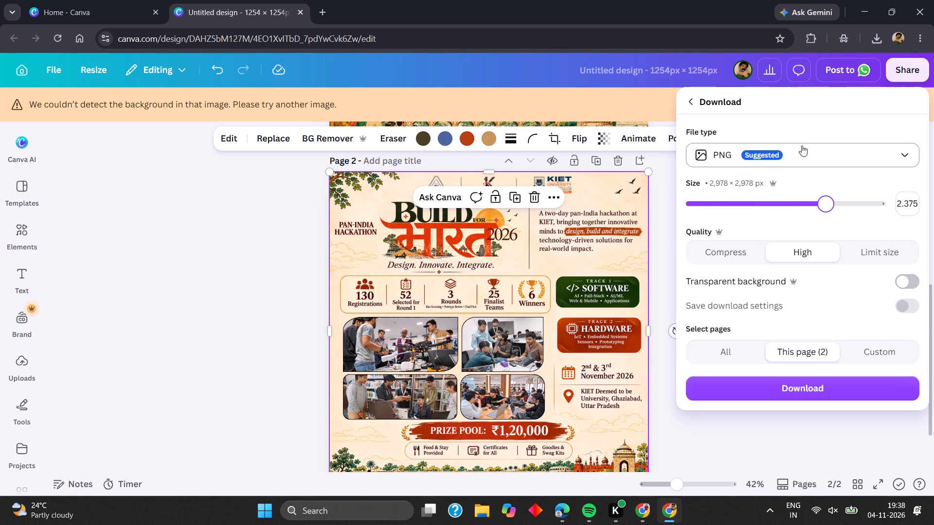
scroll(790, 290, up, 2)
click(760, 139)
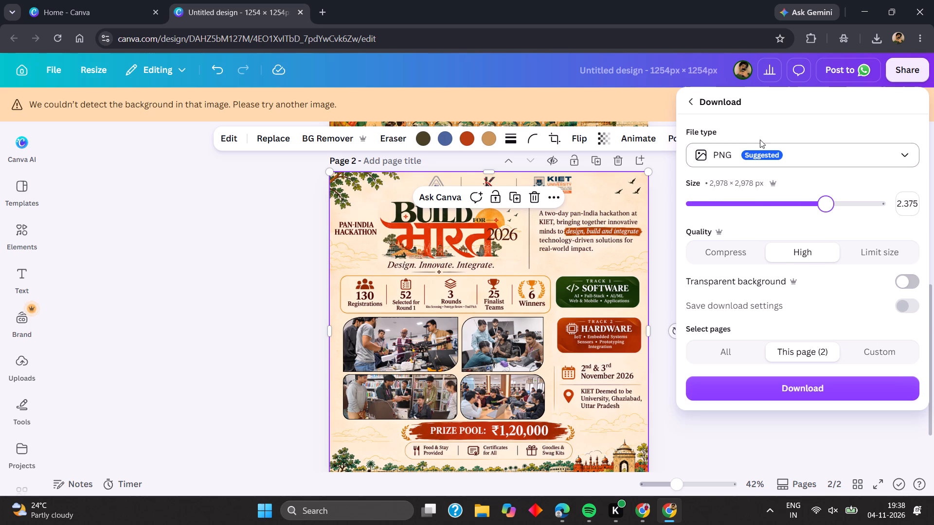
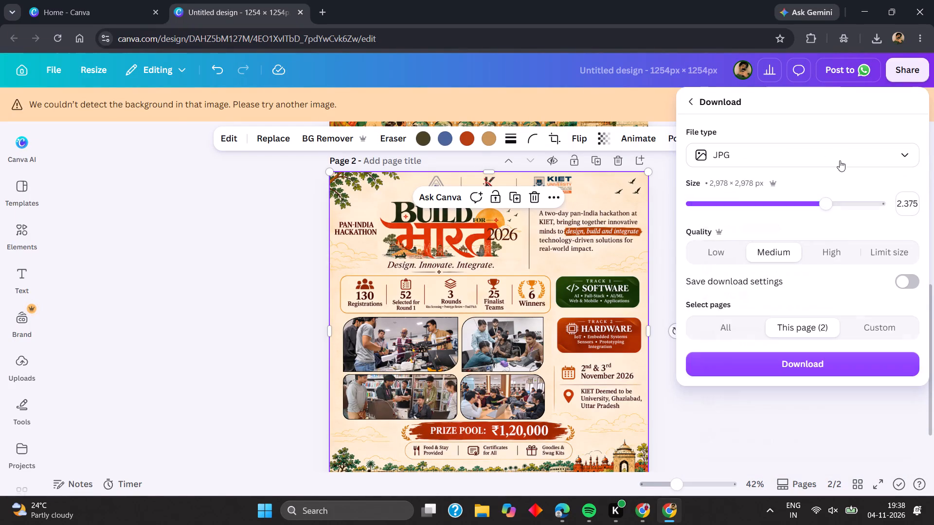
Switch the page 2 download to PNG and set the size multiplier to 1 (1,254 × 1,254 px).
click(840, 154)
click(832, 230)
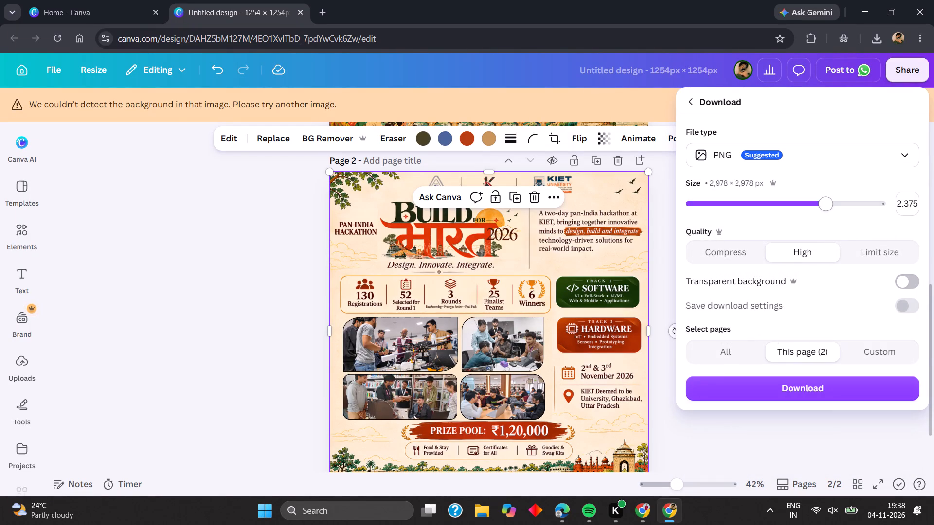
drag(829, 204, 723, 221)
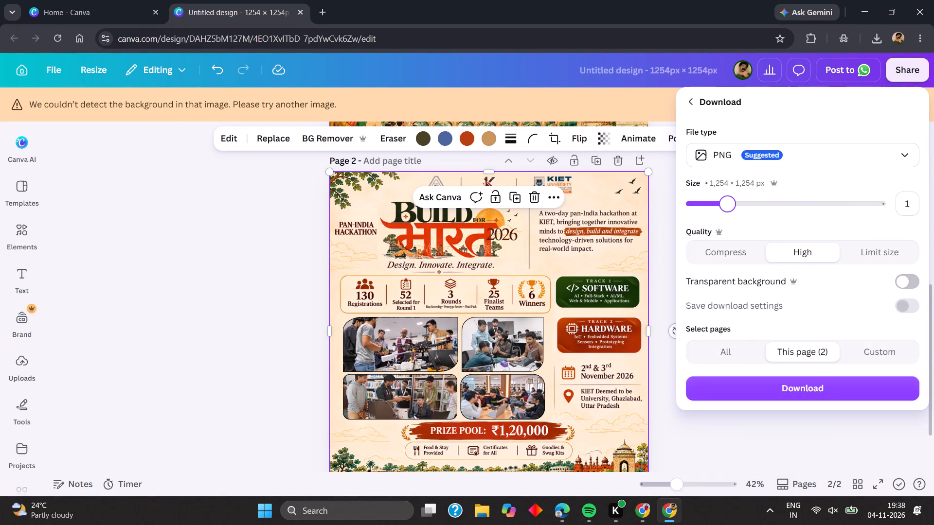
drag(723, 221, 727, 221)
drag(729, 202, 729, 202)
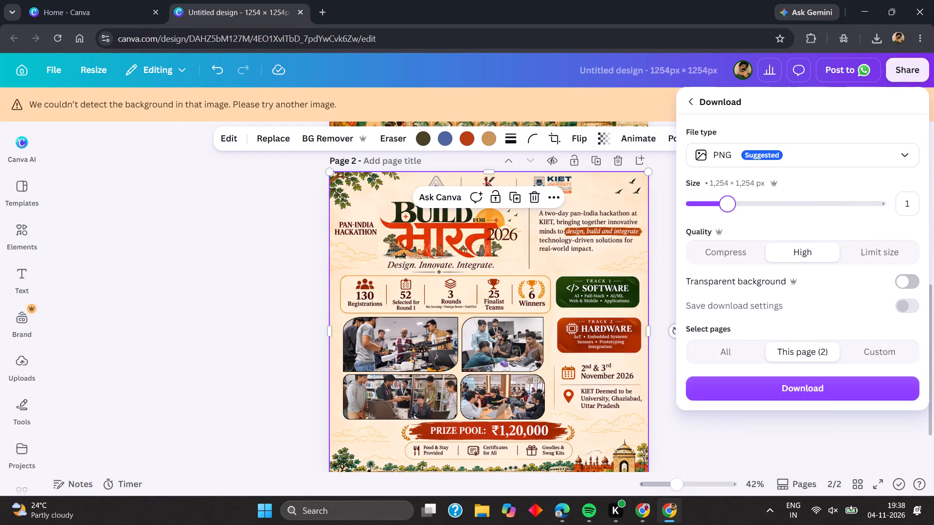
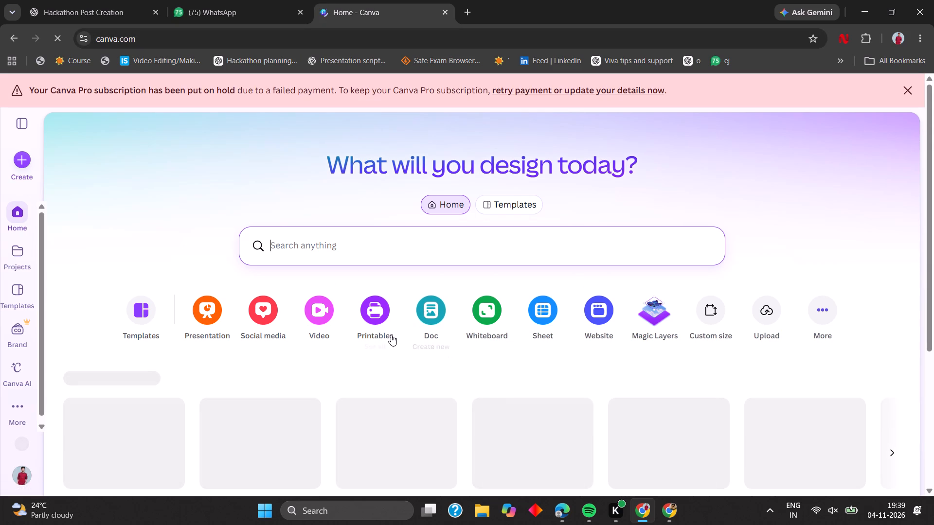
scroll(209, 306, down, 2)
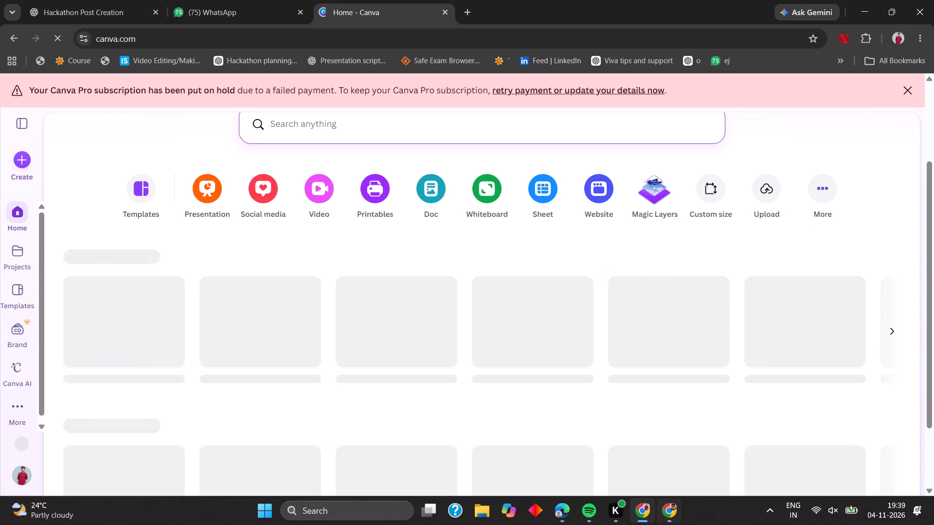
Switch back to the browser window with the poster design, adjust the PNG export size, and download page 2 again.
click(672, 504)
drag(712, 202, 725, 200)
click(778, 383)
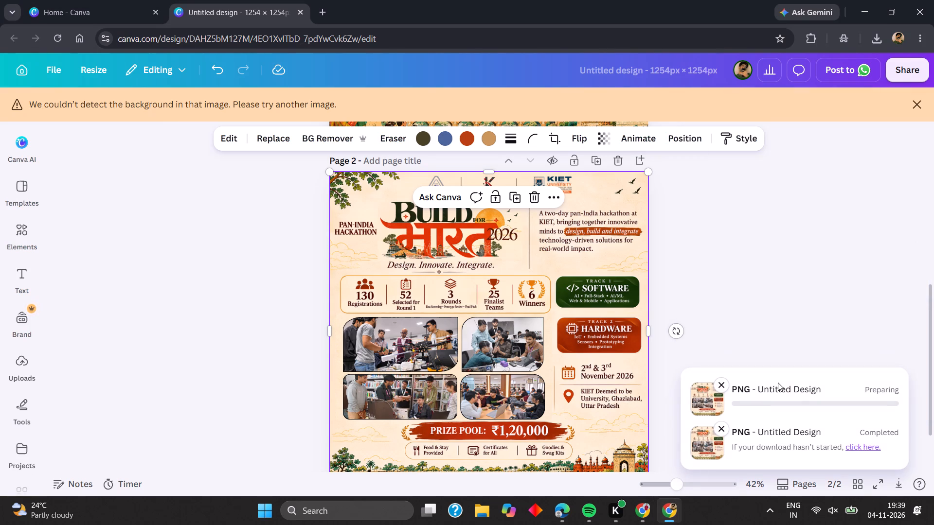
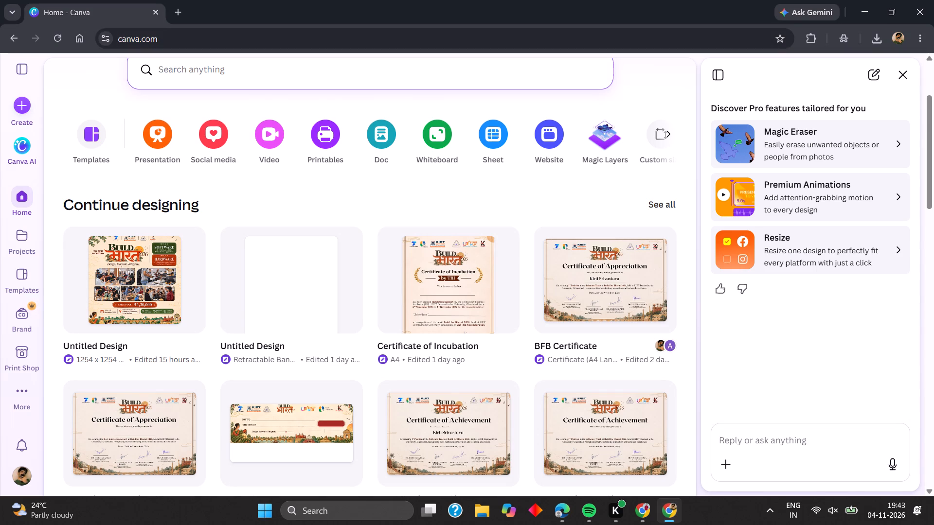
Close the assistant panel with the Pro feature suggestions on the Canva home page.
click(170, 72)
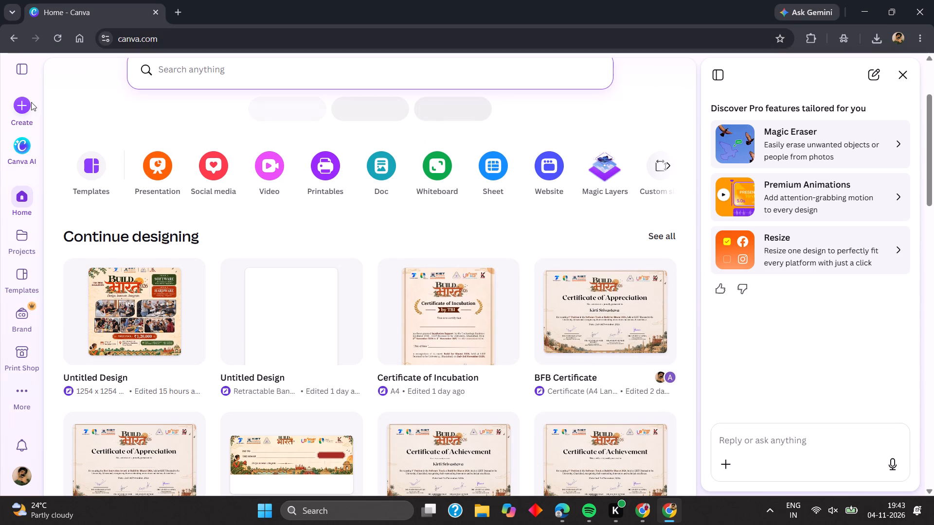
click(26, 103)
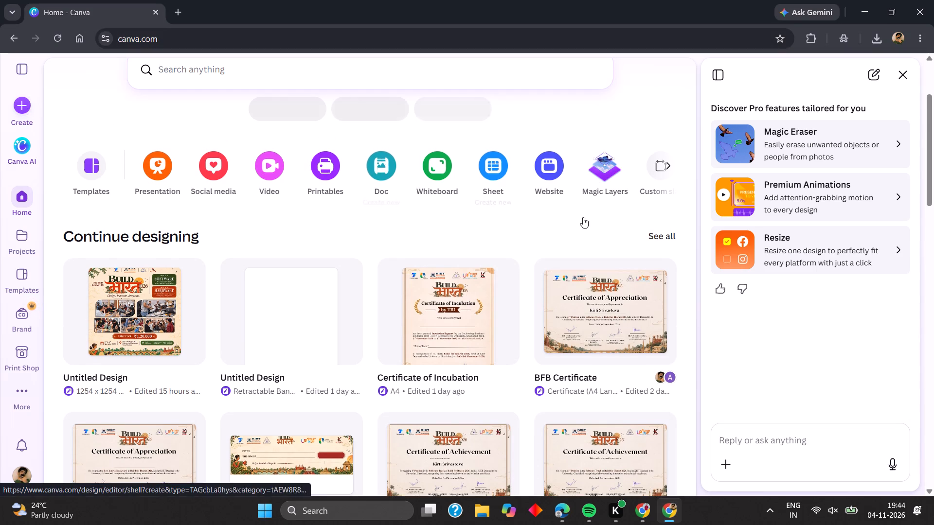
click(905, 75)
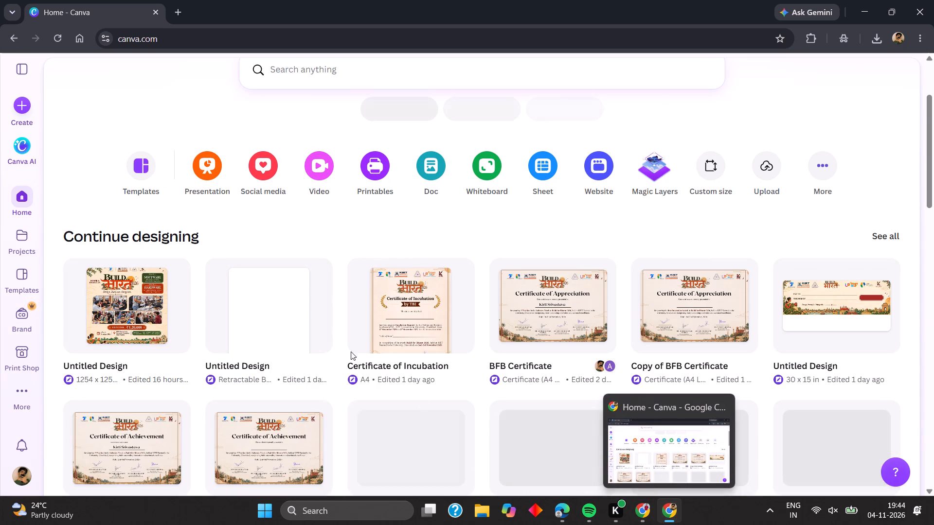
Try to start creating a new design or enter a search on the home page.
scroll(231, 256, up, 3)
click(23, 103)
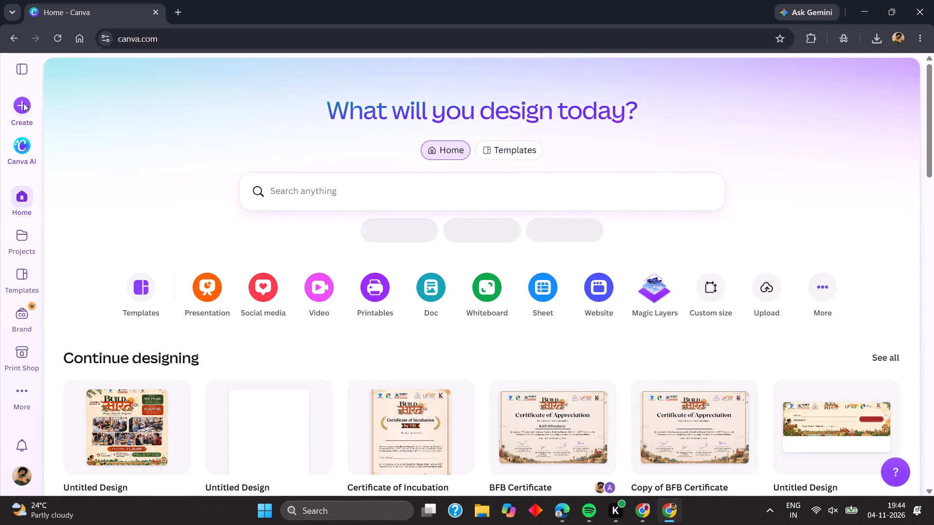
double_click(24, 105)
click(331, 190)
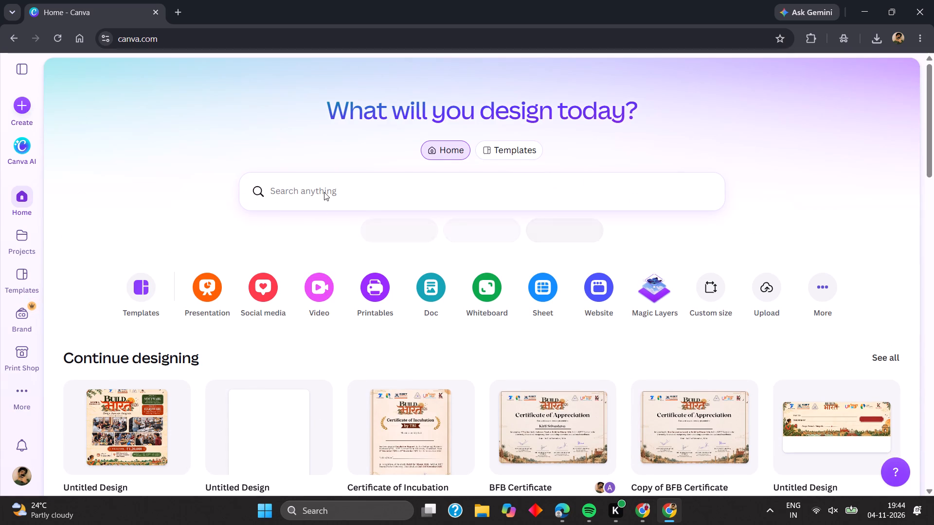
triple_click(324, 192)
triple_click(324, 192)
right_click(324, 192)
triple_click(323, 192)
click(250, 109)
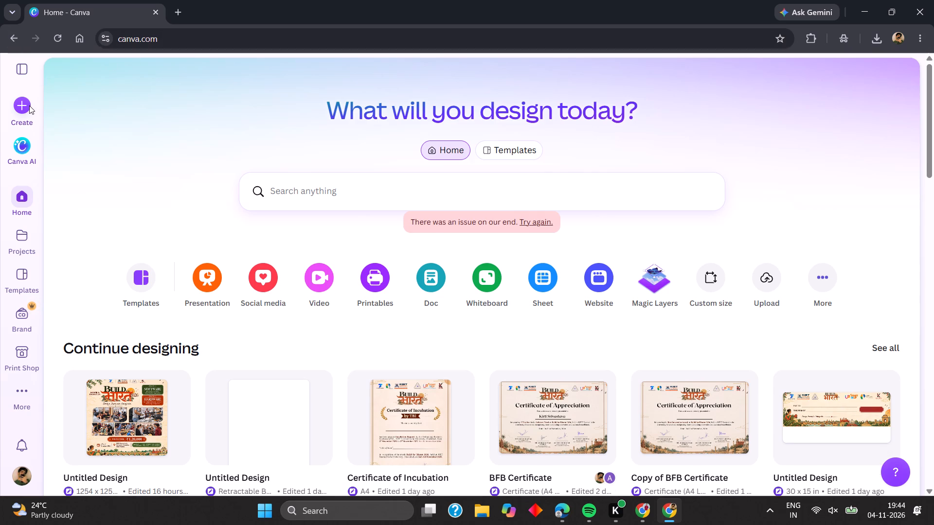
Reload the Canva home page.
click(60, 34)
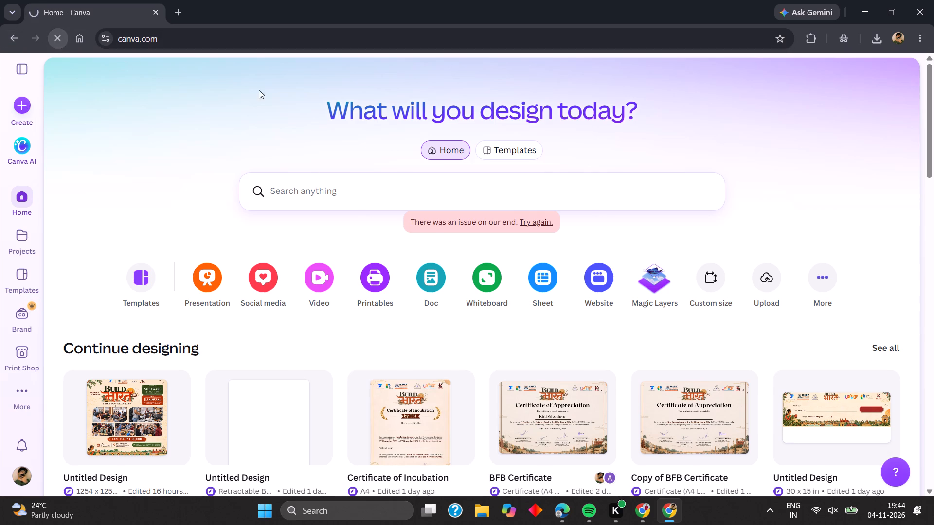
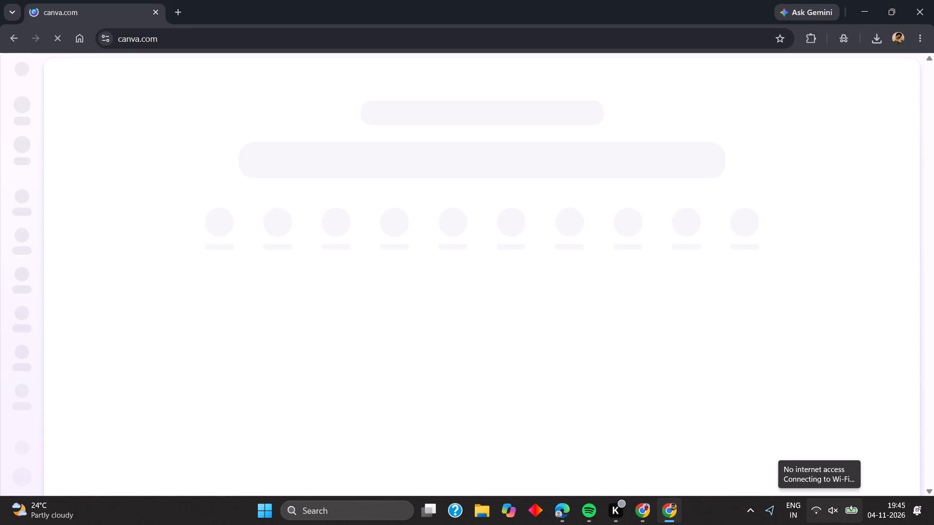
Switch the computer's Wi-Fi connection to the S24 network.
click(836, 523)
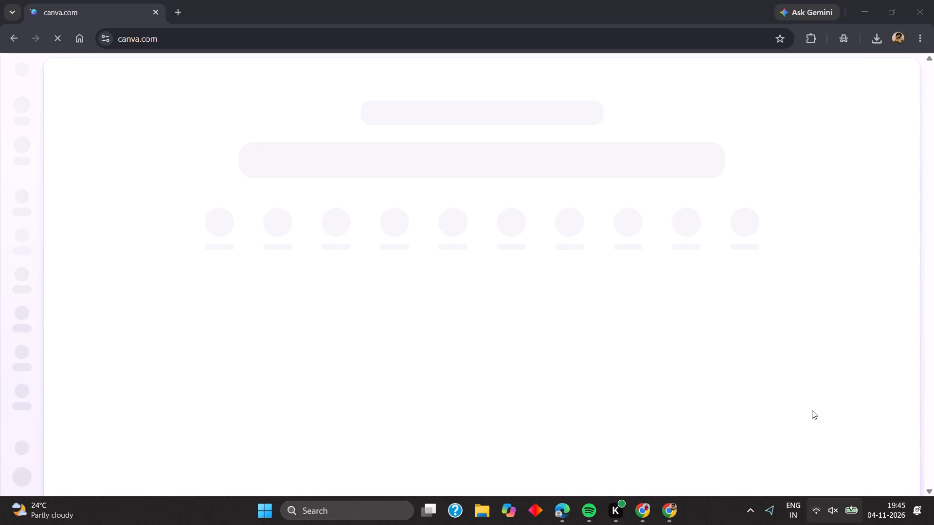
click(761, 287)
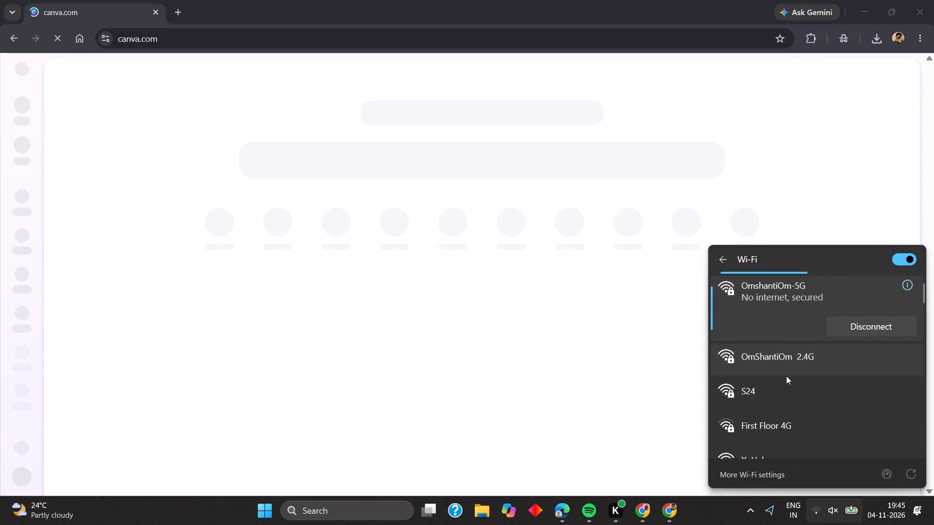
click(787, 397)
click(856, 407)
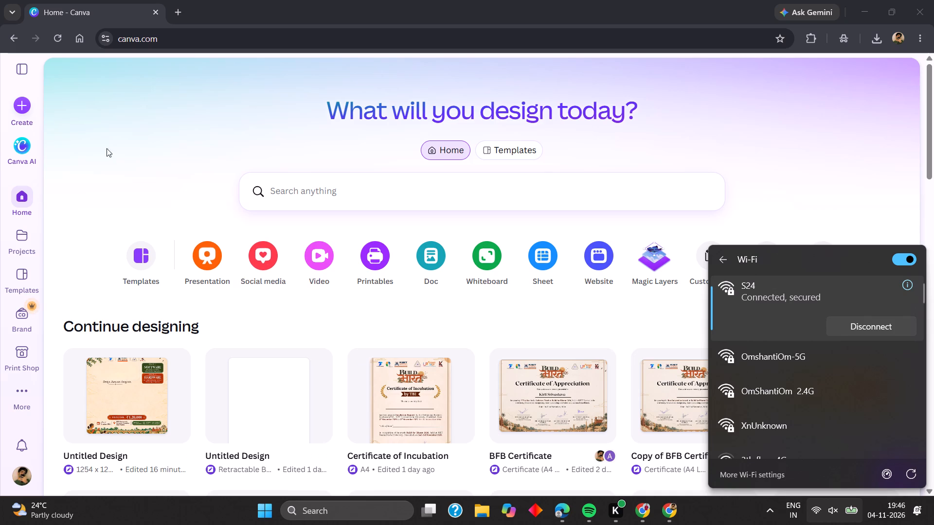
Search the design types for "poster" and create a blank Poster (A2, Portrait) design.
click(22, 103)
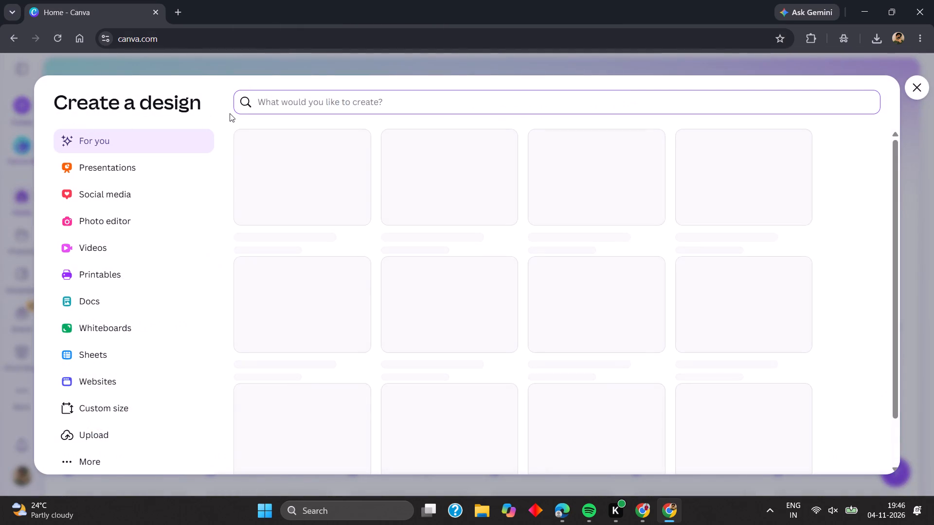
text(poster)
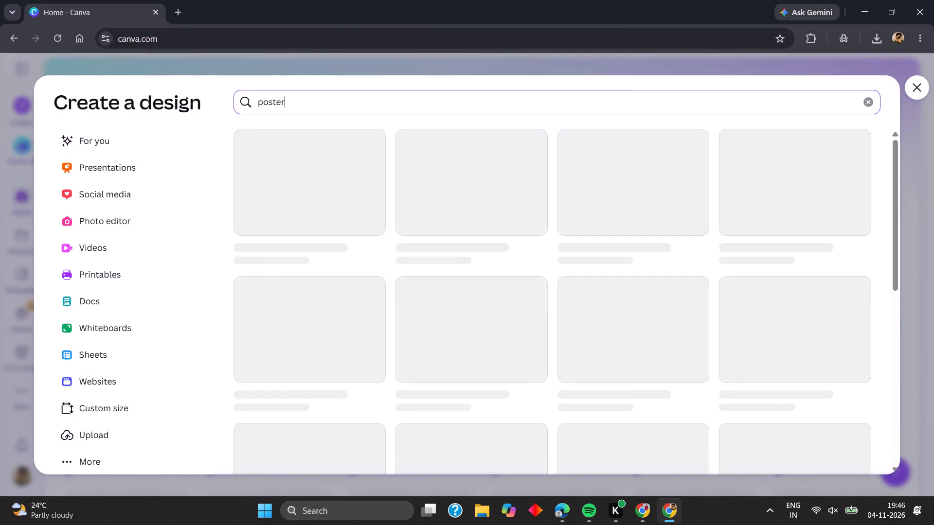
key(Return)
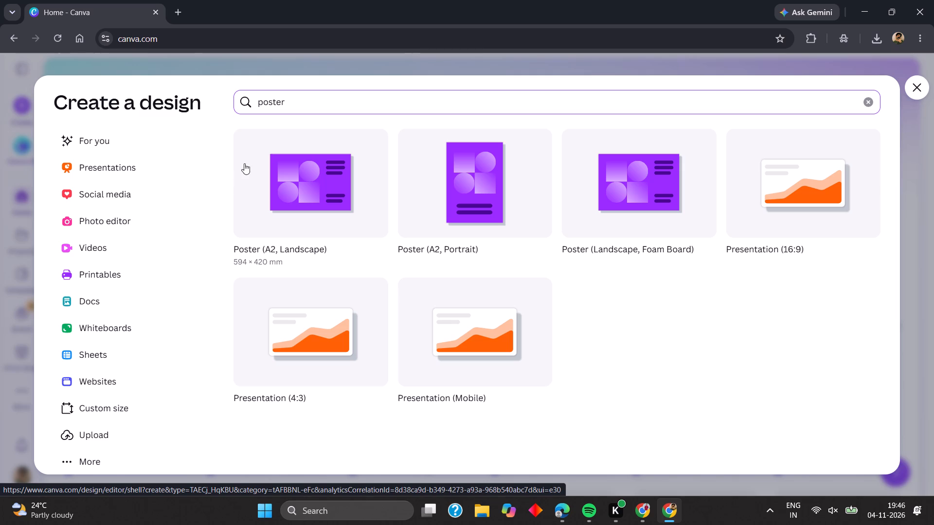
click(452, 180)
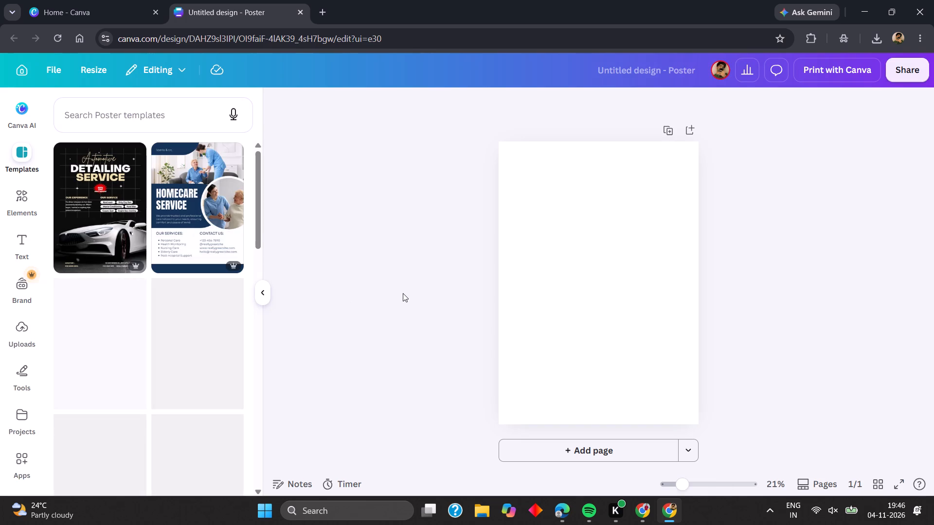
Search the poster templates for "inauguration".
drag(156, 130, 159, 123)
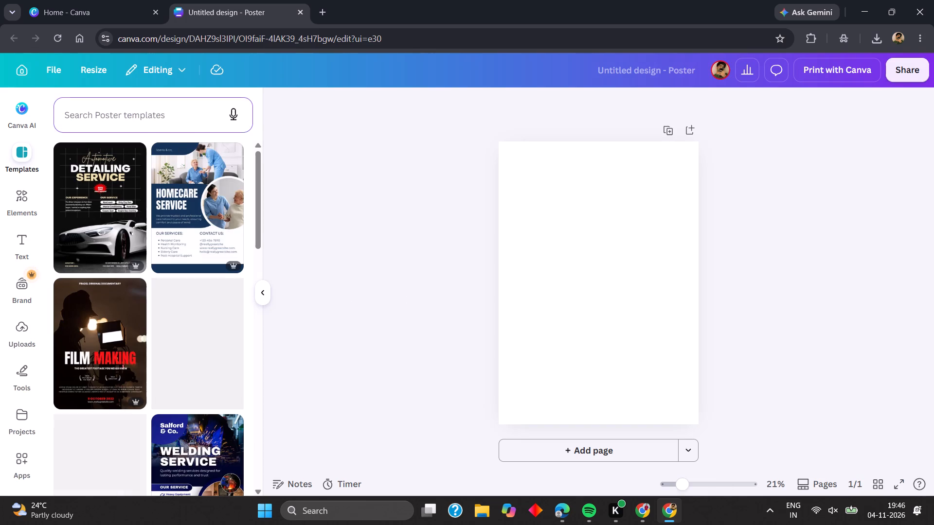
click(161, 119)
text(in)
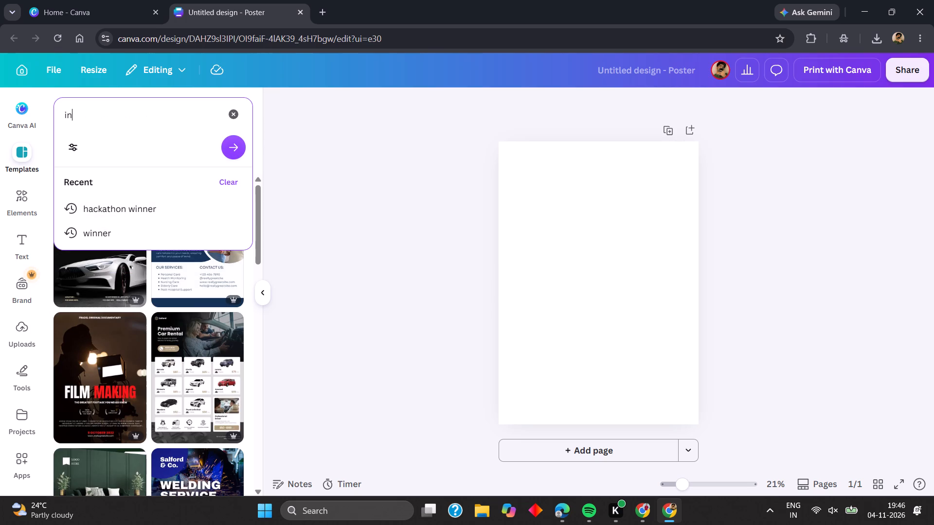
text(au)
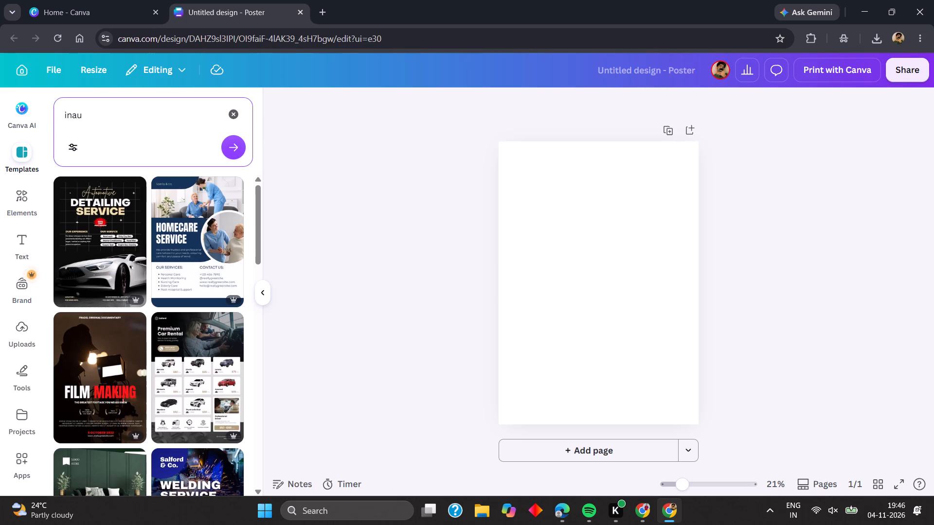
text(guration)
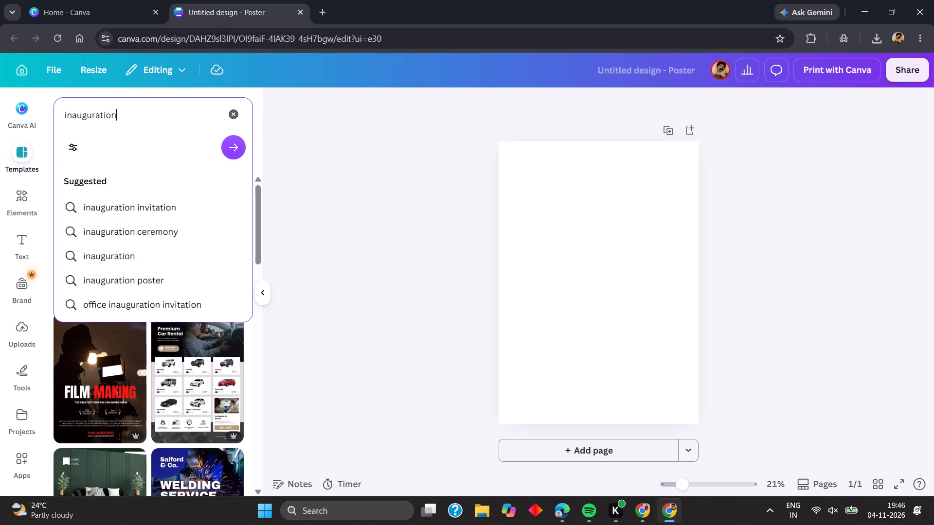
key(Return)
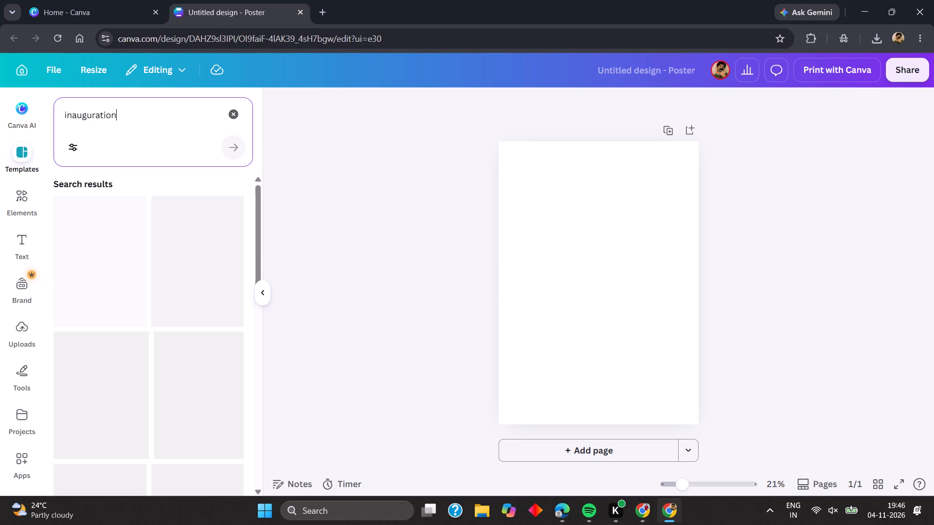
Browse the inauguration poster templates through to the end of the results for a suitable layout.
scroll(139, 332, down, 2)
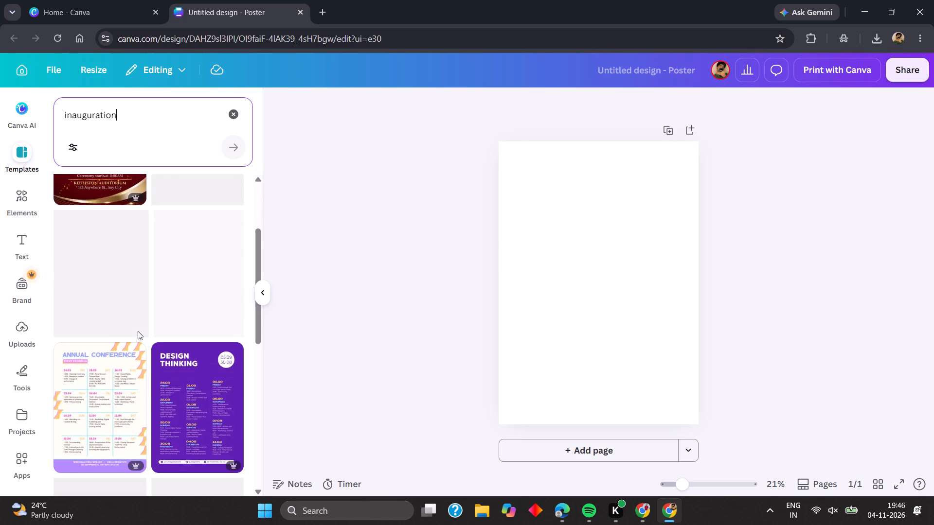
scroll(138, 331, up, 2)
scroll(138, 331, down, 1)
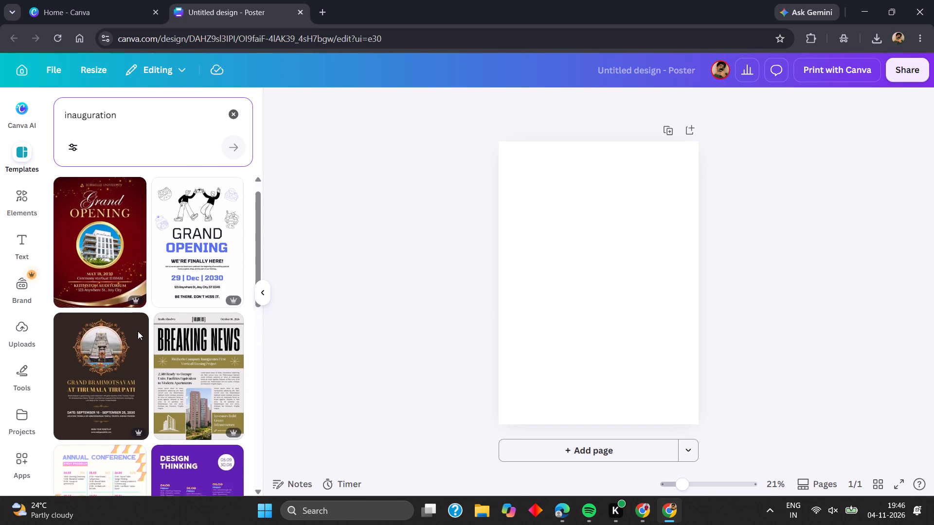
scroll(138, 331, down, 8)
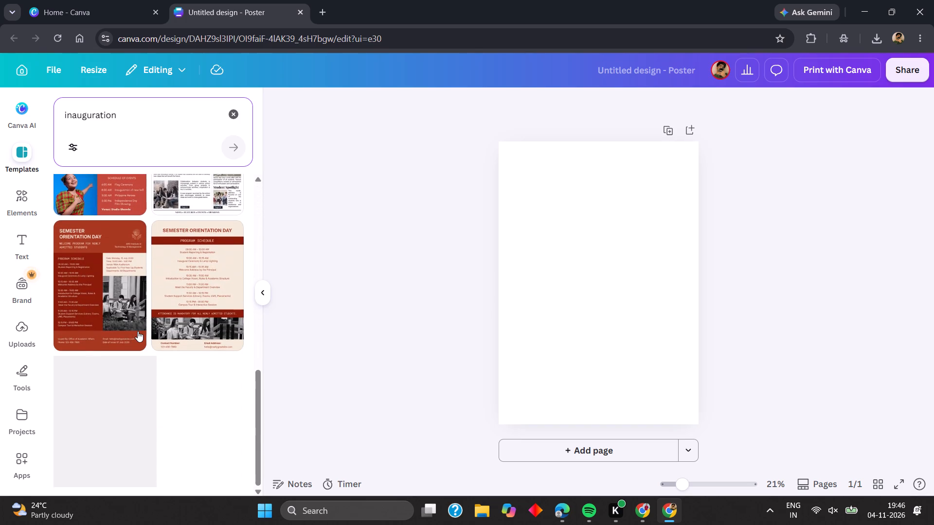
scroll(138, 331, down, 3)
scroll(191, 338, up, 2)
scroll(191, 338, down, 3)
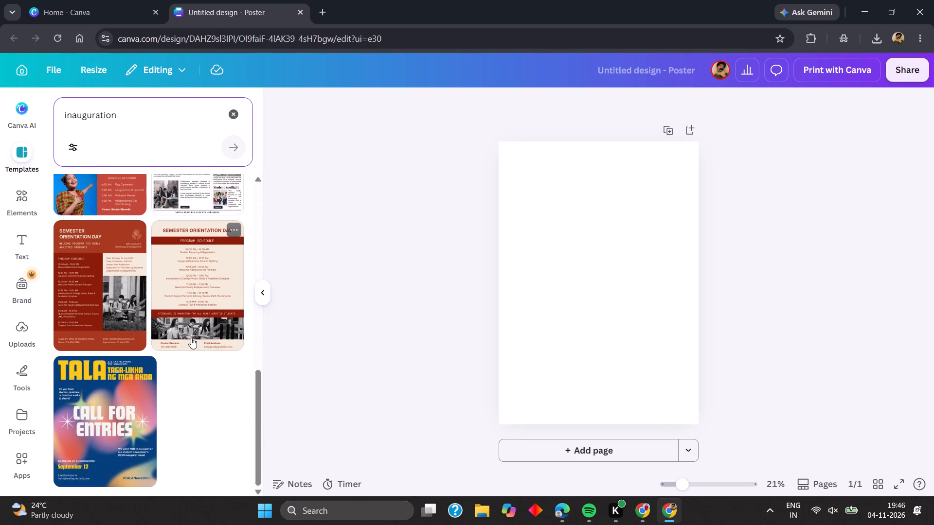
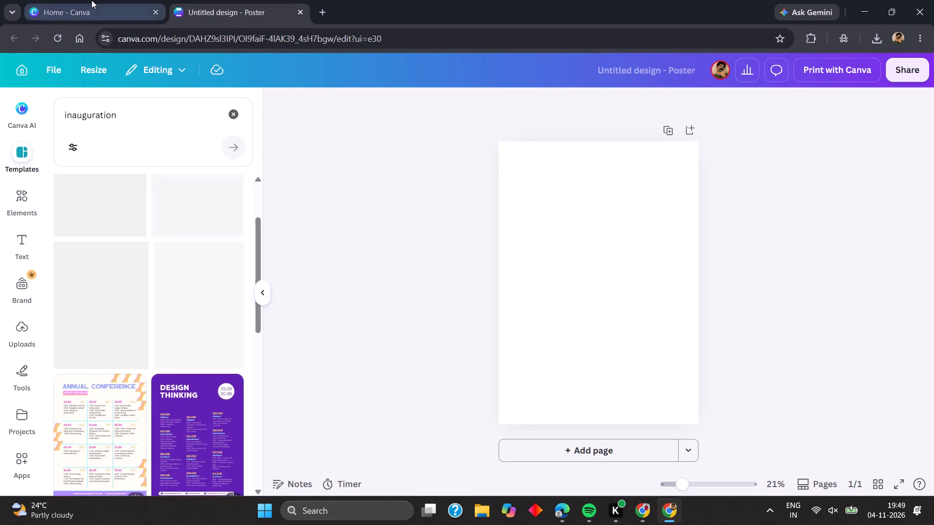
click(91, 0)
click(228, 0)
scroll(657, 315, down, 2)
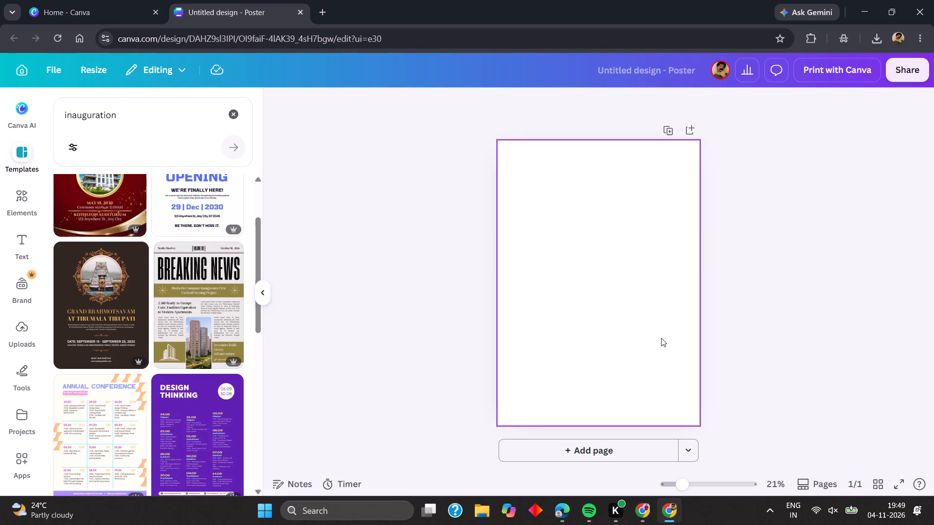
click(671, 328)
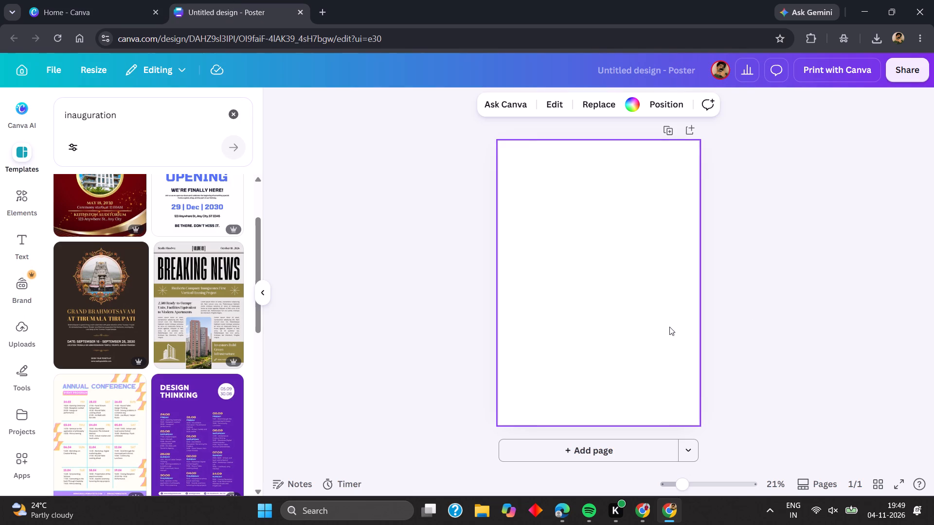
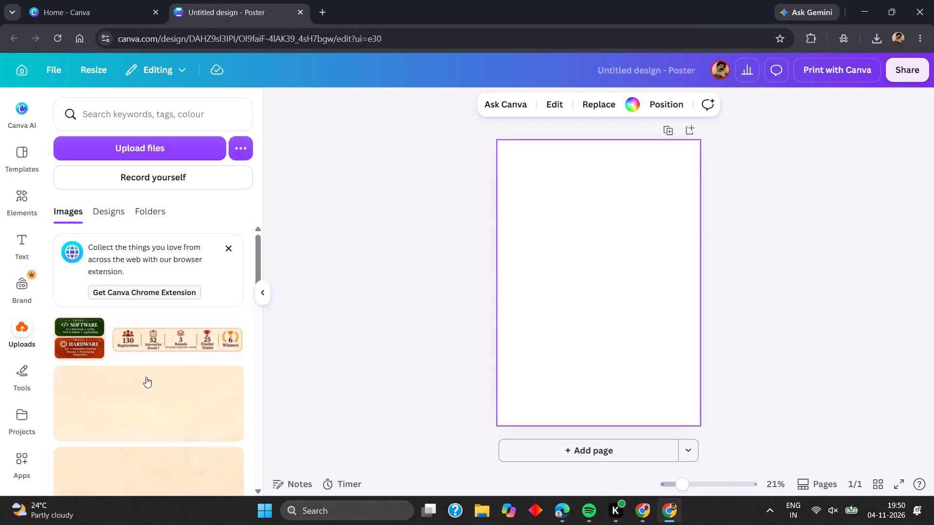
Look through the uploaded images and the Downloads folder for image files to use in the poster.
scroll(146, 394, up, 3)
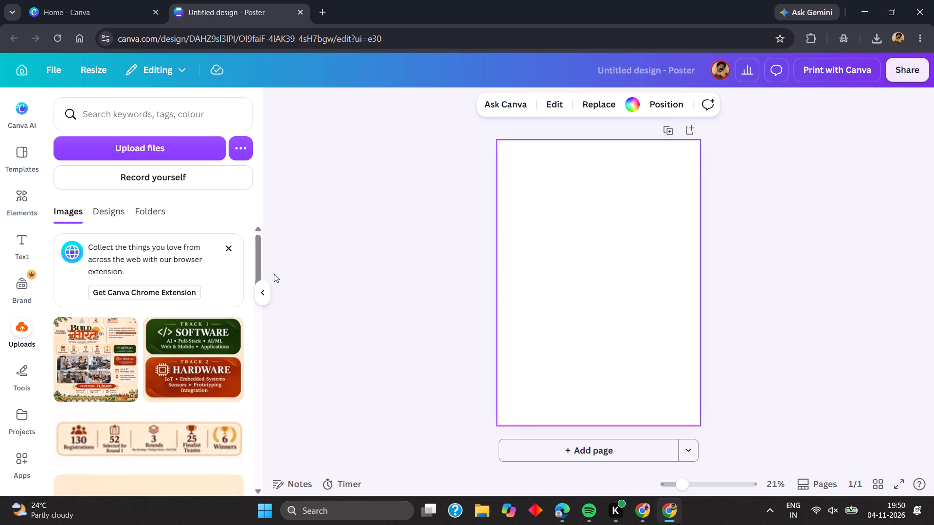
scroll(202, 381, up, 2)
scroll(202, 375, down, 4)
scroll(208, 373, up, 6)
click(142, 137)
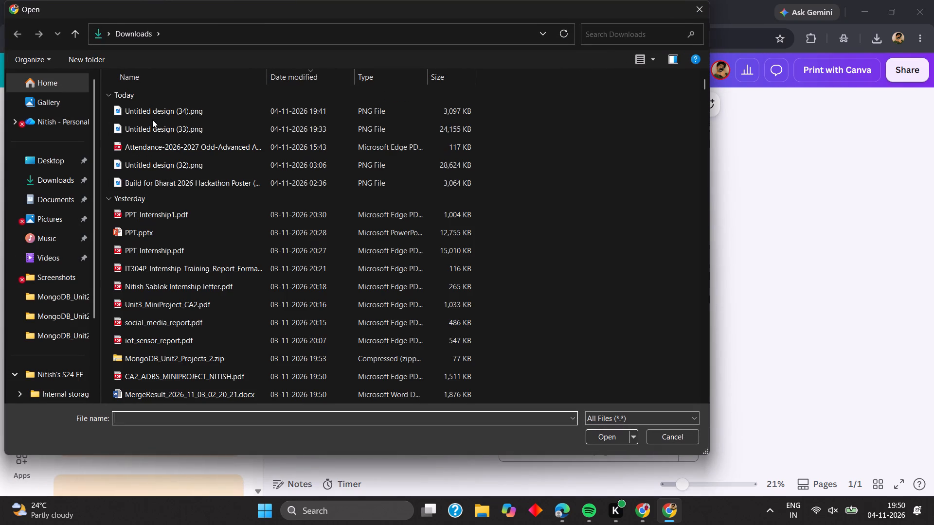
drag(662, 279, 665, 273)
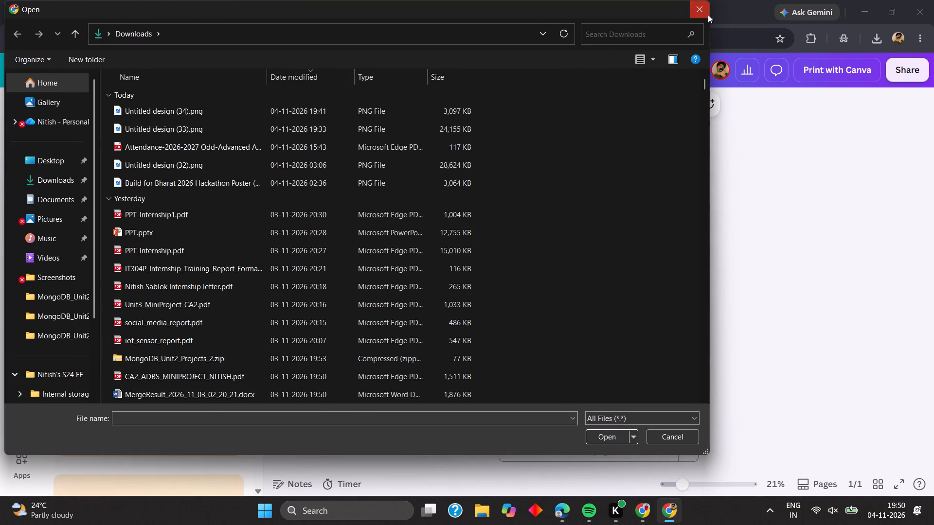
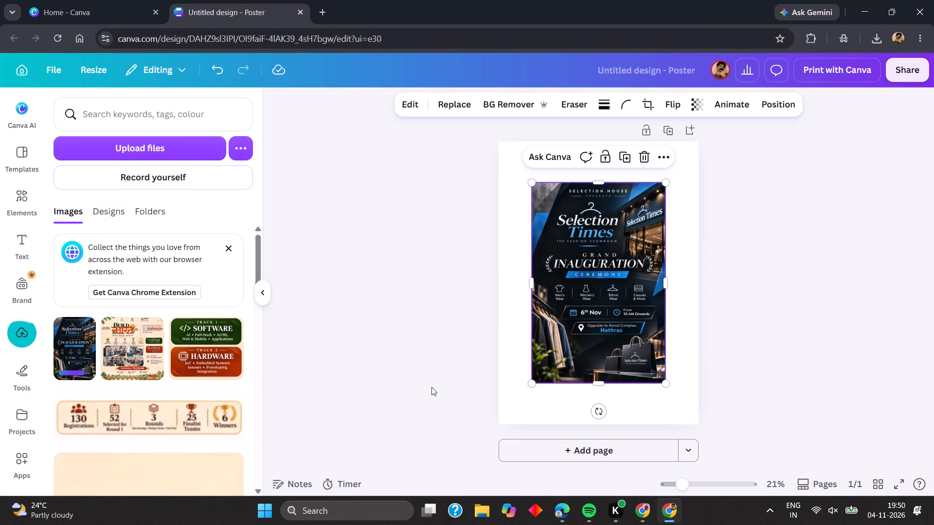
Enlarge the Selection Times poster image from its corners until it spans the full height of the page.
drag(534, 382, 515, 426)
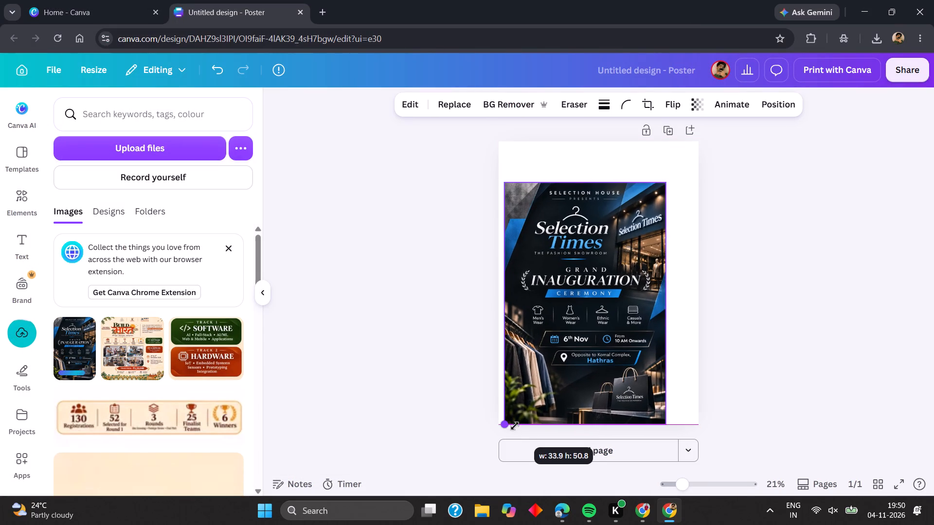
drag(515, 426, 513, 428)
drag(666, 180, 688, 138)
click(751, 192)
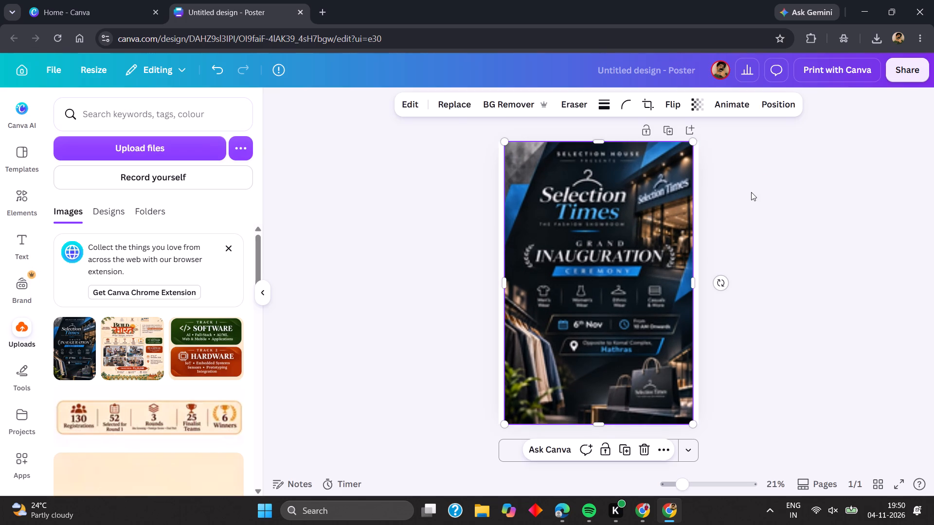
Resize the canvas to match the selected poster image.
click(645, 211)
right_click(644, 221)
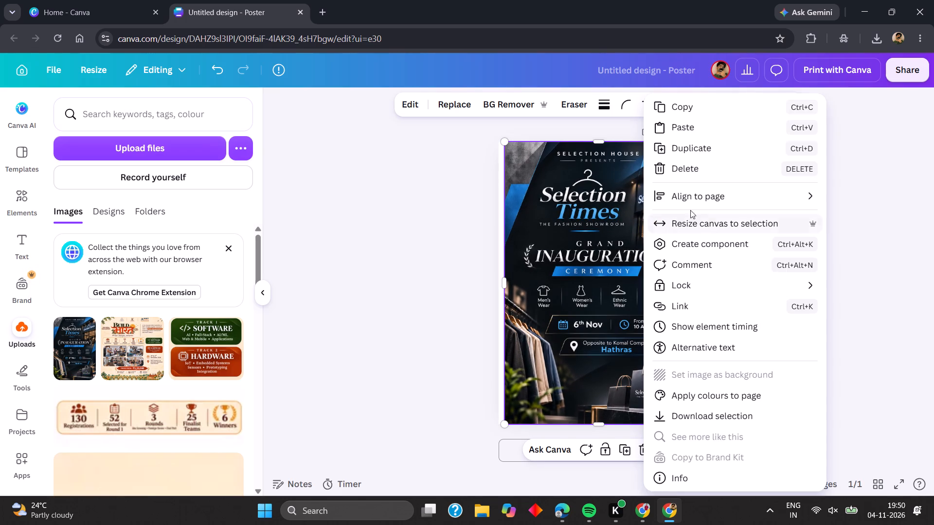
click(711, 217)
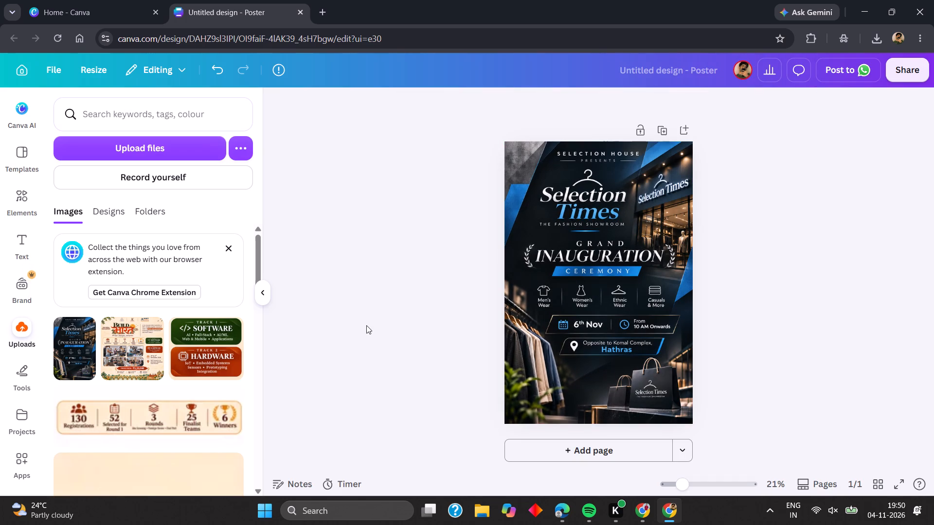
click(366, 325)
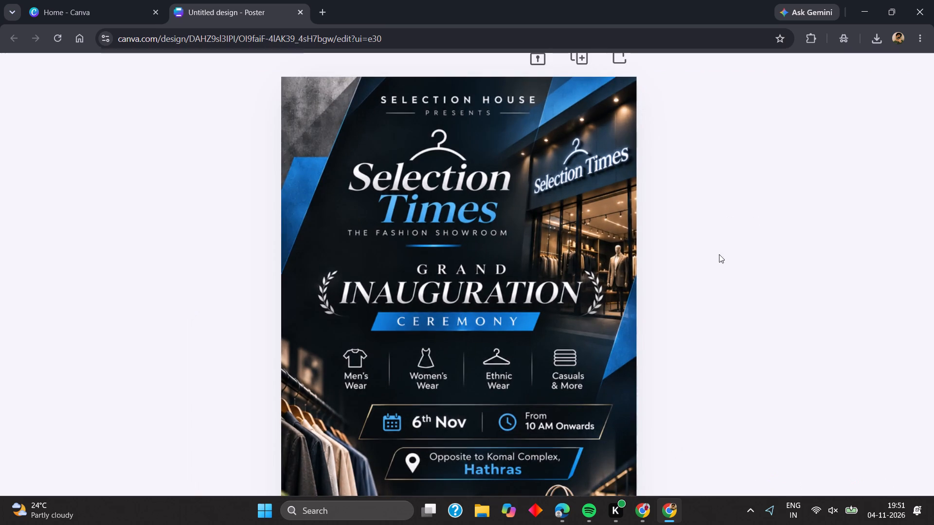
Examine the poster's headings, icons and event details up close.
scroll(705, 269, down, 3)
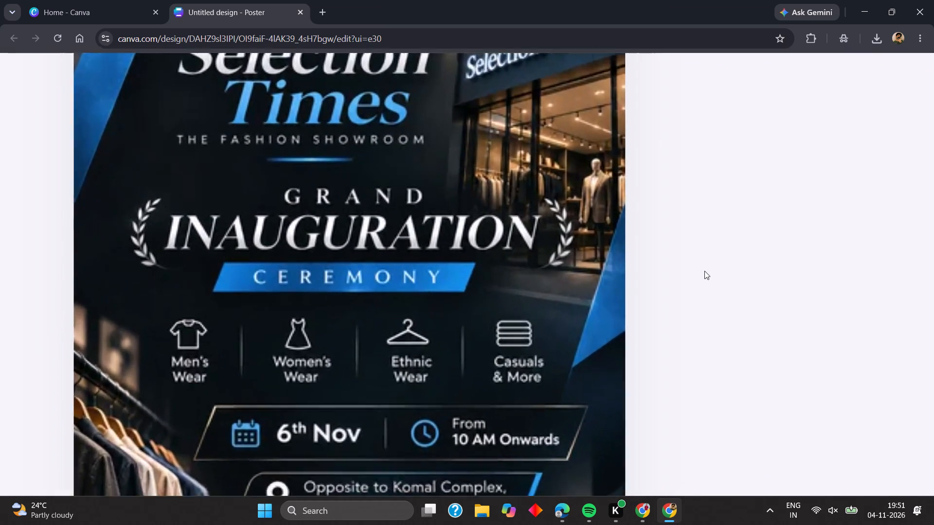
scroll(704, 271, up, 7)
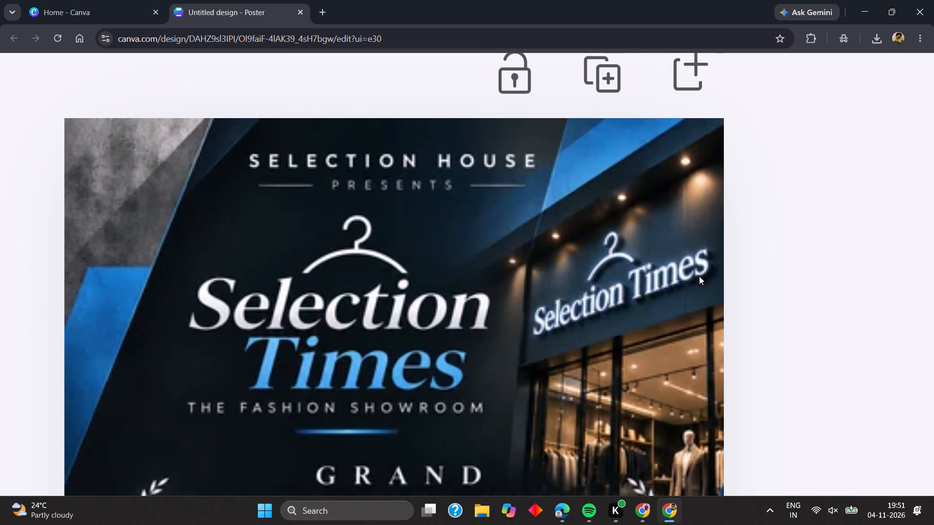
click(303, 136)
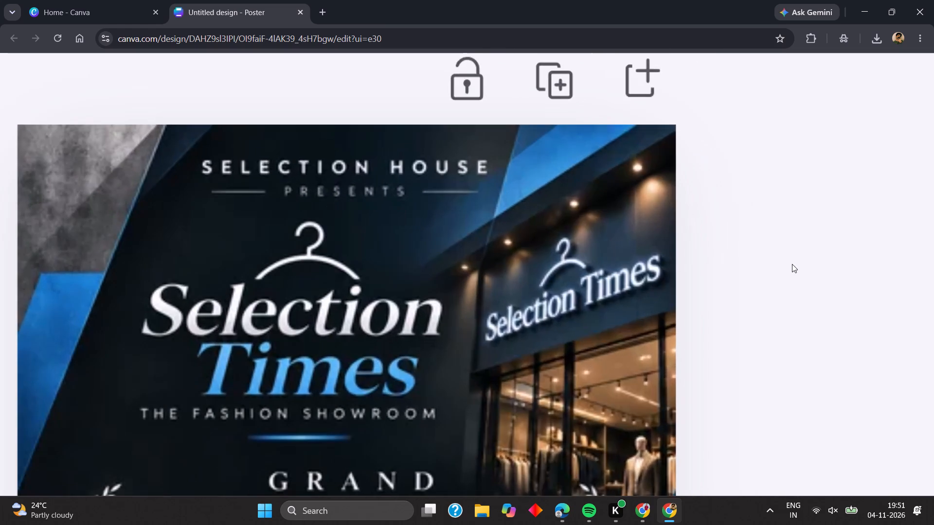
scroll(761, 277, down, 1)
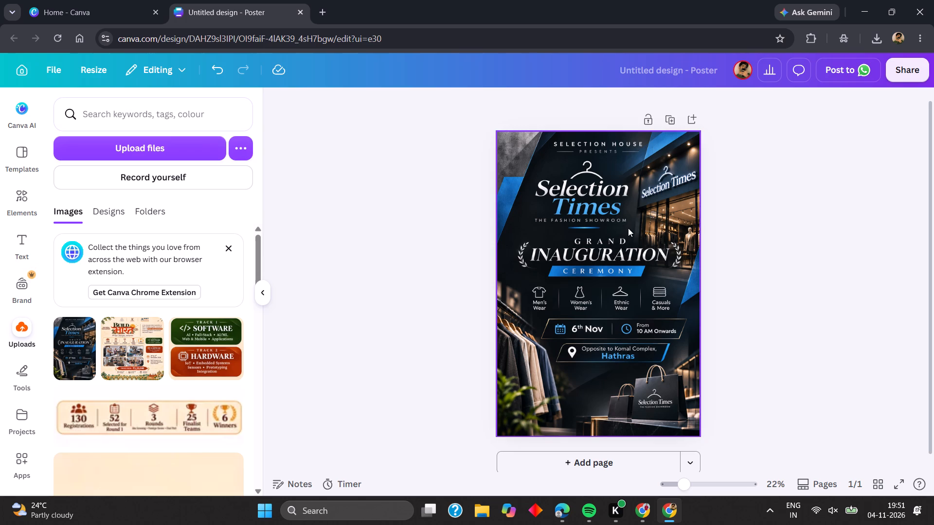
scroll(628, 228, up, 4)
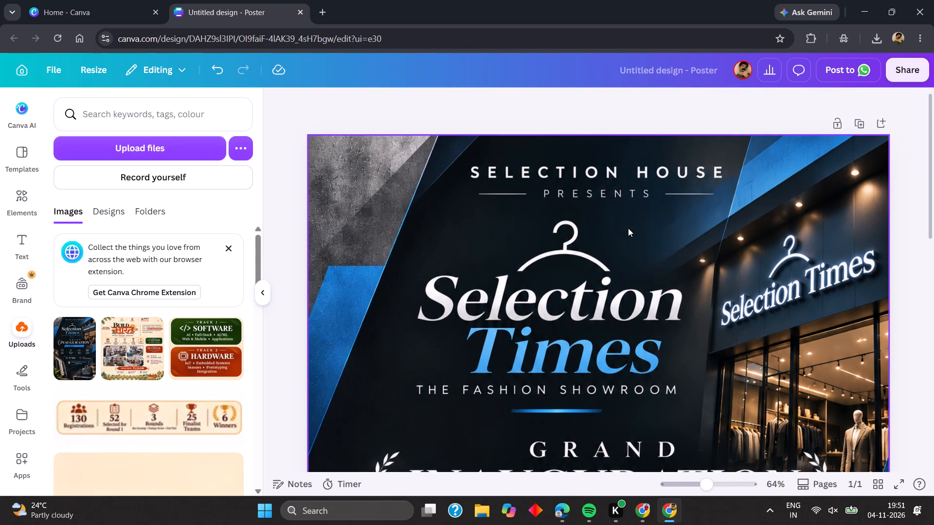
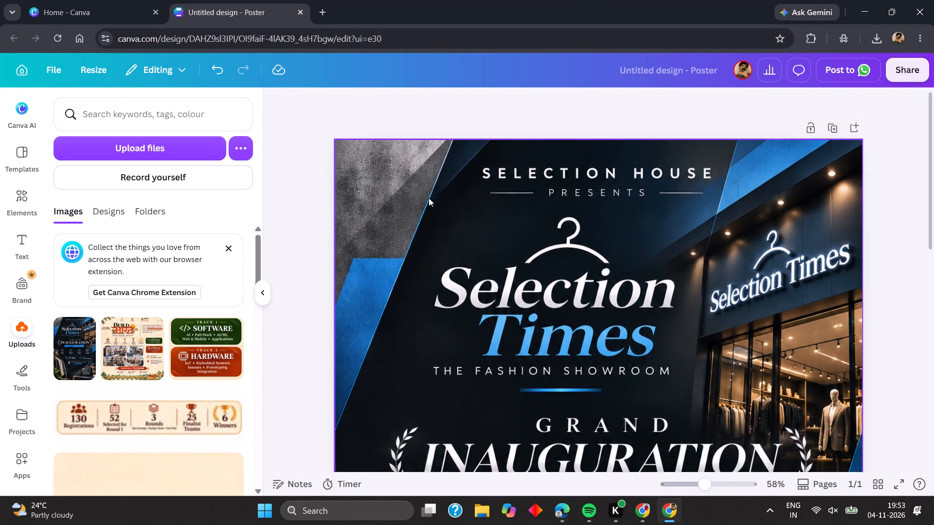
Examine the poster's inauguration heading, clothing category icons, and date, time and venue details up close.
scroll(663, 337, down, 2)
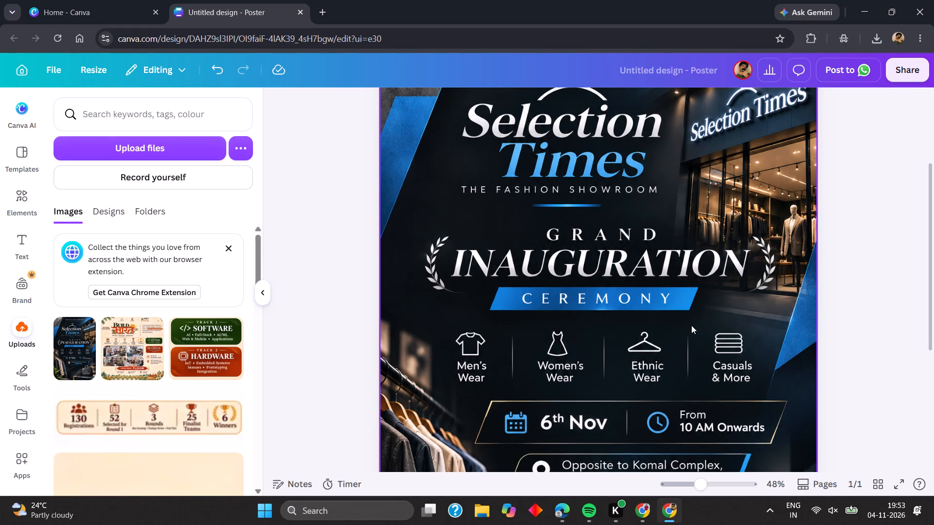
scroll(686, 327, up, 1)
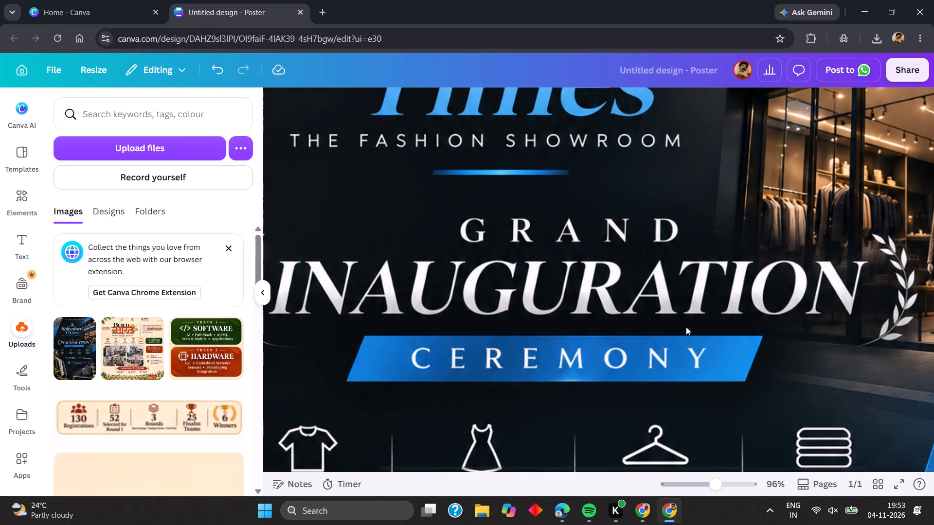
scroll(686, 327, up, 1)
scroll(674, 349, down, 1)
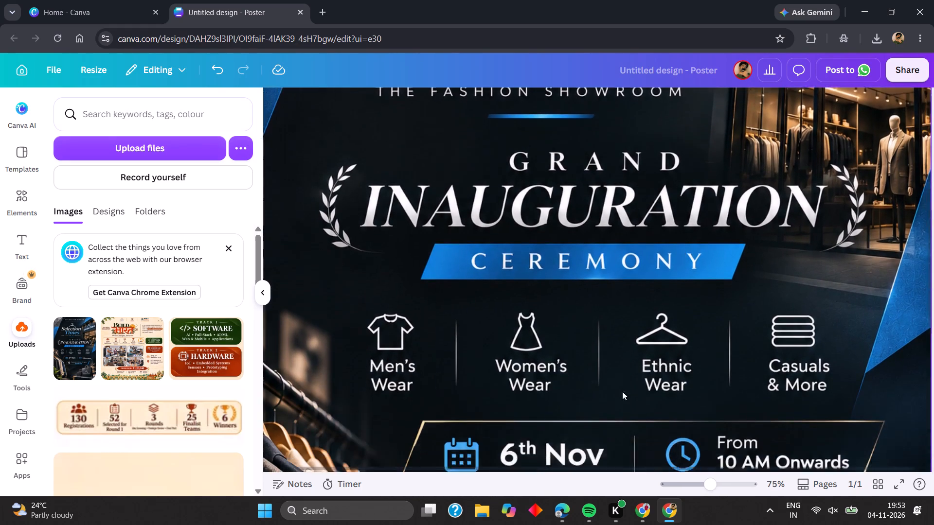
scroll(622, 391, down, 1)
scroll(483, 385, down, 2)
scroll(650, 353, down, 1)
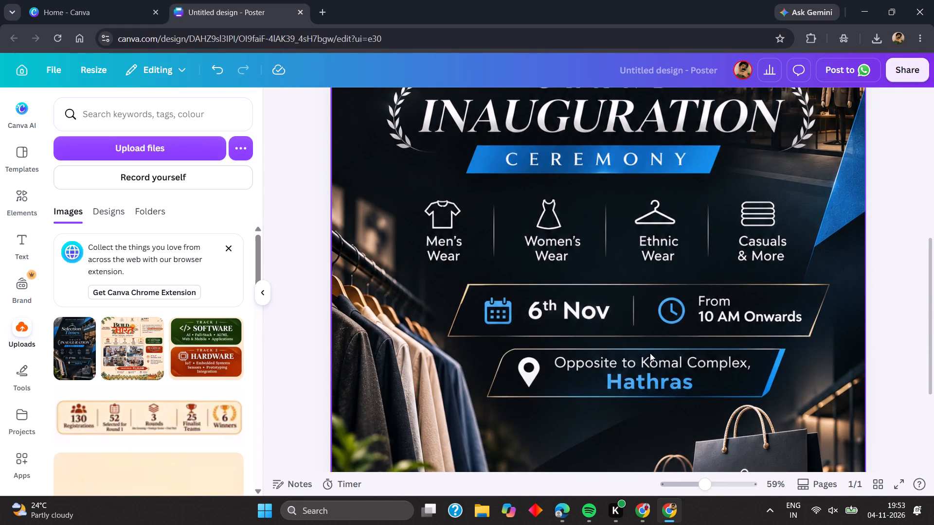
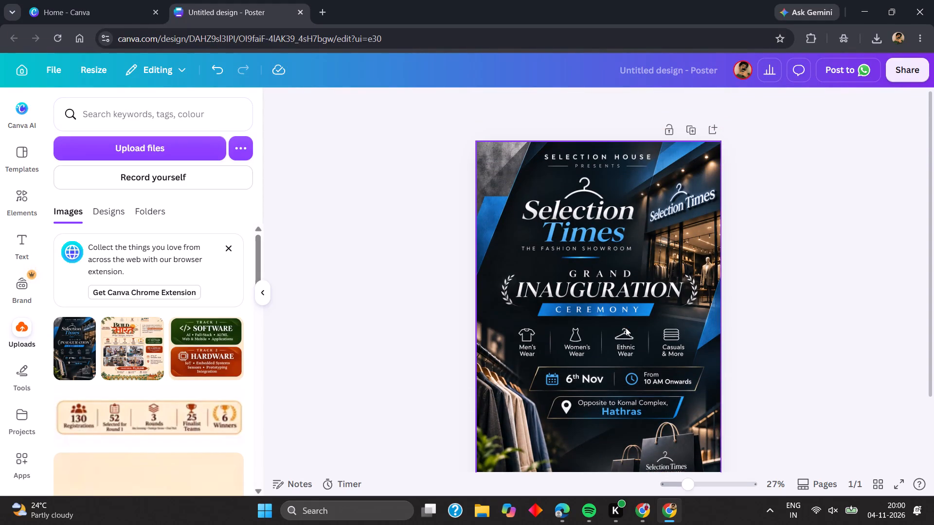
Review the whole poster layout, from the Selection House heading down to the shopping bags at its lower edge.
scroll(626, 328, up, 1)
scroll(626, 328, down, 2)
scroll(626, 328, up, 1)
scroll(626, 328, down, 1)
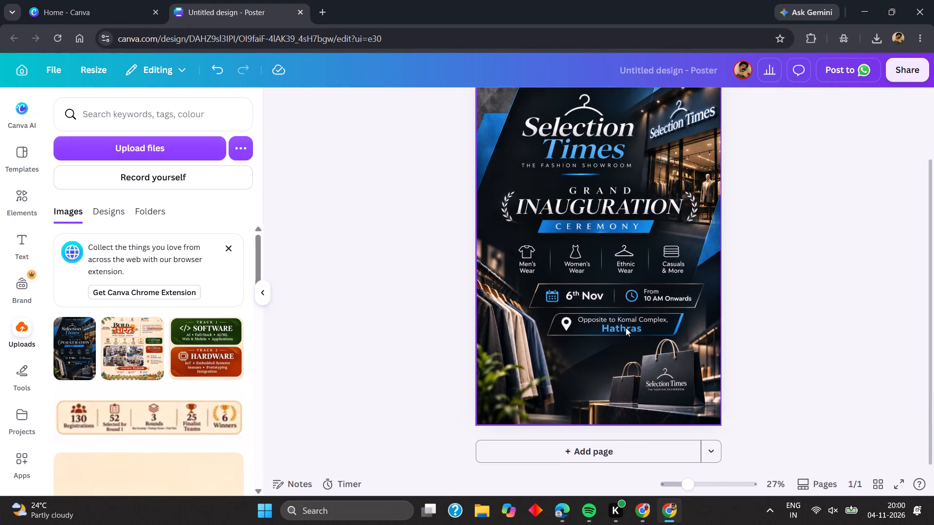
scroll(626, 328, up, 1)
scroll(626, 328, down, 1)
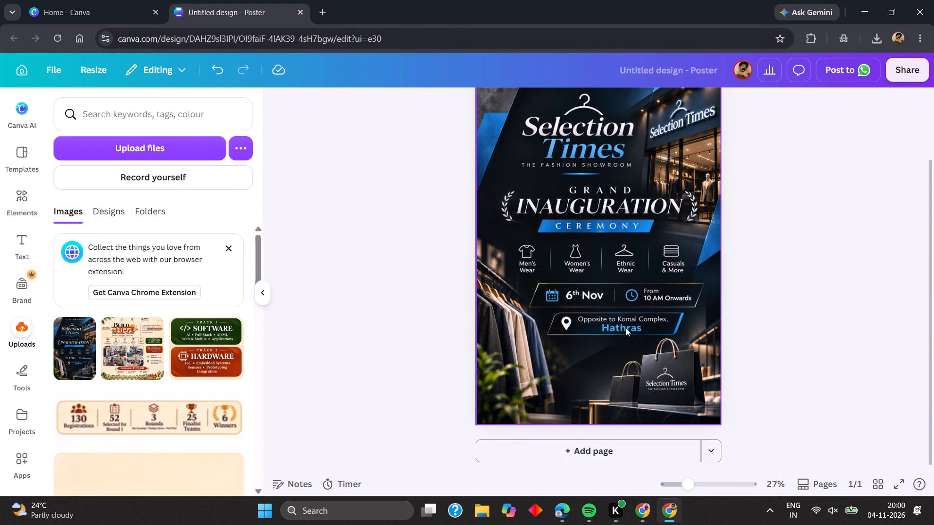
scroll(626, 328, up, 1)
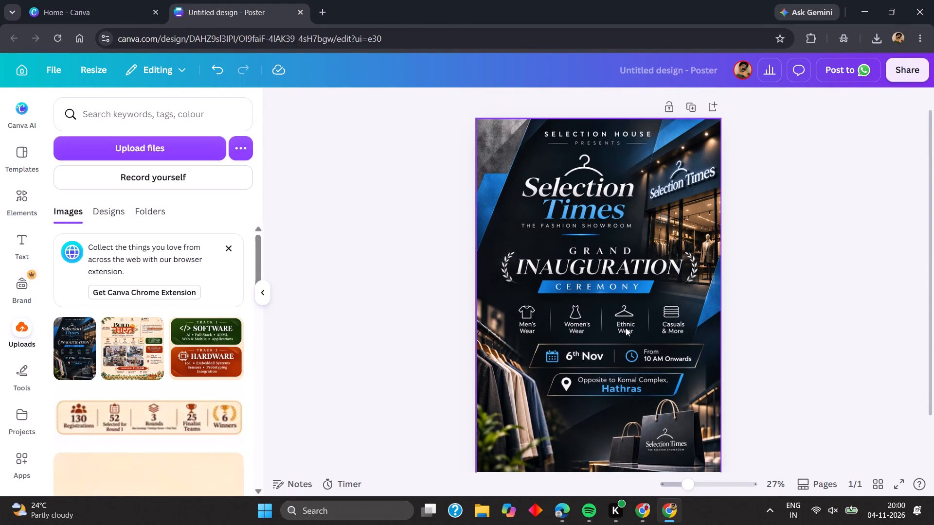
scroll(629, 320, down, 1)
scroll(629, 320, up, 2)
scroll(629, 320, down, 2)
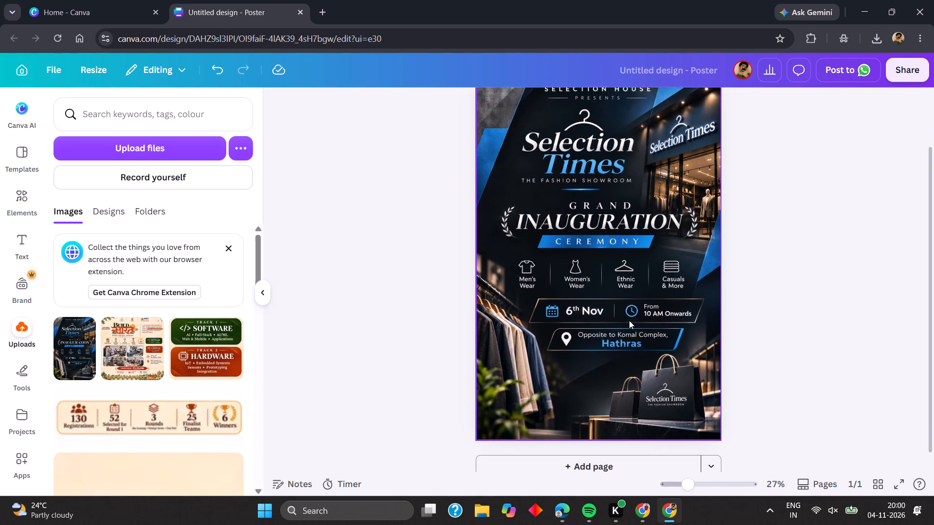
Open the download options for the poster image as a selection.
right_click(625, 312)
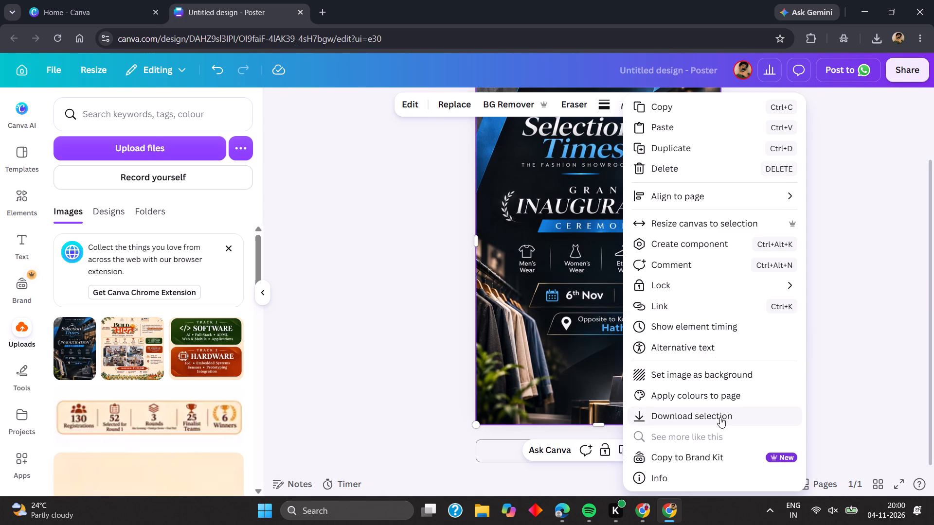
click(720, 417)
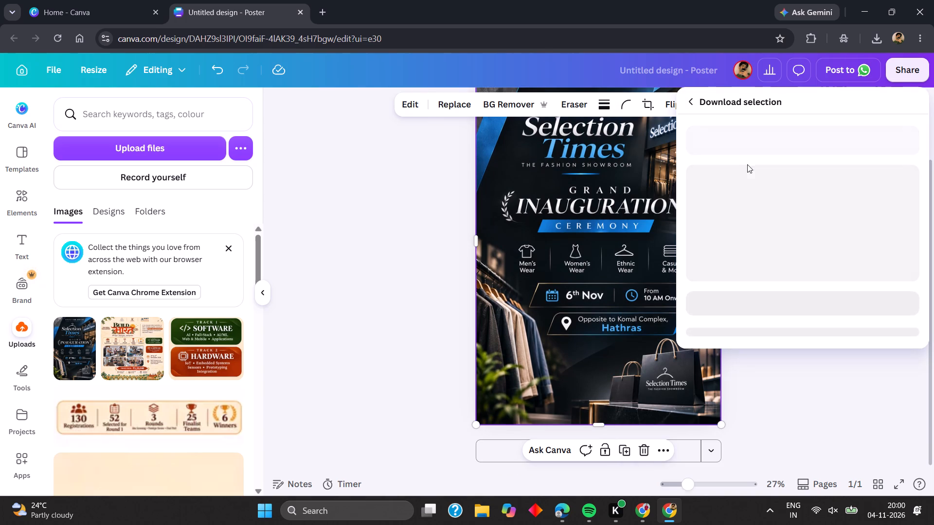
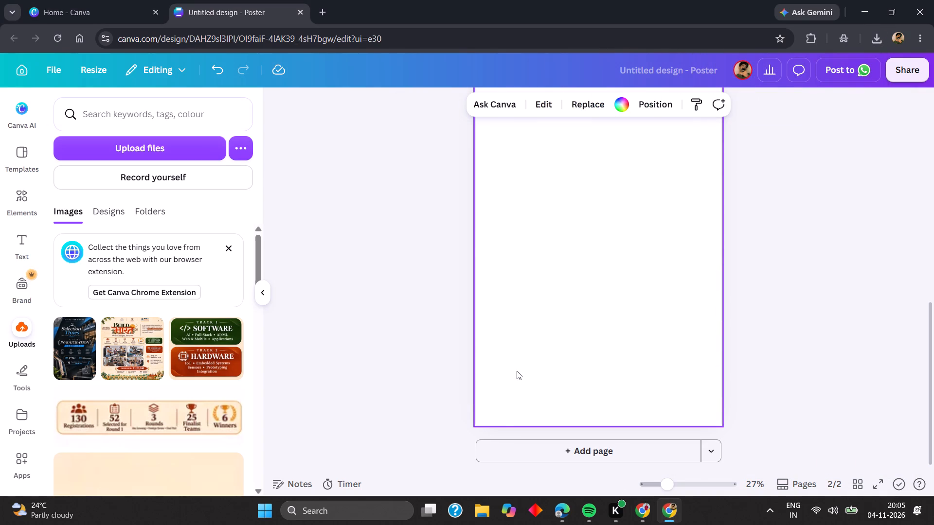
Enlarge the pasted poster image on page 2 so that it fills the whole page.
drag(513, 373, 513, 382)
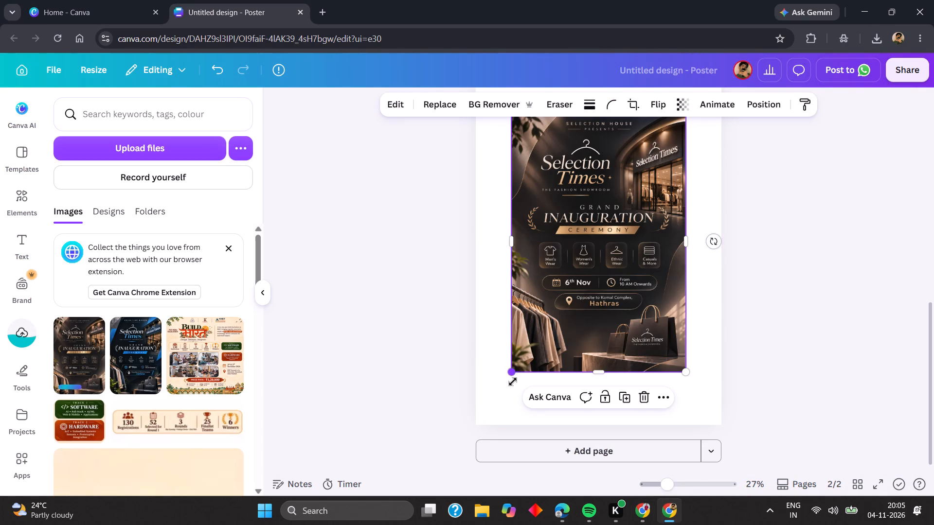
drag(513, 382, 484, 428)
scroll(497, 408, up, 2)
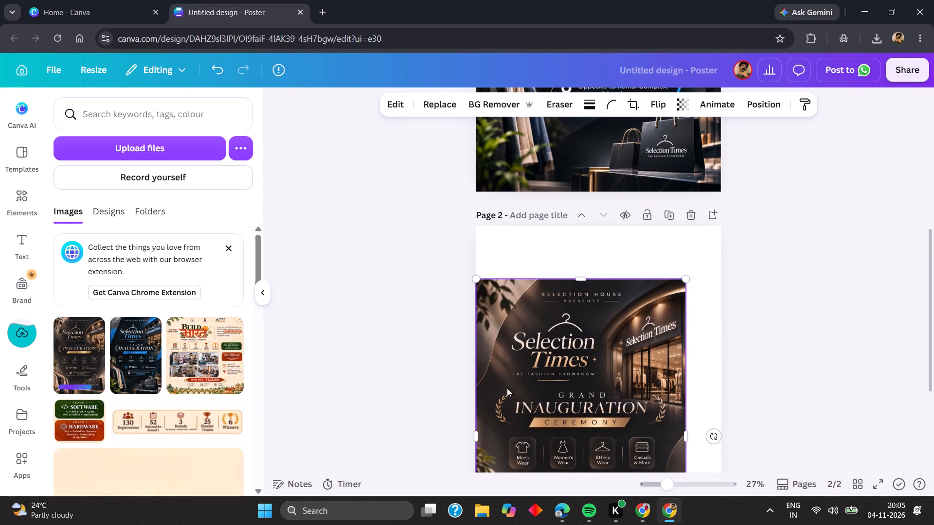
scroll(507, 388, up, 1)
drag(688, 281, 728, 227)
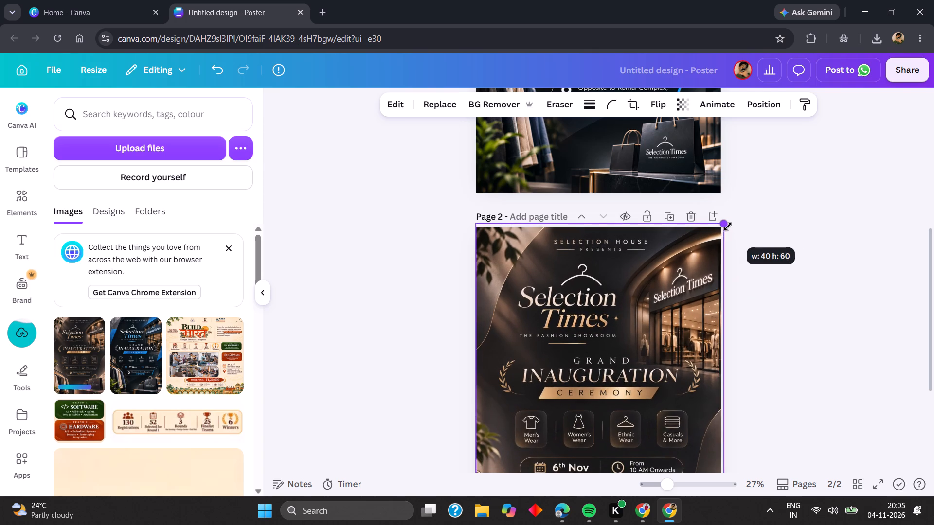
drag(728, 227, 725, 231)
click(806, 245)
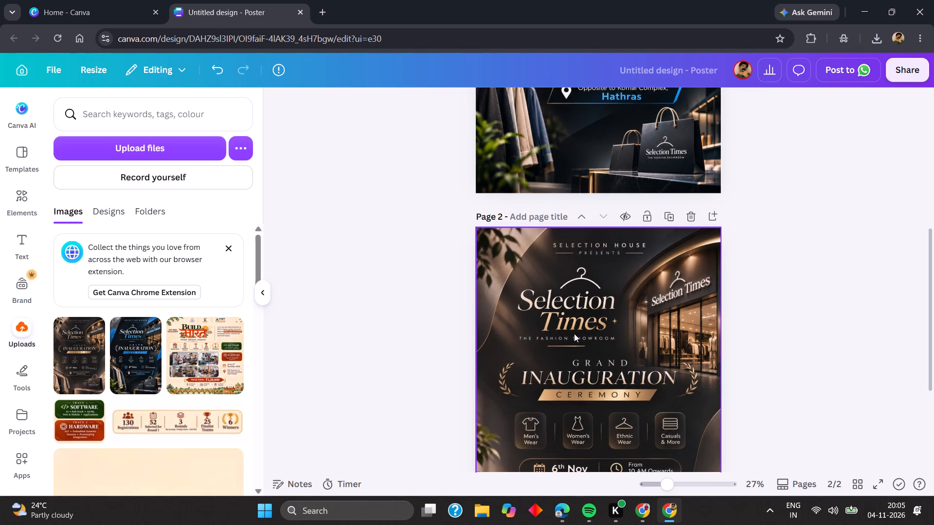
Examine the upper part of the page 2 poster up close, around the Selection House heading and the Selection Times title.
scroll(574, 333, up, 5)
scroll(574, 333, left, 1)
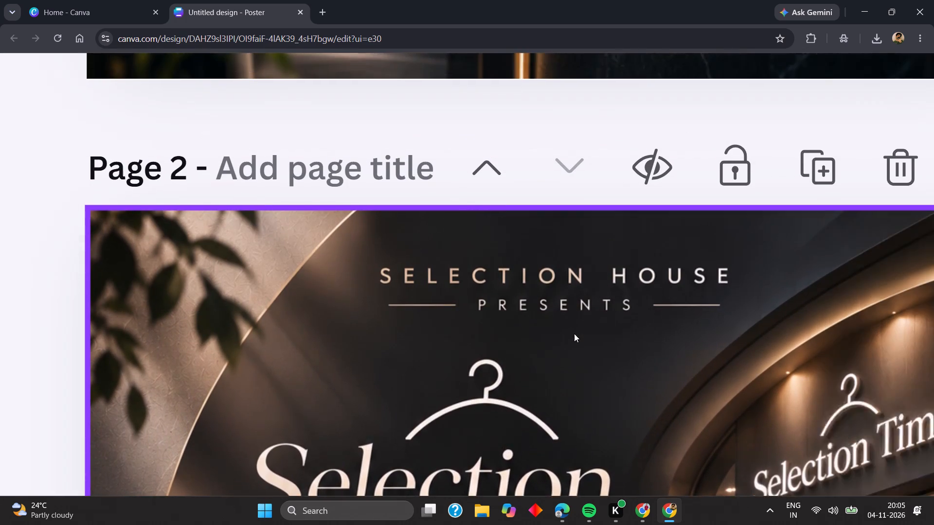
scroll(574, 333, left, 2)
scroll(574, 333, right, 2)
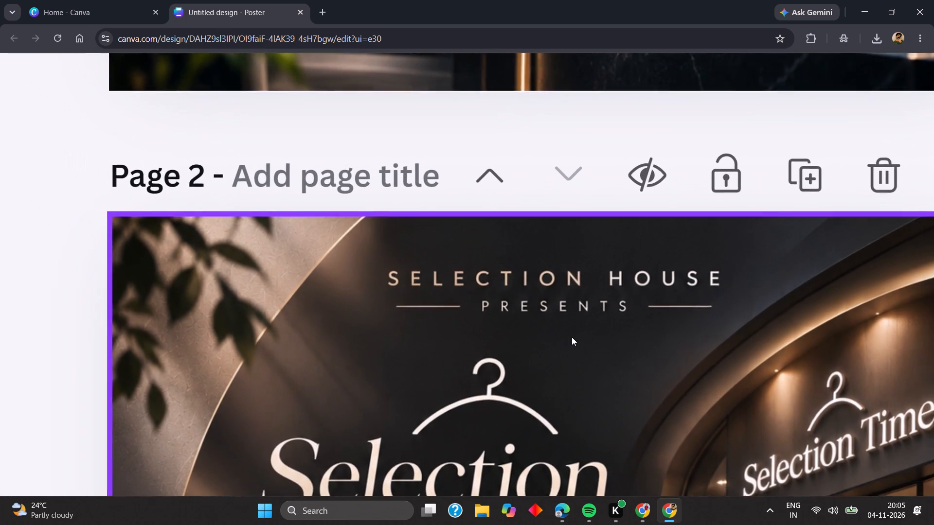
scroll(572, 337, right, 2)
scroll(536, 353, down, 1)
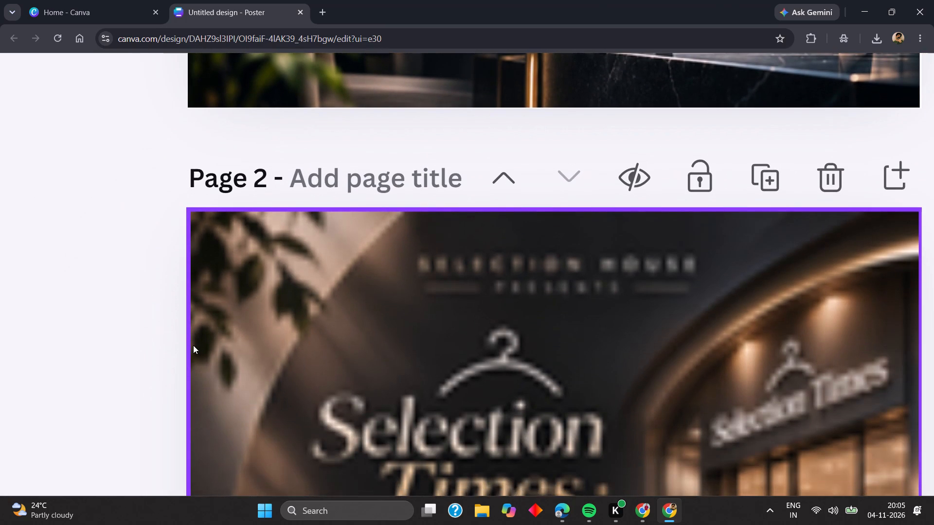
scroll(193, 345, down, 1)
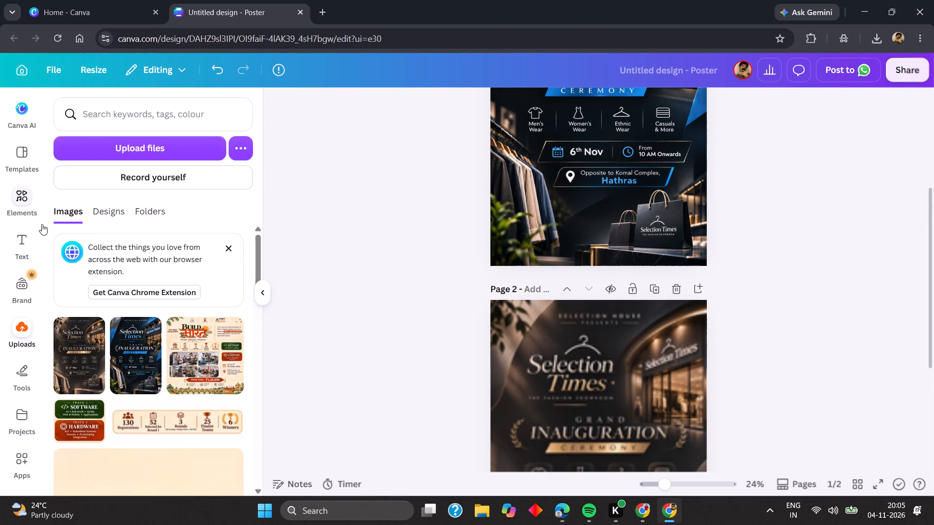
Add a text box on the page 2 poster and replace its placeholder text with the letter G.
click(21, 193)
click(21, 238)
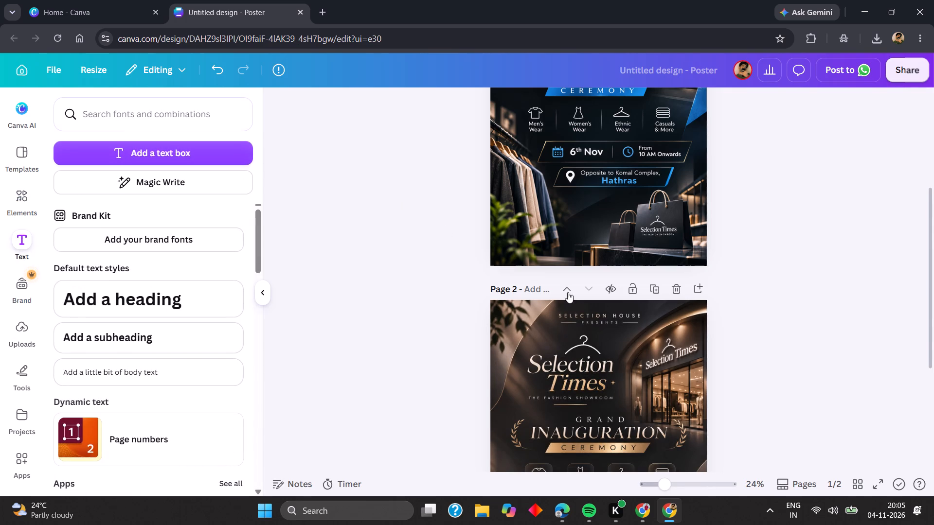
scroll(532, 314, down, 3)
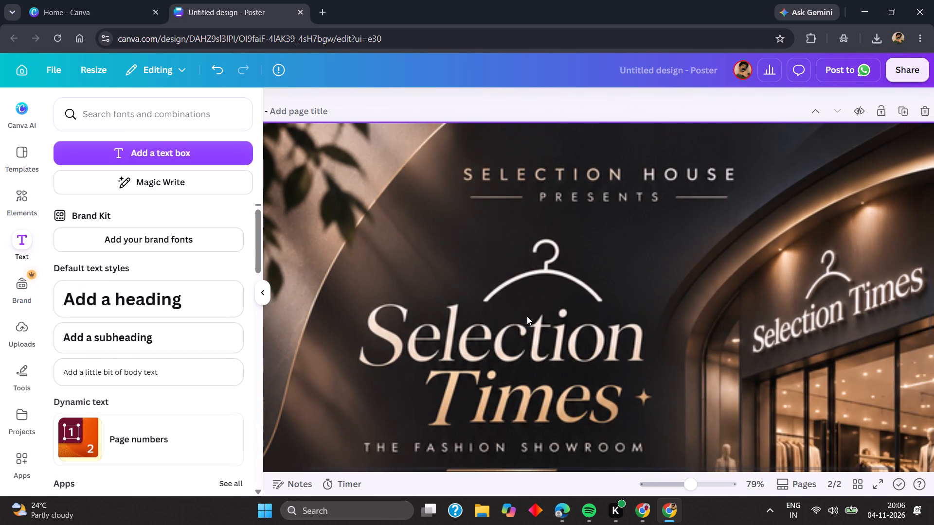
scroll(525, 317, down, 3)
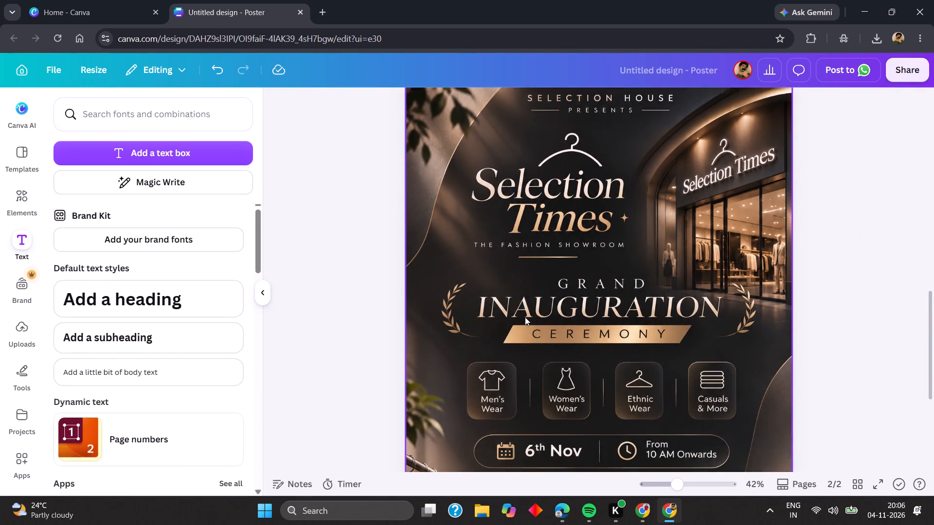
scroll(525, 317, down, 1)
scroll(525, 317, up, 1)
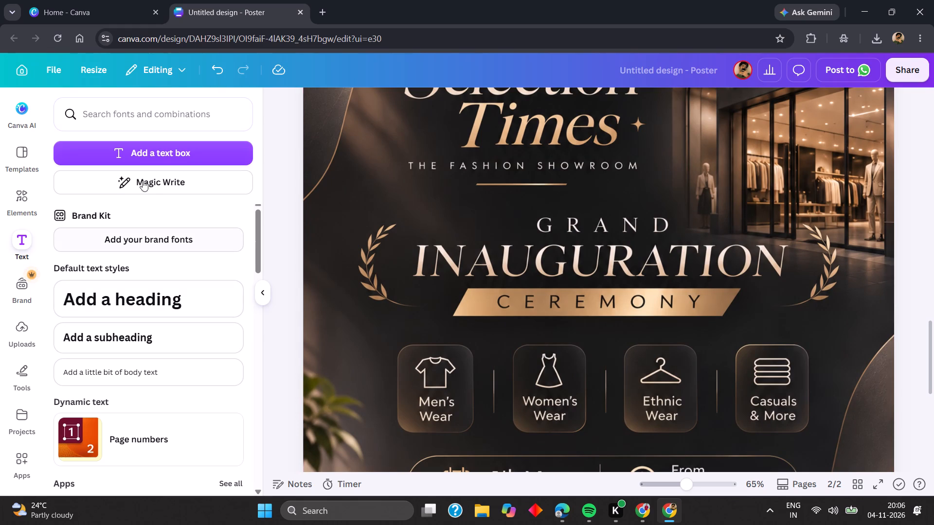
click(155, 148)
key(BackSpace)
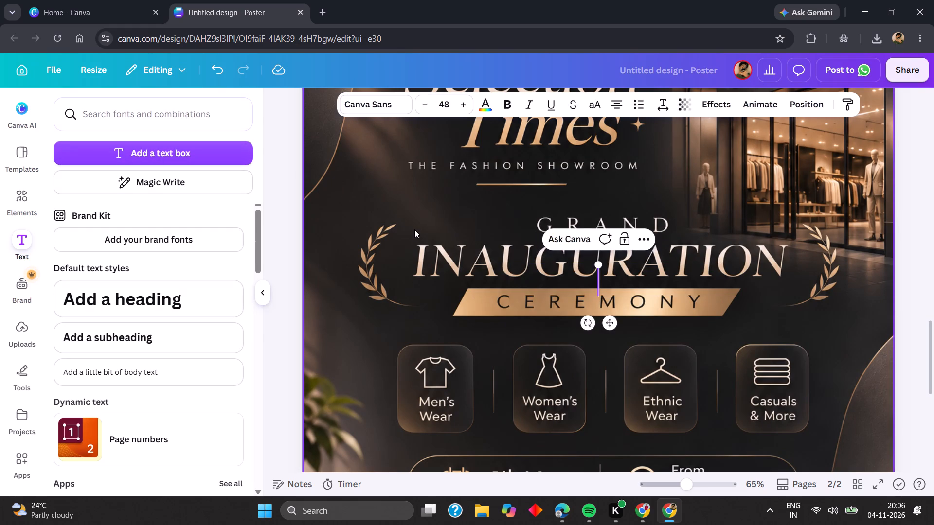
key(g)
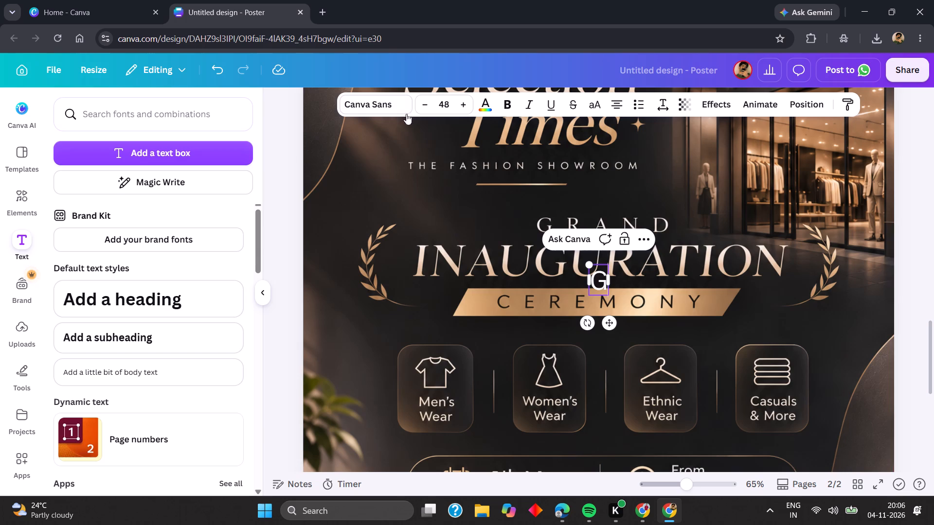
Try the Garet and Alice fonts on the letter G, comparing with the poster's GRAND lettering, and set it to Lora.
click(383, 107)
scroll(129, 361, down, 2)
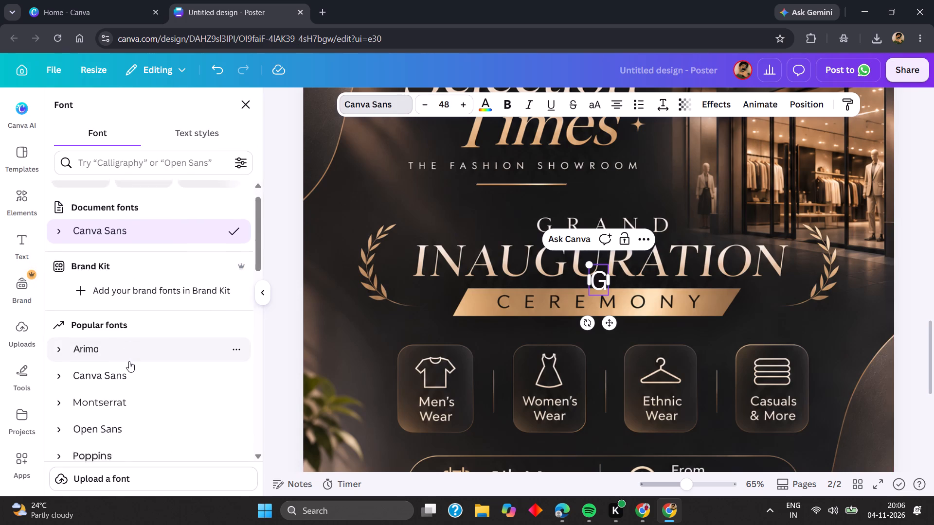
scroll(129, 361, down, 4)
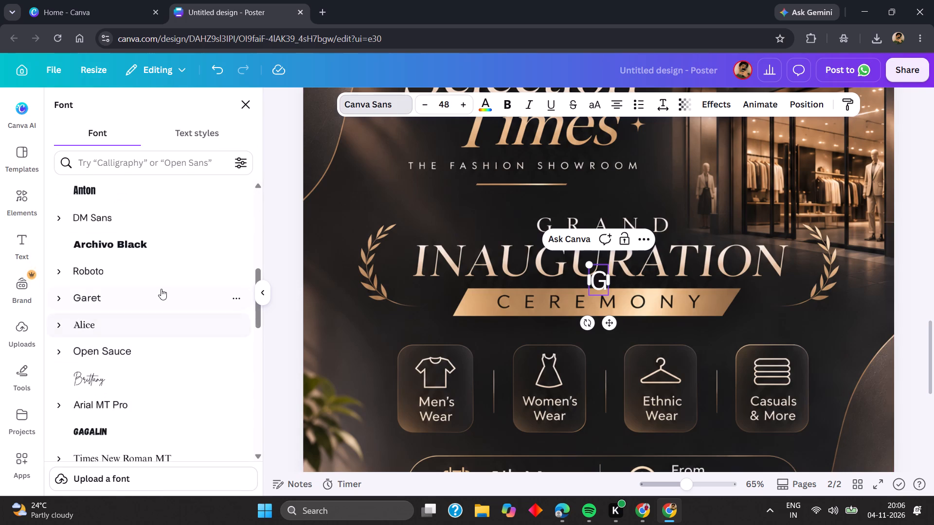
click(161, 289)
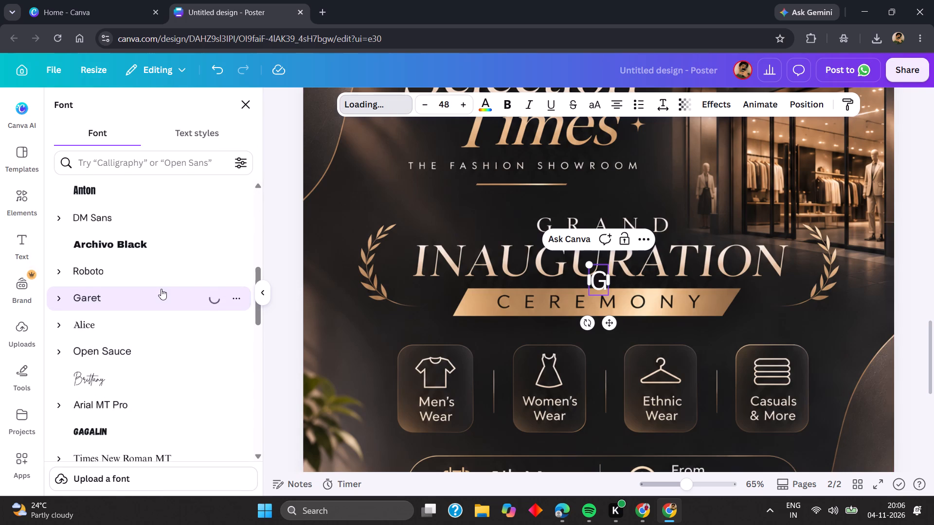
scroll(495, 349, left, 1)
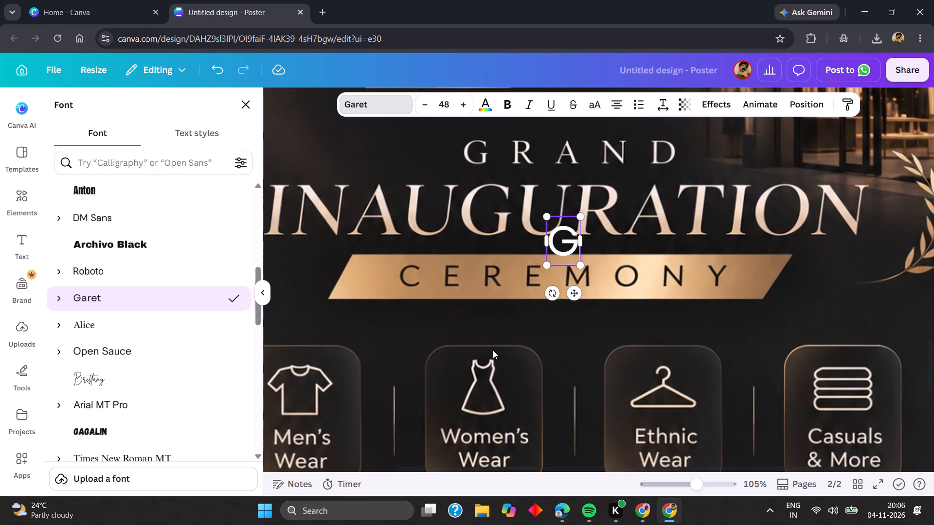
scroll(493, 350, left, 1)
scroll(459, 352, up, 1)
click(142, 332)
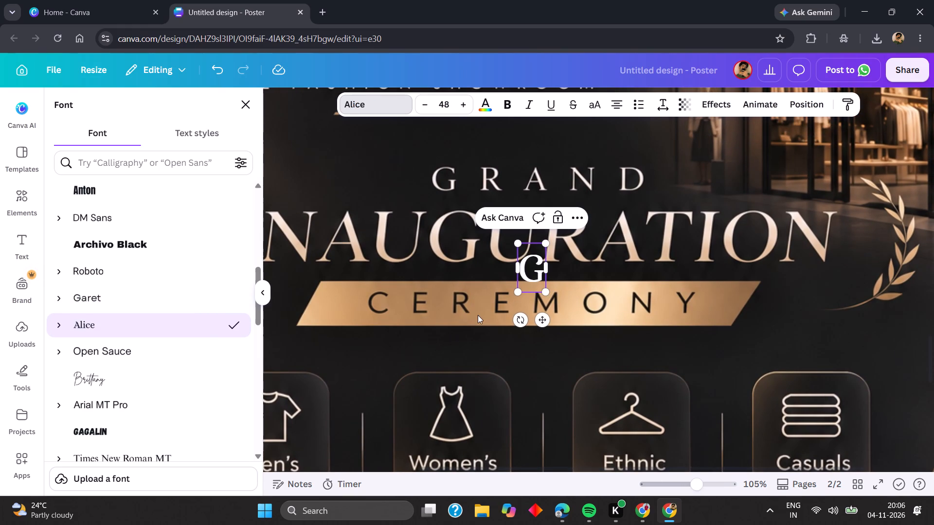
scroll(134, 367, down, 2)
click(136, 366)
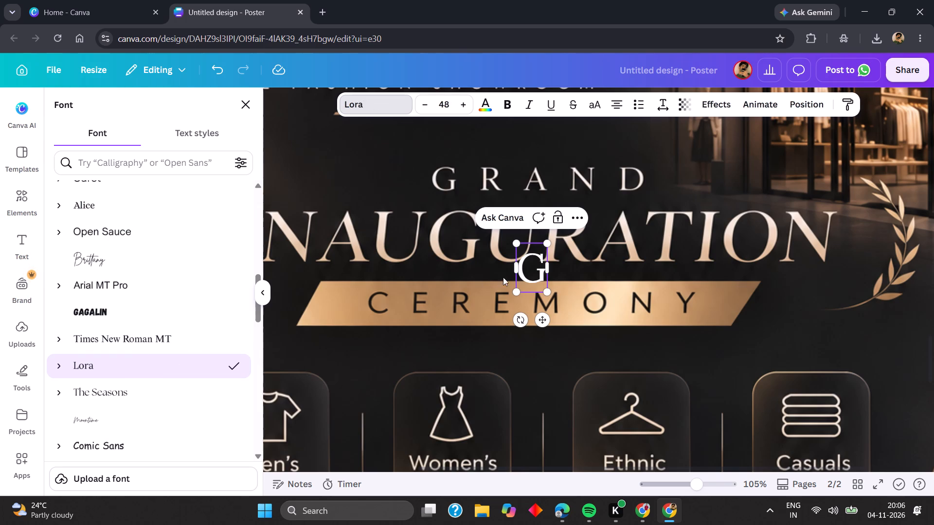
click(471, 281)
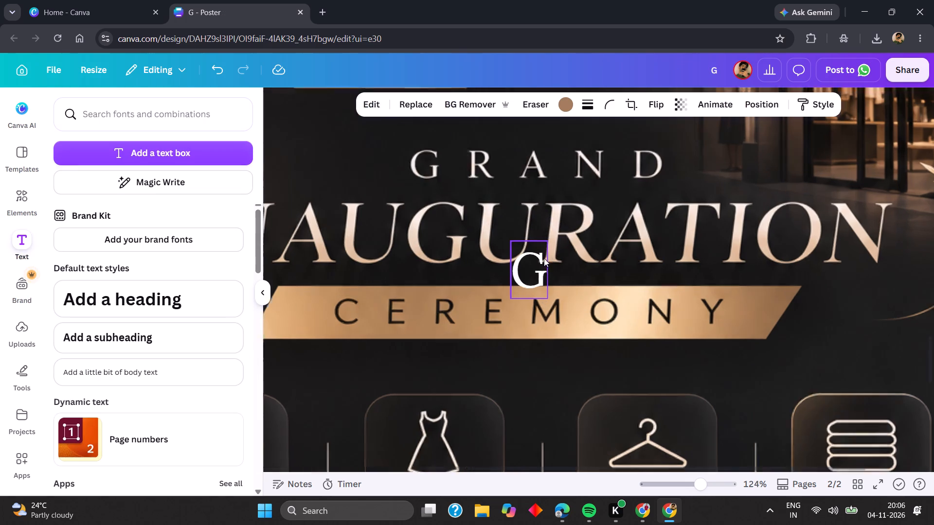
Move the letter G over the G of GRAND in the poster and shrink it to font size 41.8 to match.
scroll(527, 284, right, 2)
click(527, 284)
drag(613, 407, 488, 314)
scroll(497, 320, up, 2)
drag(488, 314, 435, 337)
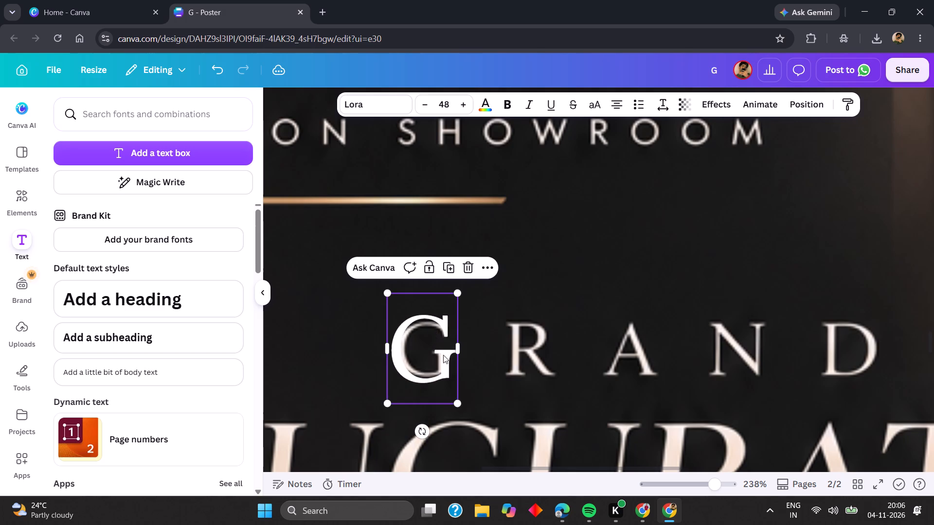
drag(455, 404, 445, 391)
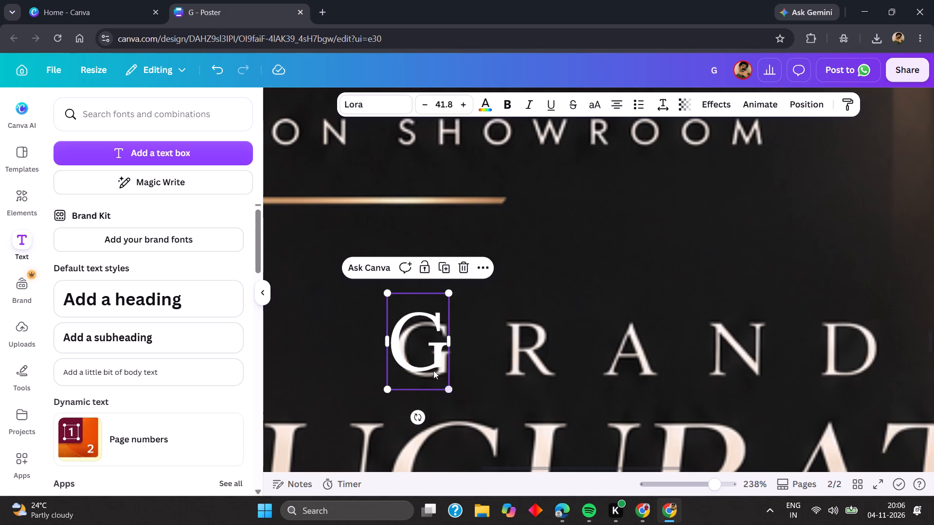
drag(430, 364, 436, 372)
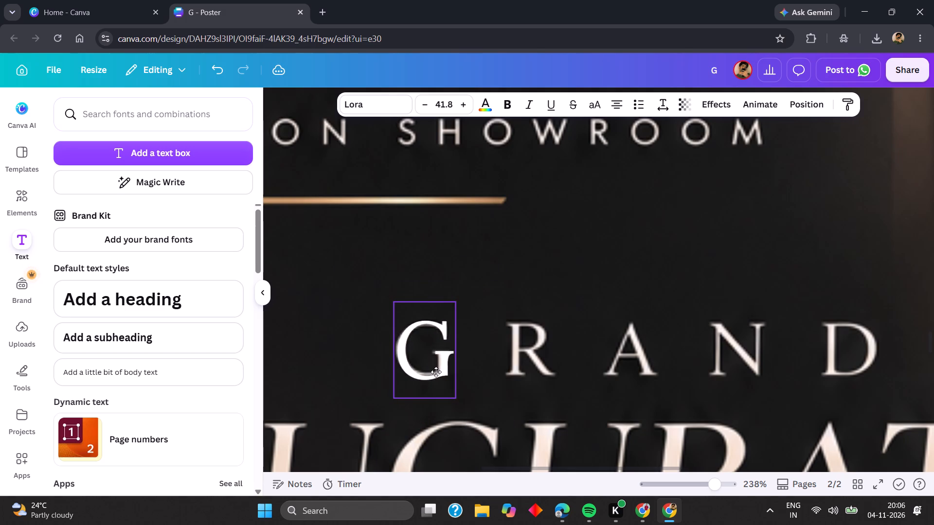
drag(436, 372, 435, 371)
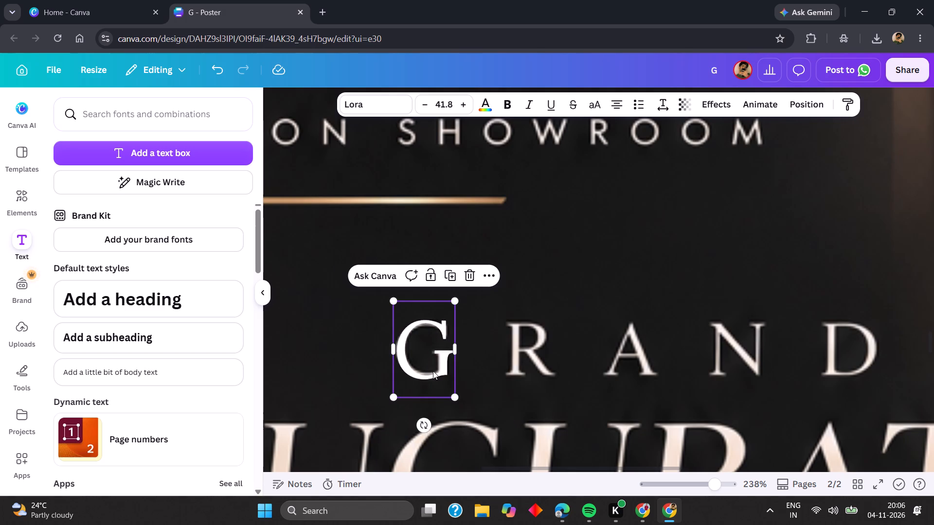
Duplicate the letter G, change the copy to R and align it over the R of the poster's GRAND.
key(ctrl+d)
drag(442, 393, 506, 326)
click(506, 326)
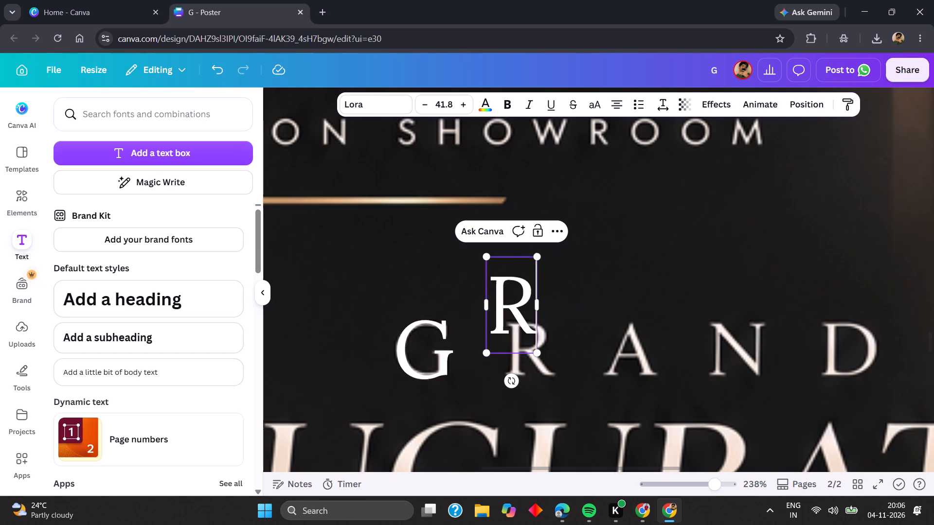
click(599, 323)
drag(520, 323, 537, 371)
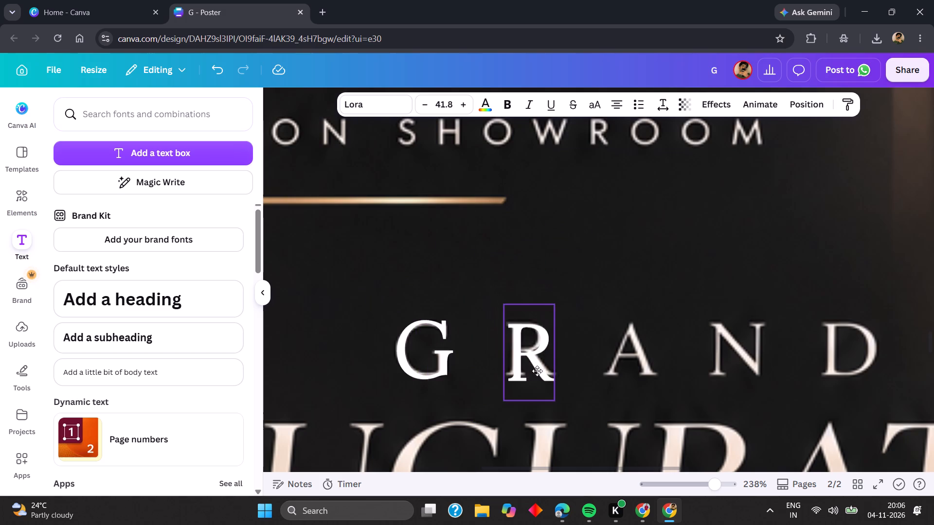
drag(537, 371, 536, 367)
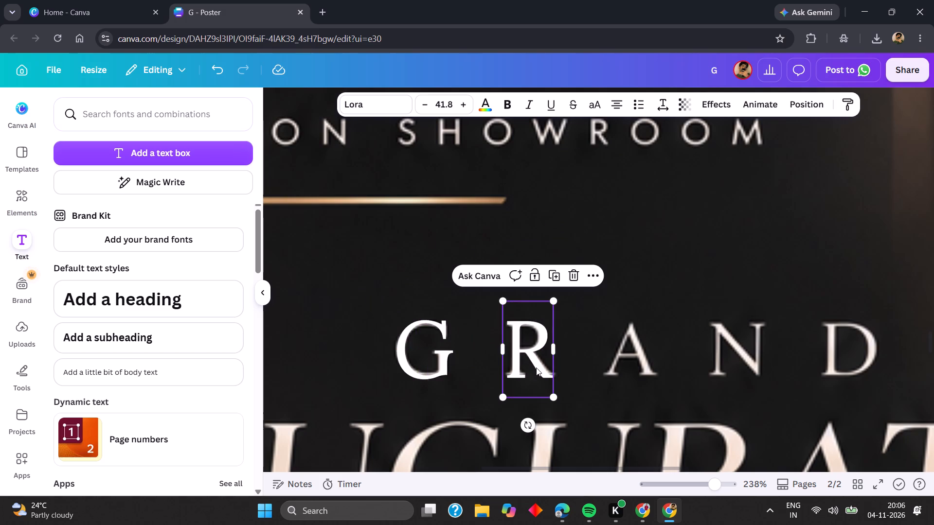
Duplicate the letter R, change the copy to A and align it over the A of GRAND.
key(ctrl+d)
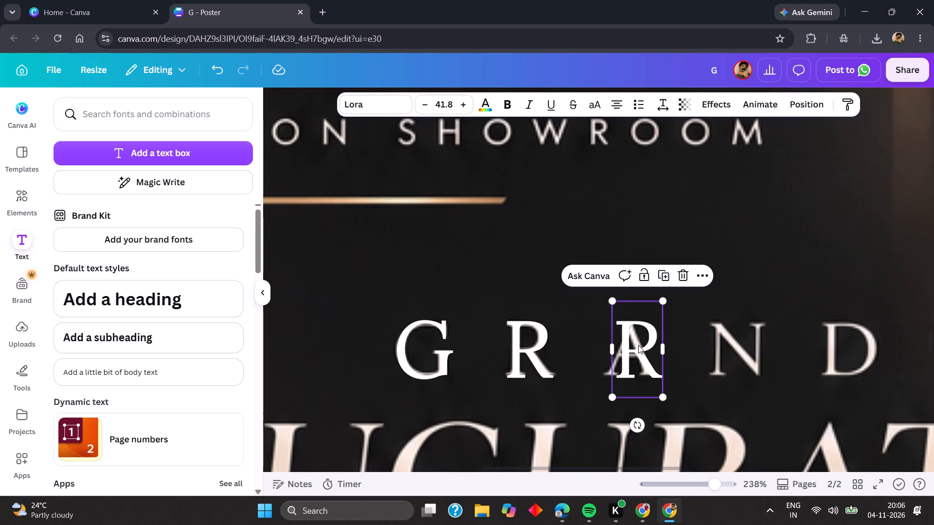
click(639, 345)
key(BackSpace)
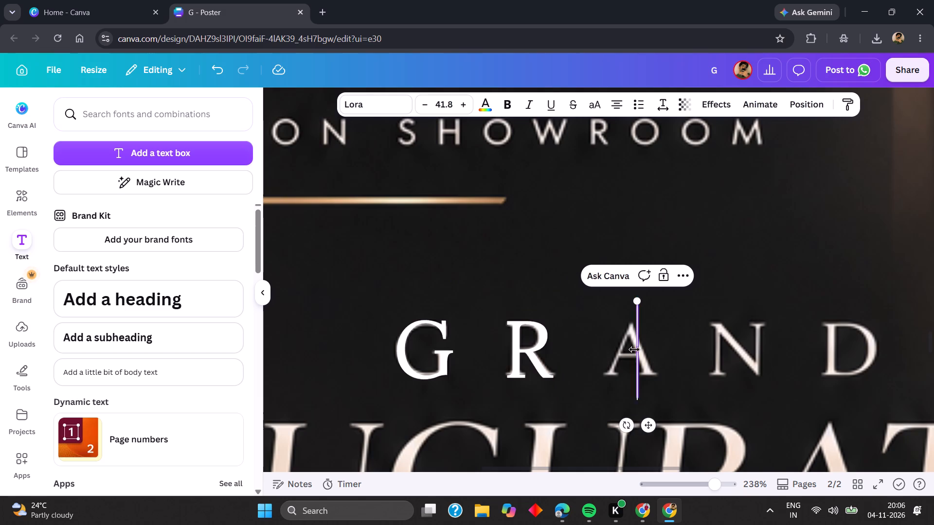
key(a)
click(637, 355)
click(599, 357)
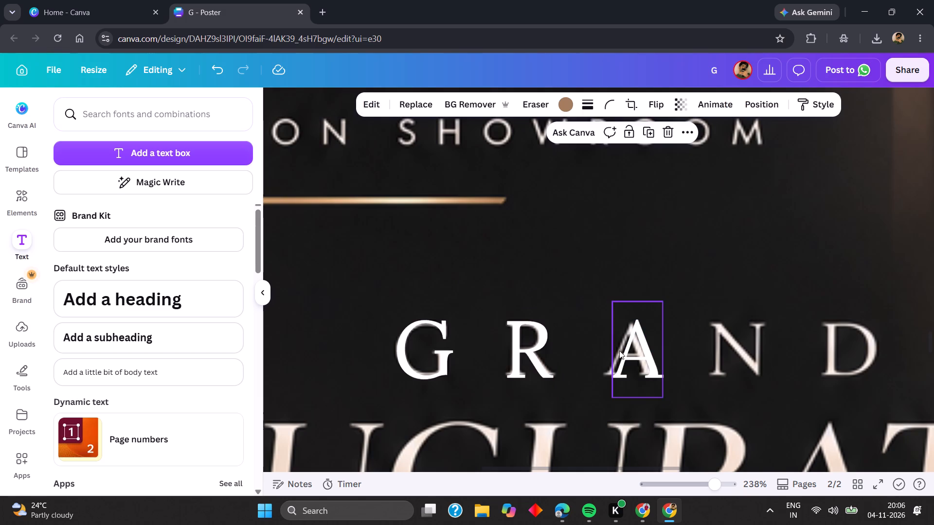
click(619, 350)
drag(619, 350, 613, 352)
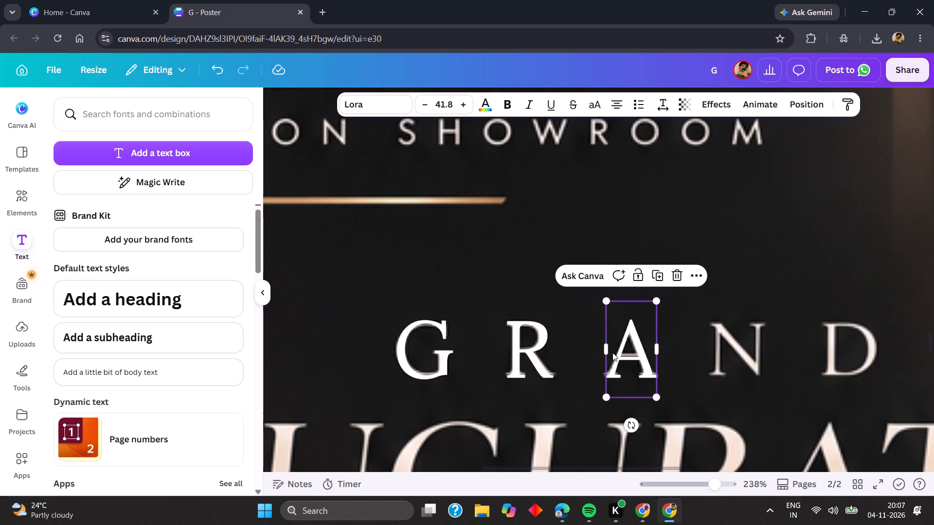
click(561, 235)
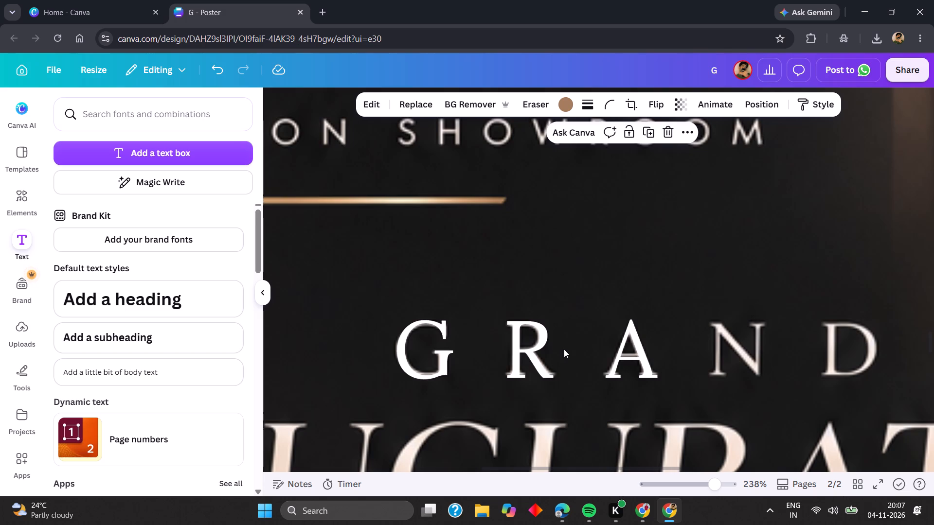
Duplicate the letter A, change the copy to N and align it over the N of GRAND.
click(620, 341)
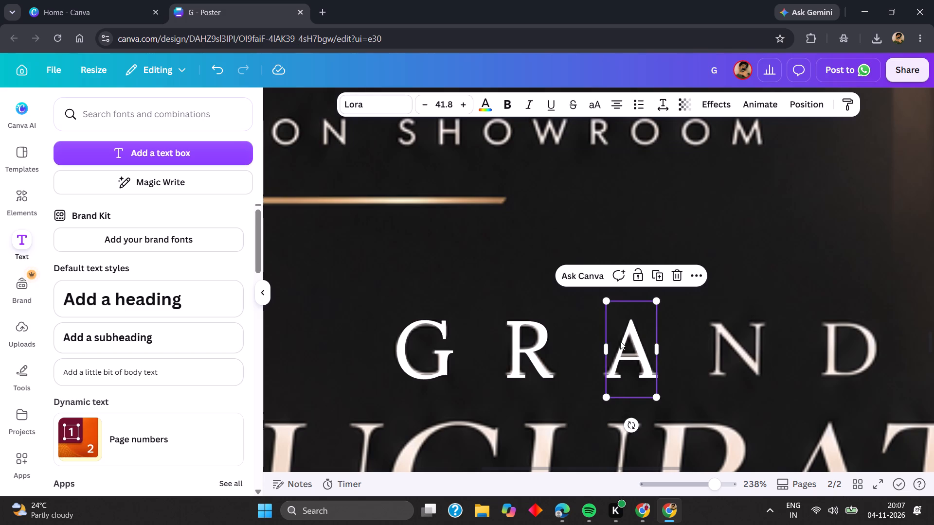
key(ctrl+d)
click(745, 364)
key(BackSpace)
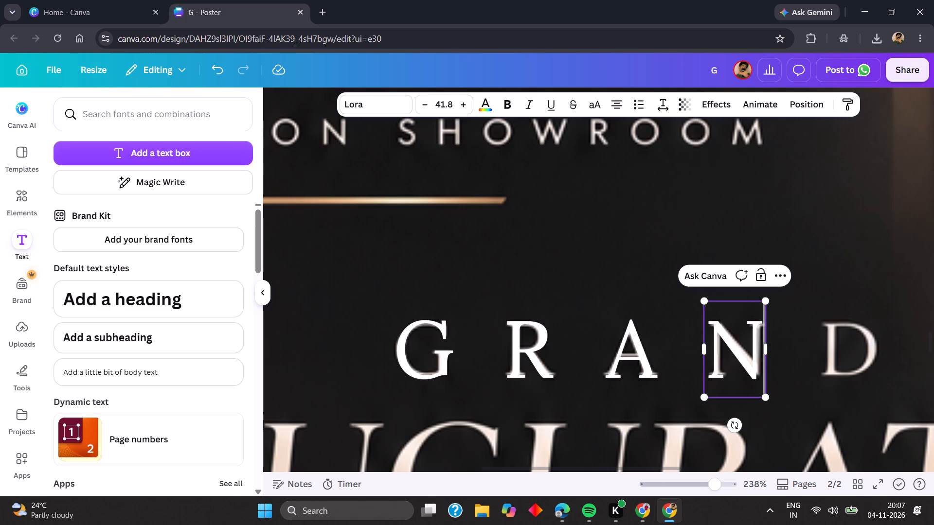
scroll(734, 364, left, 1)
click(734, 364)
drag(688, 366, 694, 367)
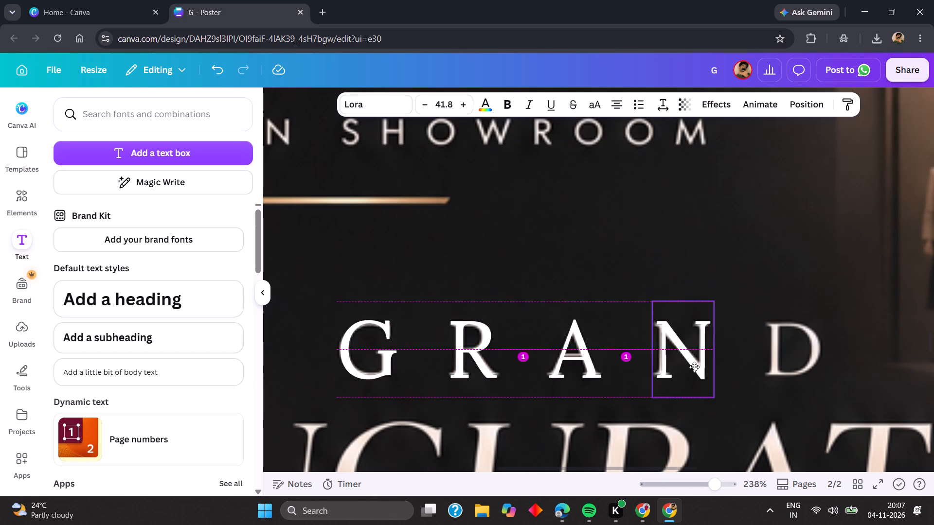
drag(694, 367, 691, 367)
drag(691, 367, 691, 368)
drag(691, 368, 692, 368)
drag(692, 368, 692, 367)
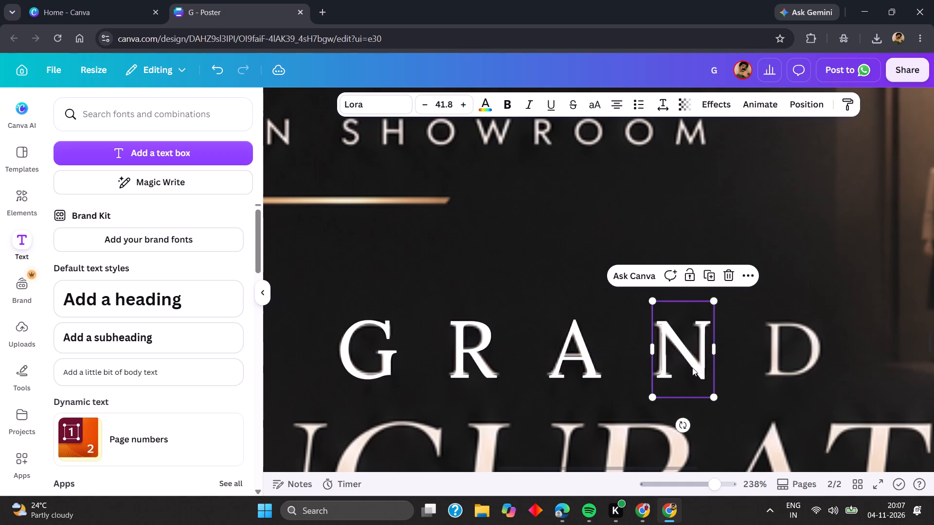
click(740, 342)
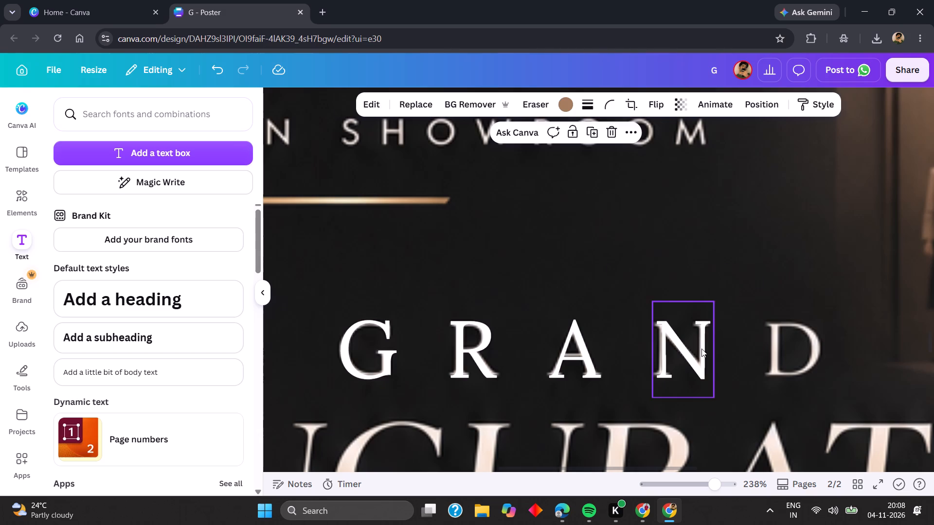
Duplicate the letter N, change the copy to D and align it over the D of GRAND.
click(701, 349)
key(ctrl+d)
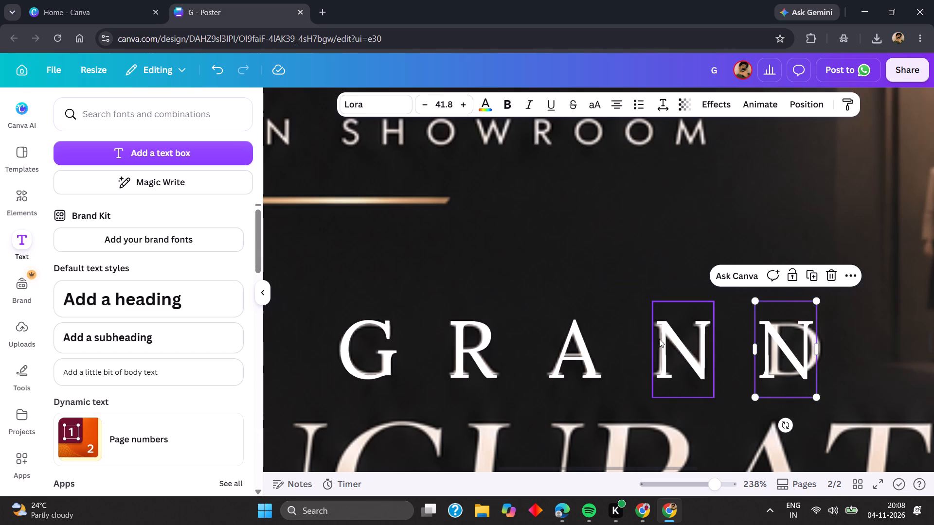
click(802, 332)
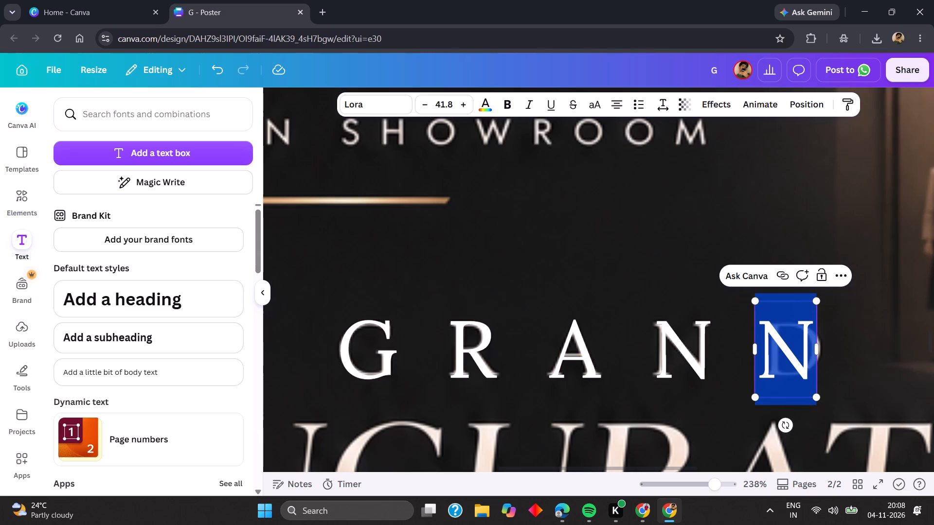
key(BackSpace)
key(d)
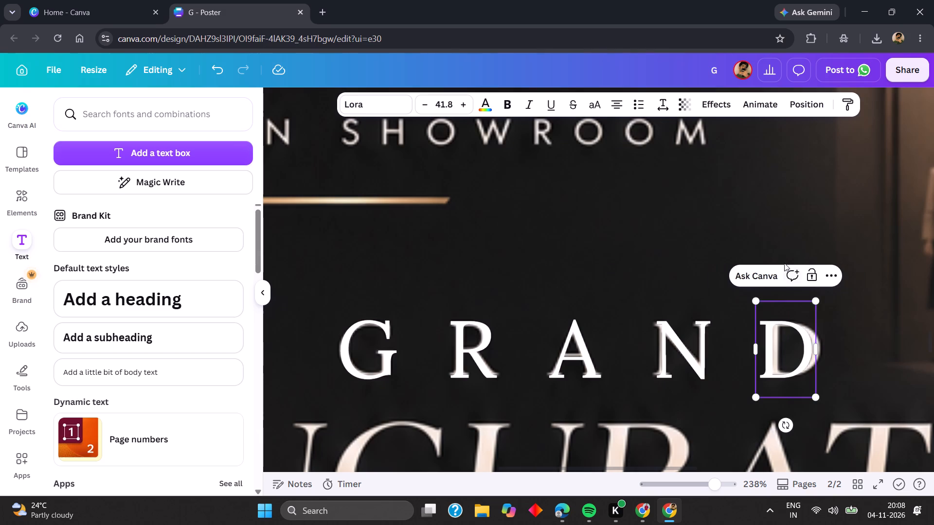
click(774, 228)
click(781, 324)
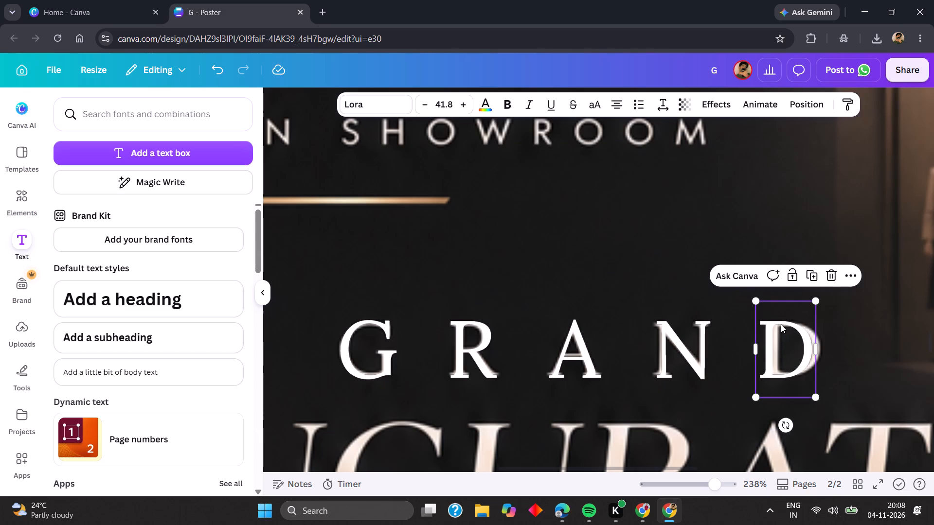
click(781, 324)
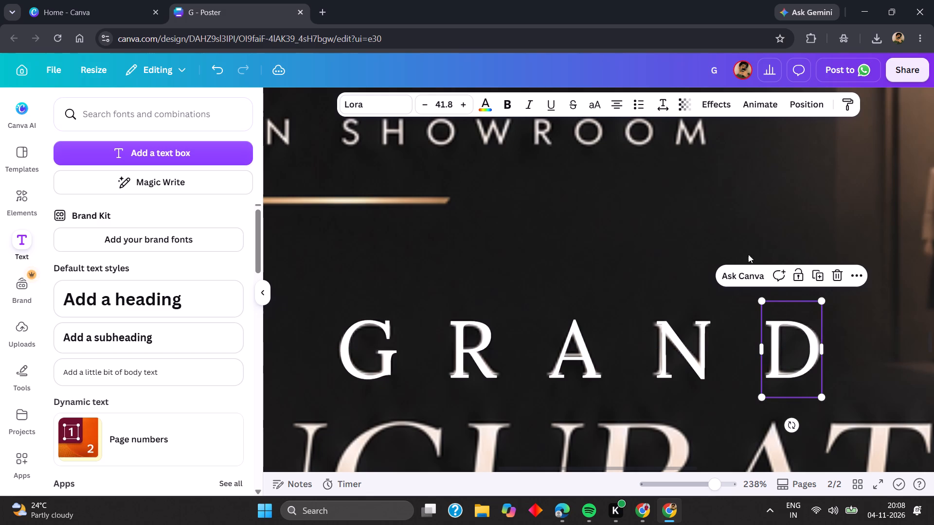
click(700, 194)
Duplicate the overlay letter G, place the copy above the start of INAUGURATION and change it to I.
scroll(601, 232, down, 2)
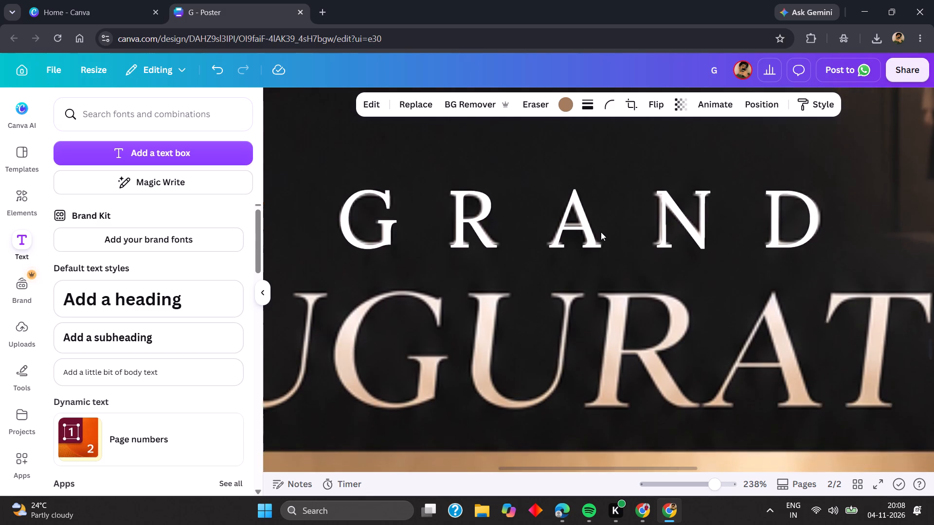
scroll(601, 232, right, 3)
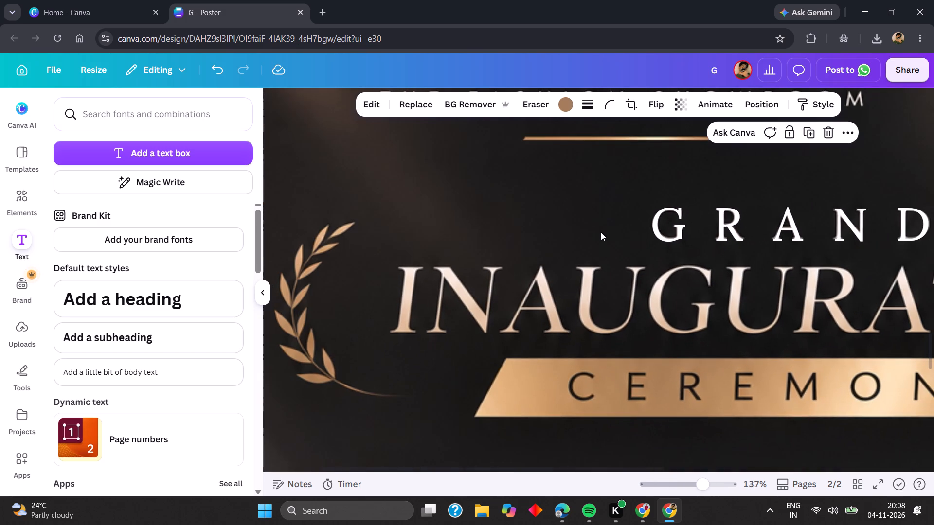
click(660, 227)
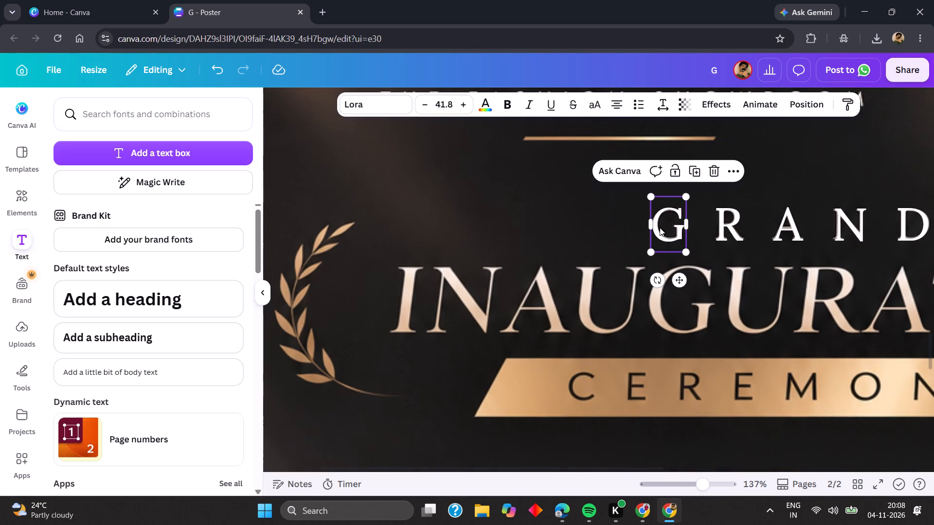
key(ctrl+d)
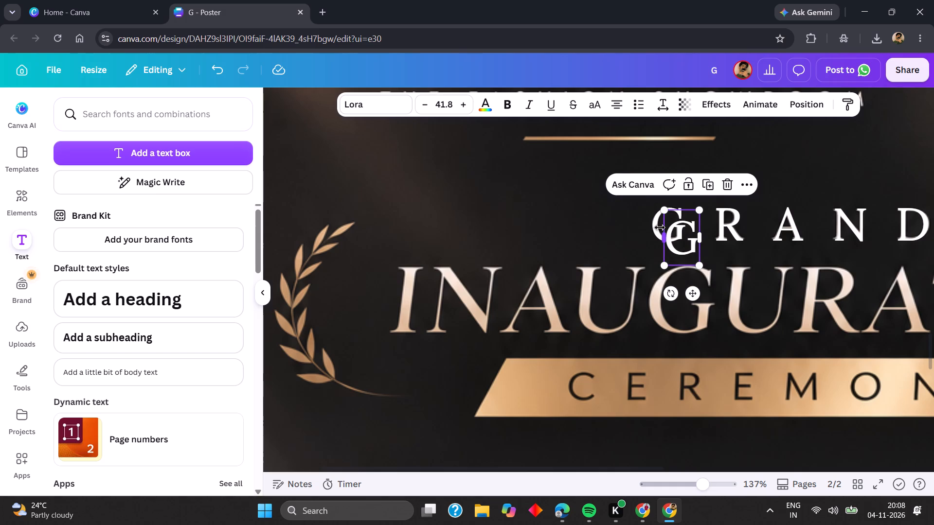
drag(681, 236, 444, 199)
click(444, 199)
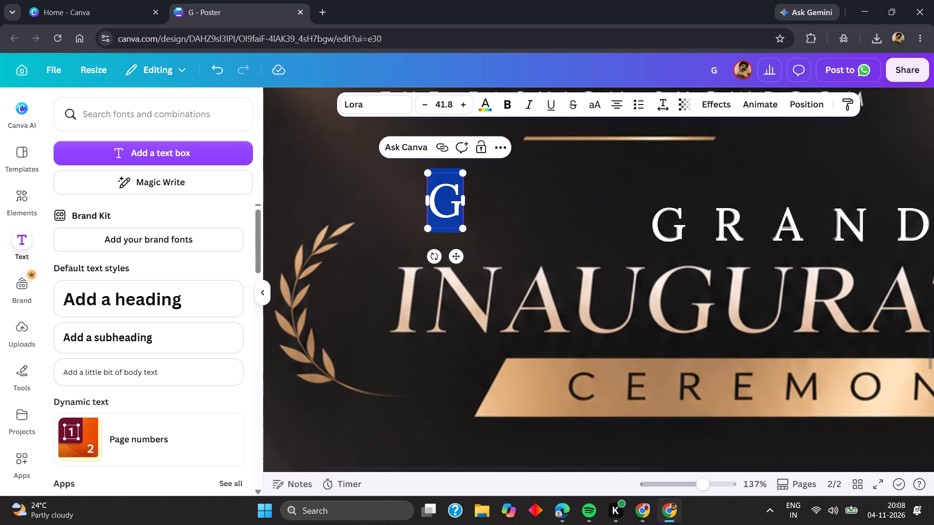
key(BackSpace)
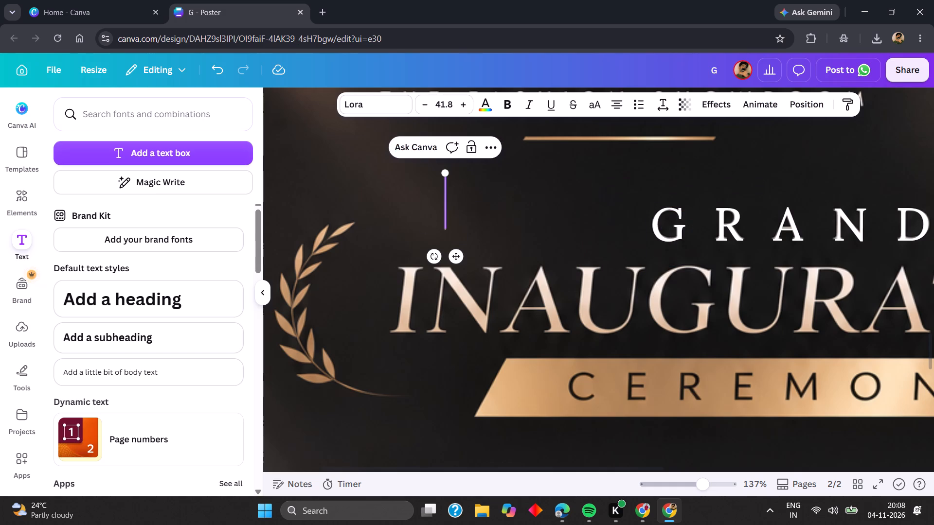
key(i)
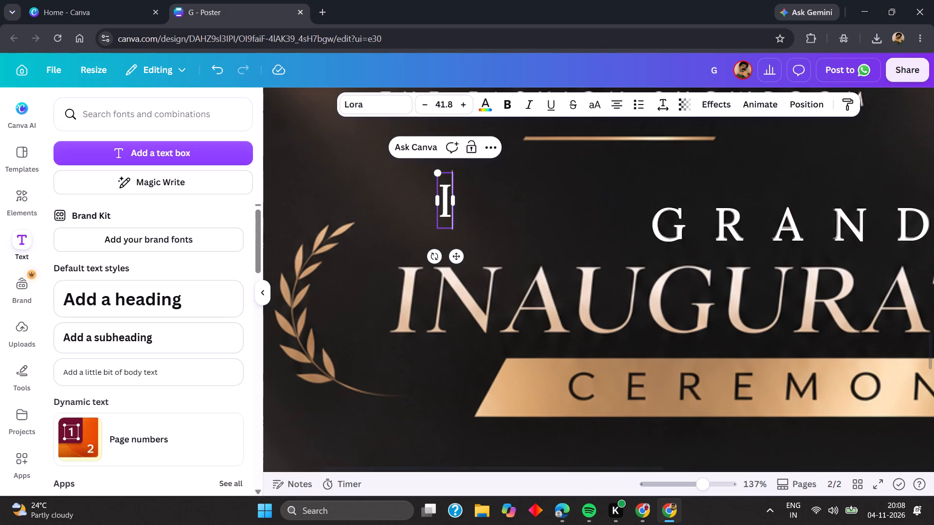
Make the letter I above INAUGURATION italic.
click(531, 97)
click(476, 245)
click(441, 204)
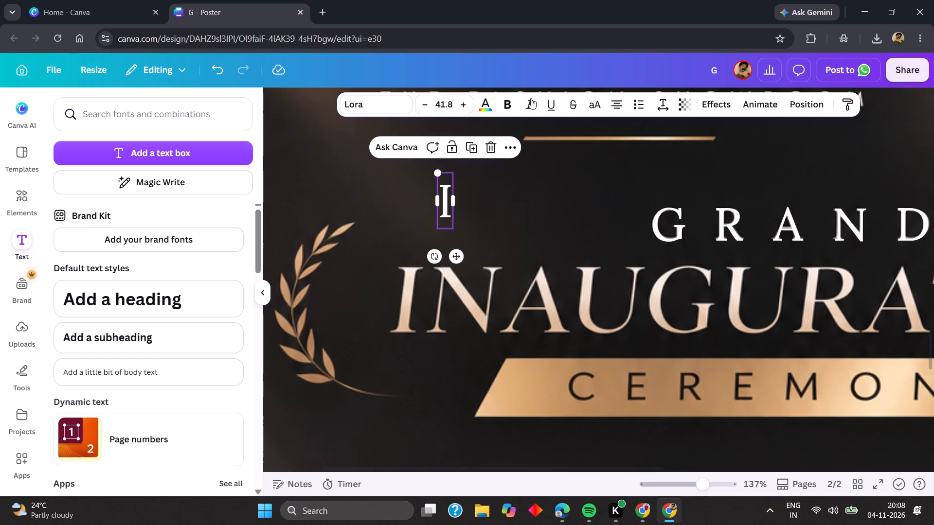
click(530, 99)
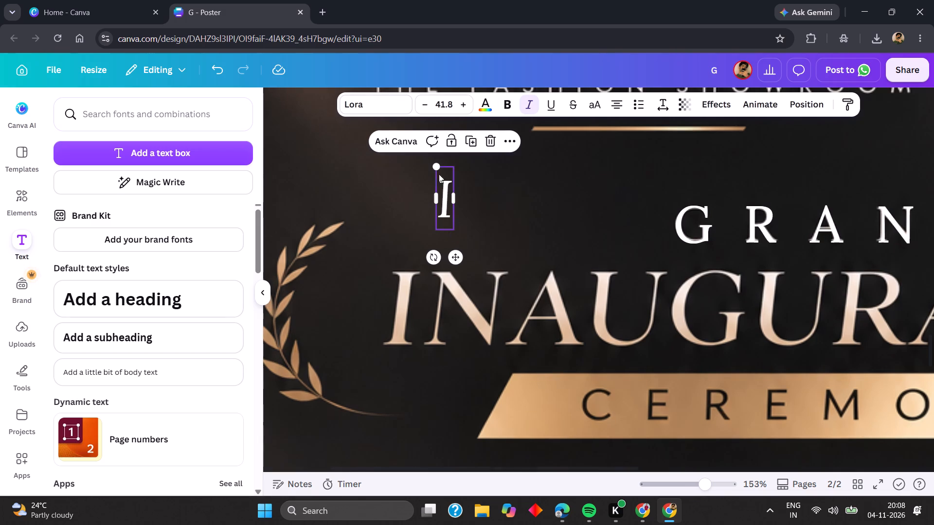
Enlarge the italic I to font size 83.6 and position it over the first letter of INAUGURATION.
drag(436, 164, 410, 118)
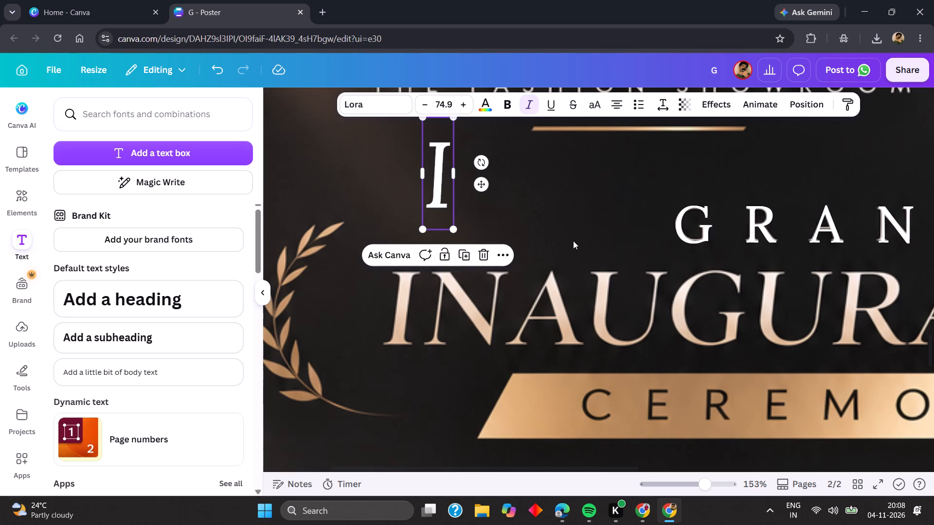
click(607, 169)
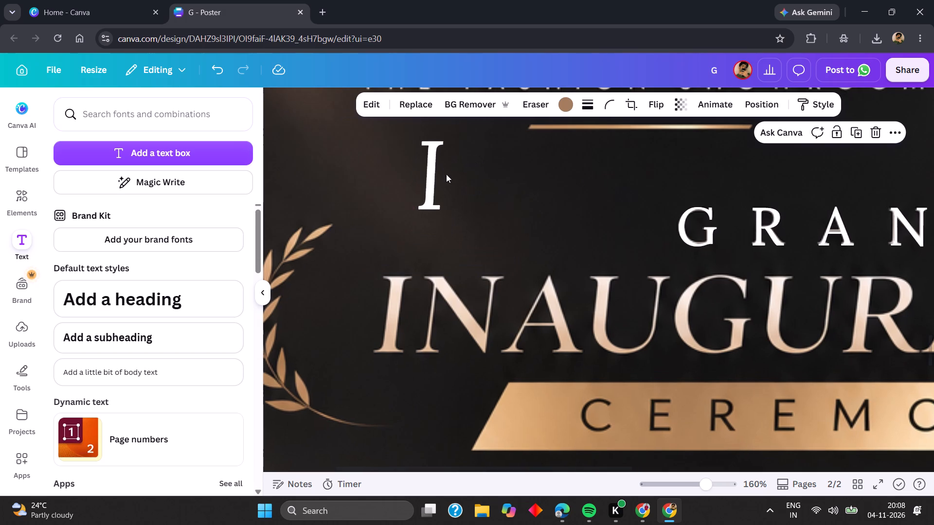
click(434, 175)
drag(434, 175, 401, 323)
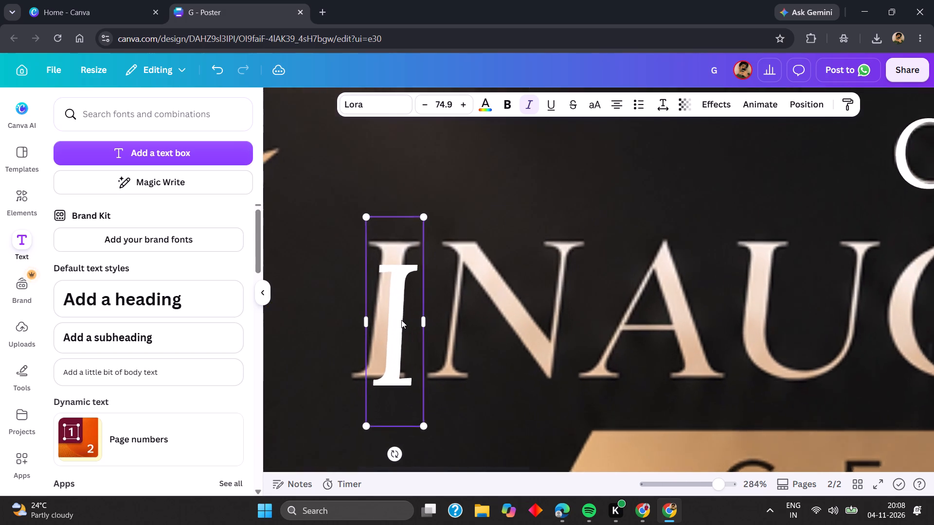
drag(397, 321, 392, 297)
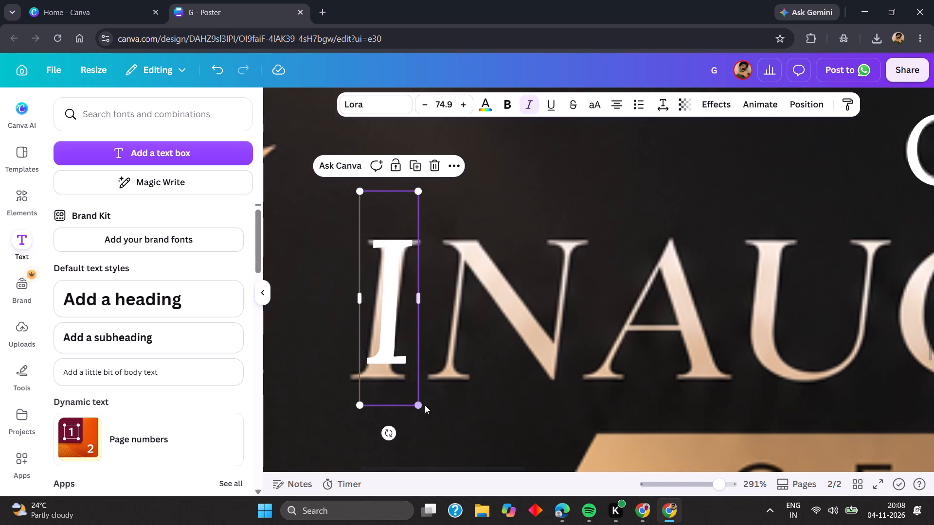
drag(423, 403, 437, 427)
drag(393, 387, 385, 378)
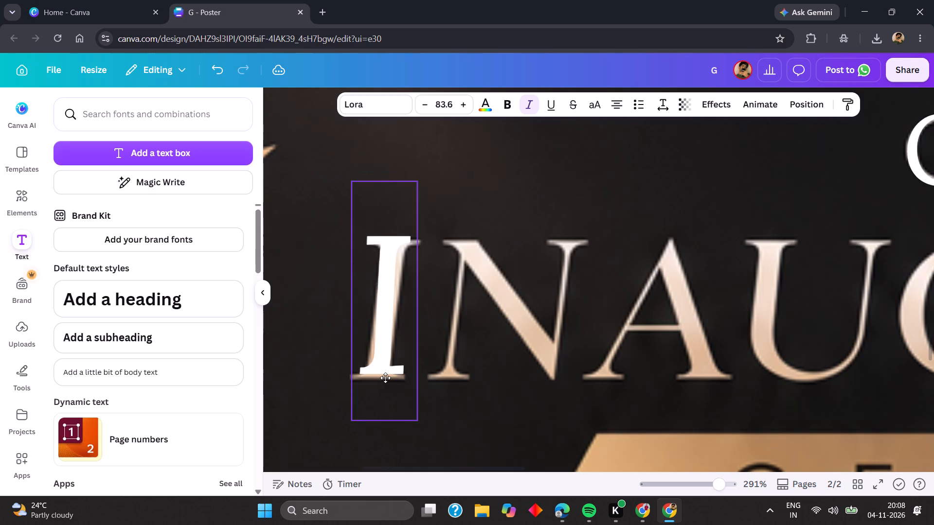
drag(385, 378, 390, 382)
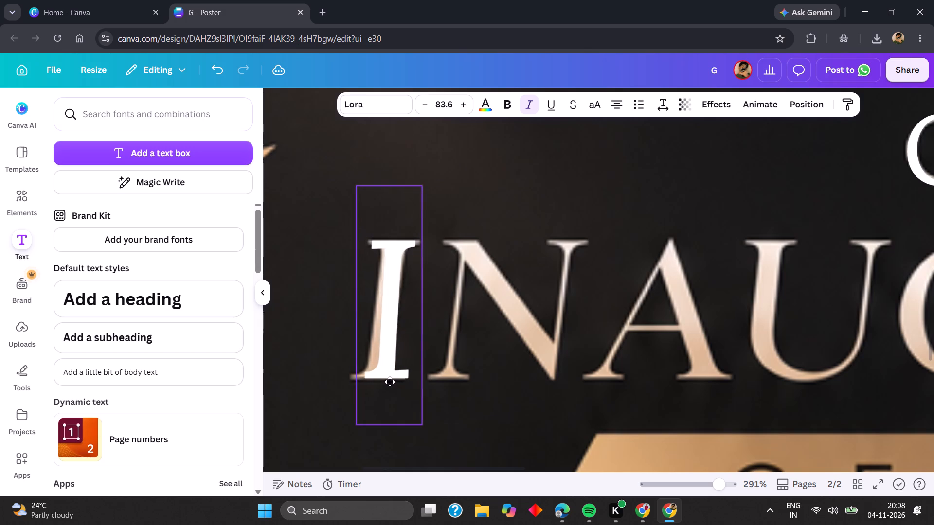
drag(390, 382, 389, 382)
click(542, 213)
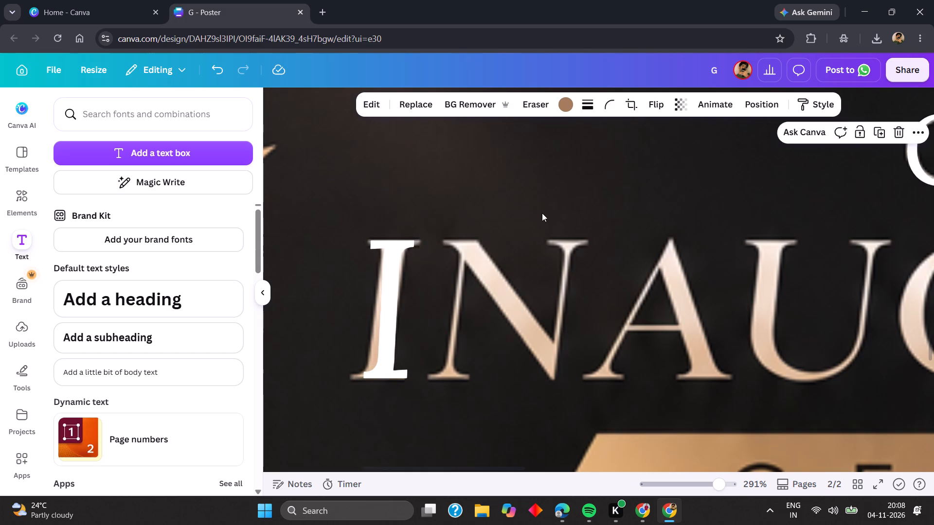
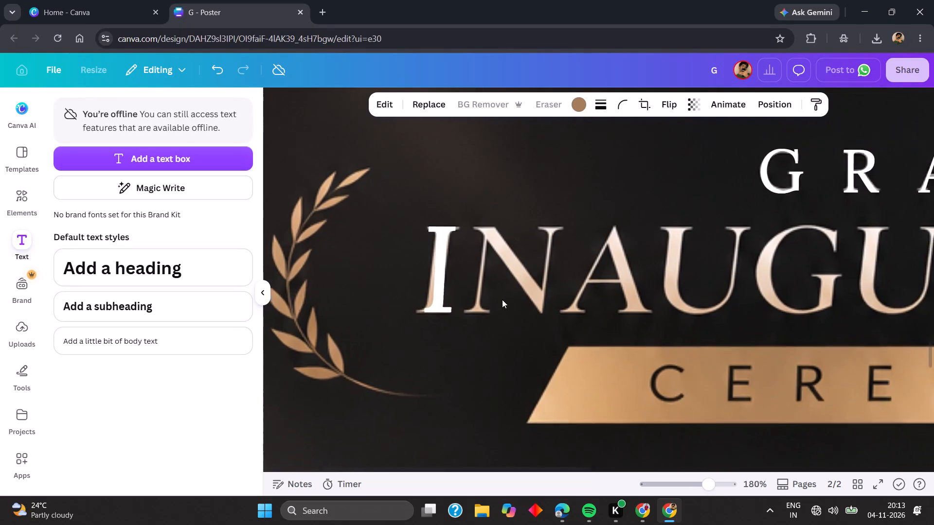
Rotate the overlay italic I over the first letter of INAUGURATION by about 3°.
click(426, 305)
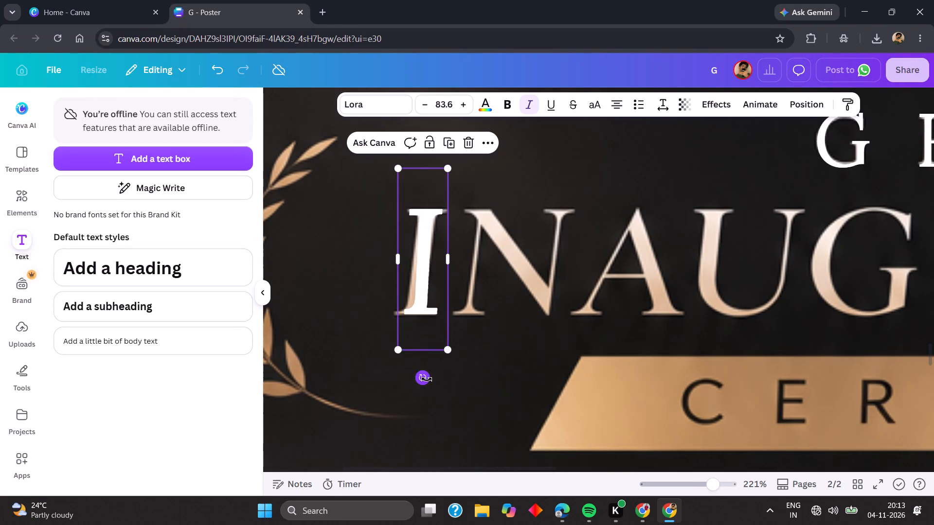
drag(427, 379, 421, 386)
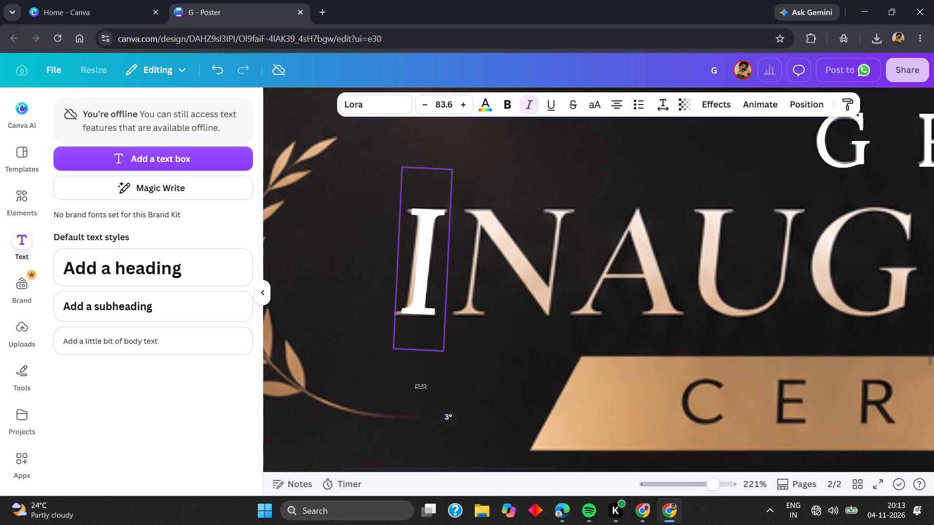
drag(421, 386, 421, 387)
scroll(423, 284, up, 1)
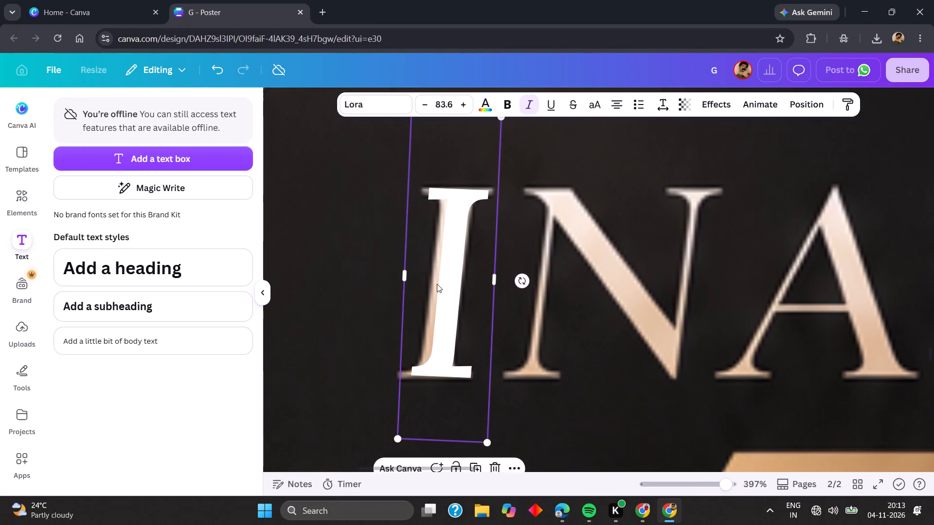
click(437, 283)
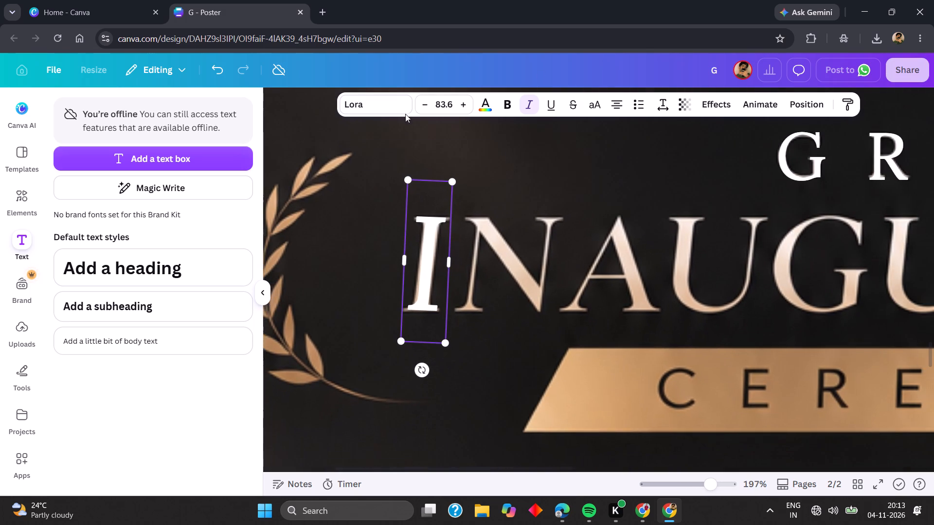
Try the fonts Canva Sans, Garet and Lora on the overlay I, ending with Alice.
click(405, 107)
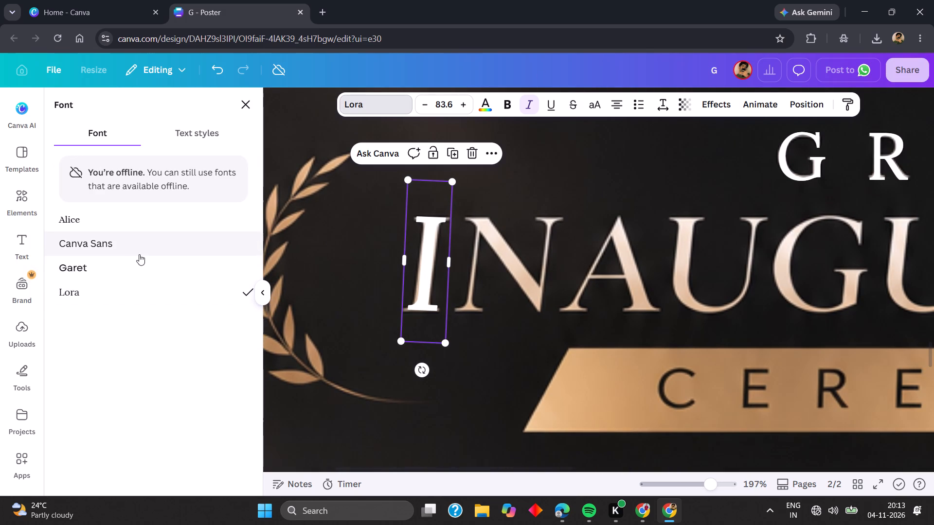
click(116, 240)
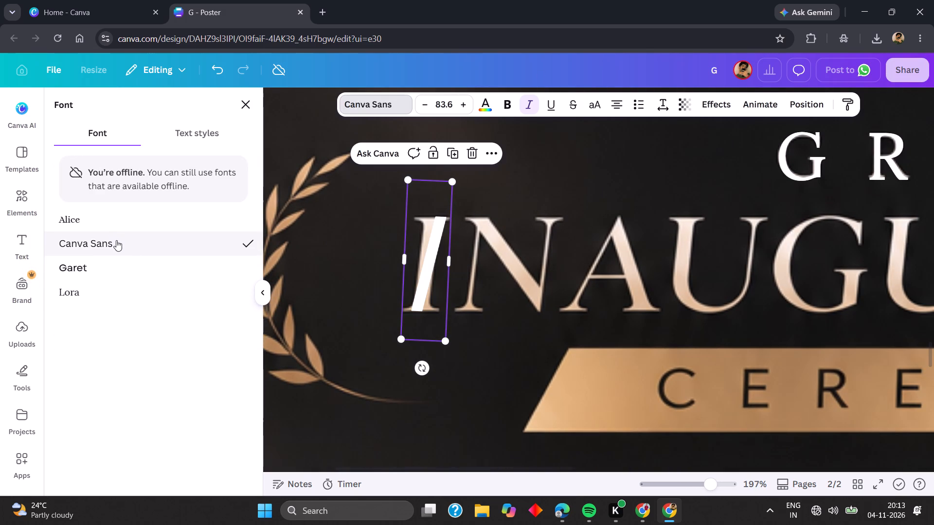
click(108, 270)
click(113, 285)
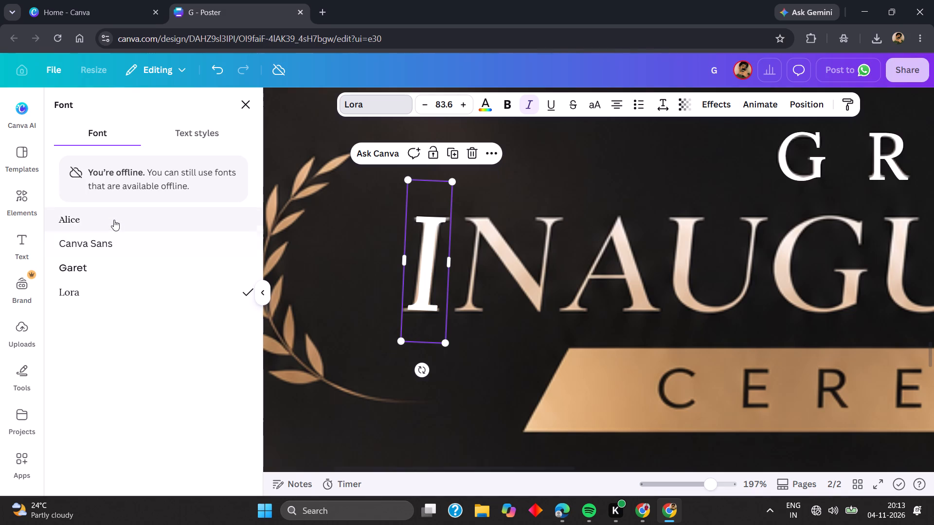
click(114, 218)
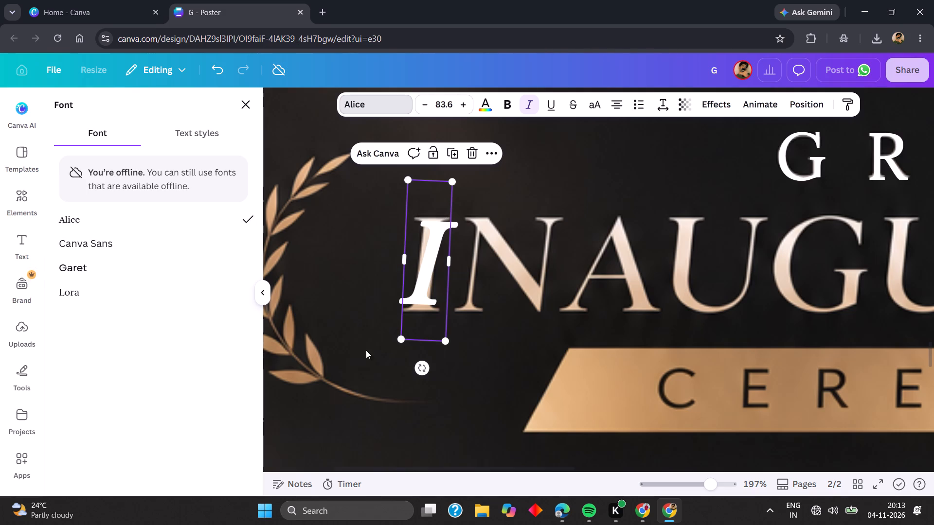
Rotate the overlay I back to 0° and nudge it over the first letter of INAUGURATION.
drag(422, 366, 427, 371)
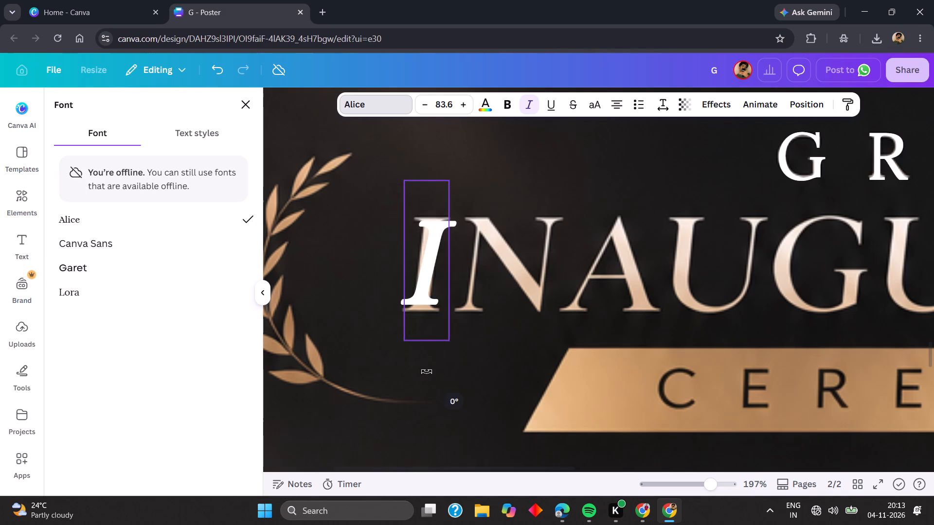
drag(427, 371, 427, 374)
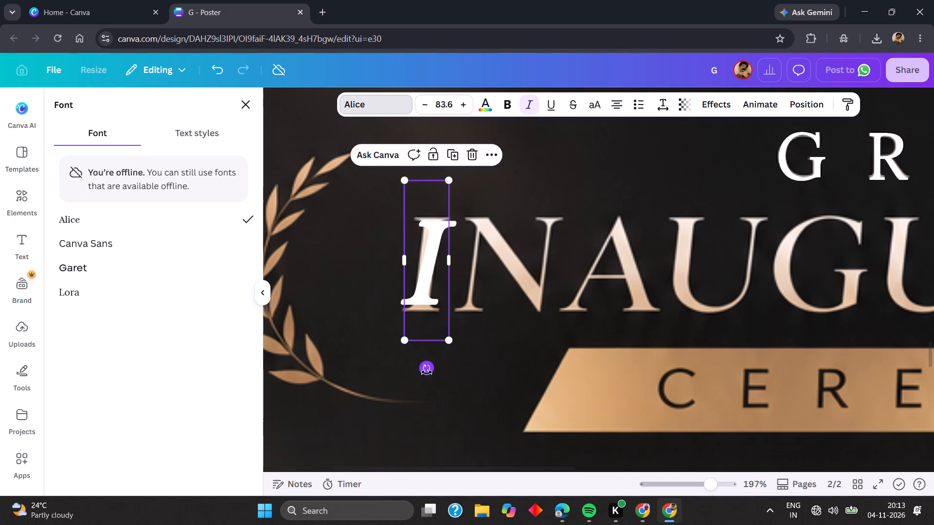
scroll(421, 309, up, 2)
scroll(427, 342, down, 1)
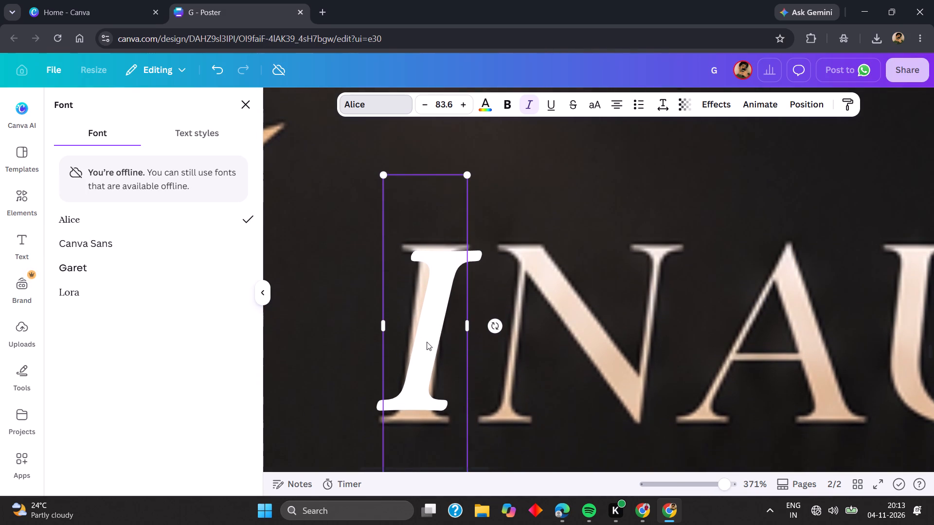
scroll(427, 342, down, 1)
drag(427, 342, 423, 333)
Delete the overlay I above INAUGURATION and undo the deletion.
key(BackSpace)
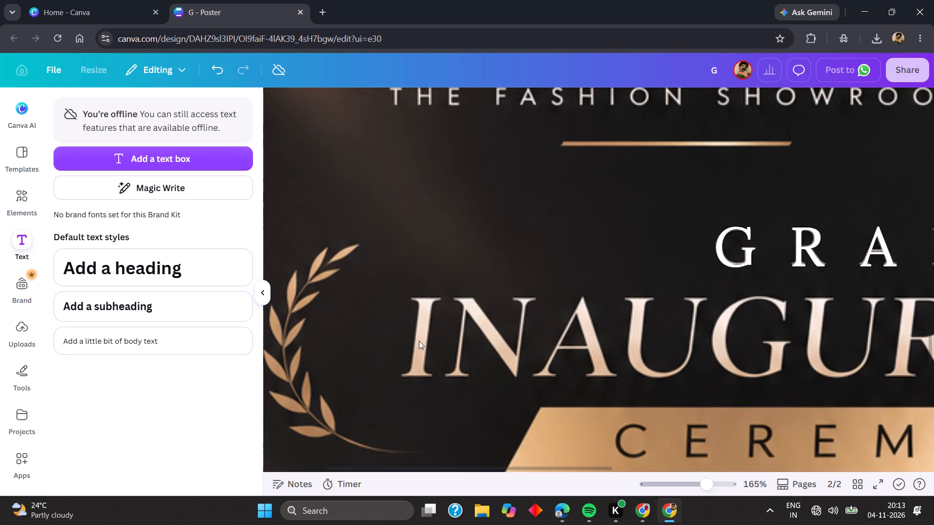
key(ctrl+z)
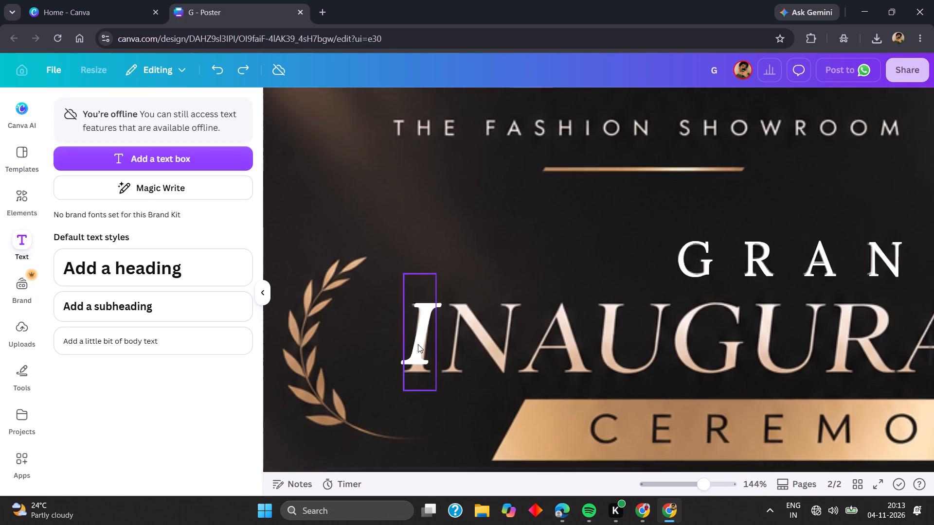
Look through the fonts available offline for the overlay I of INAUGURATION.
click(420, 331)
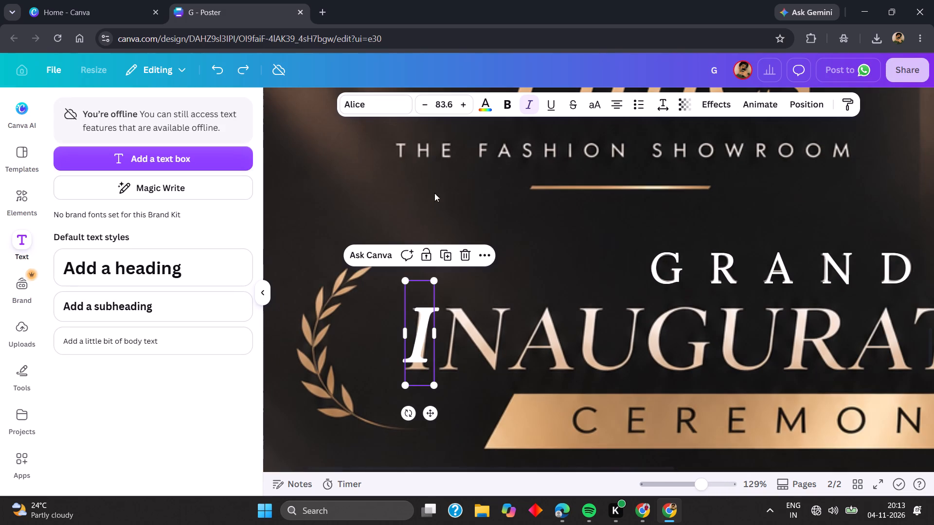
click(395, 109)
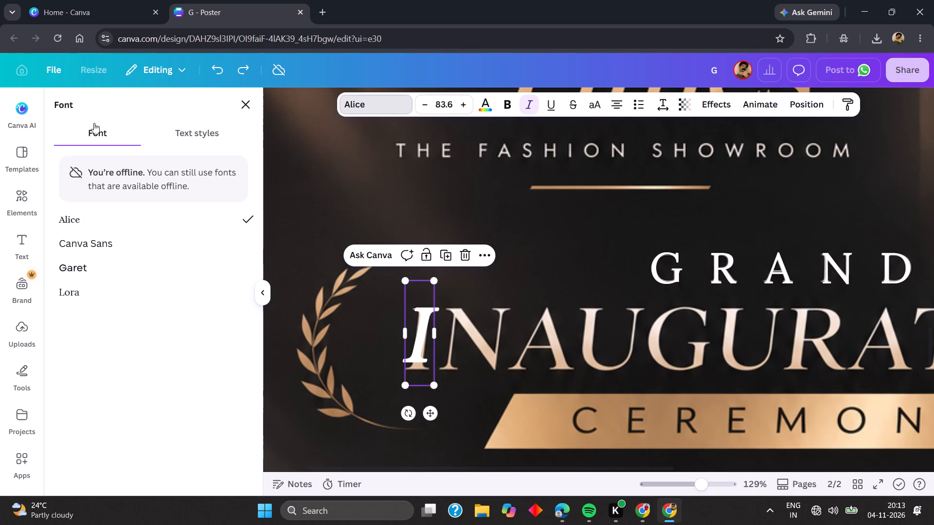
click(250, 99)
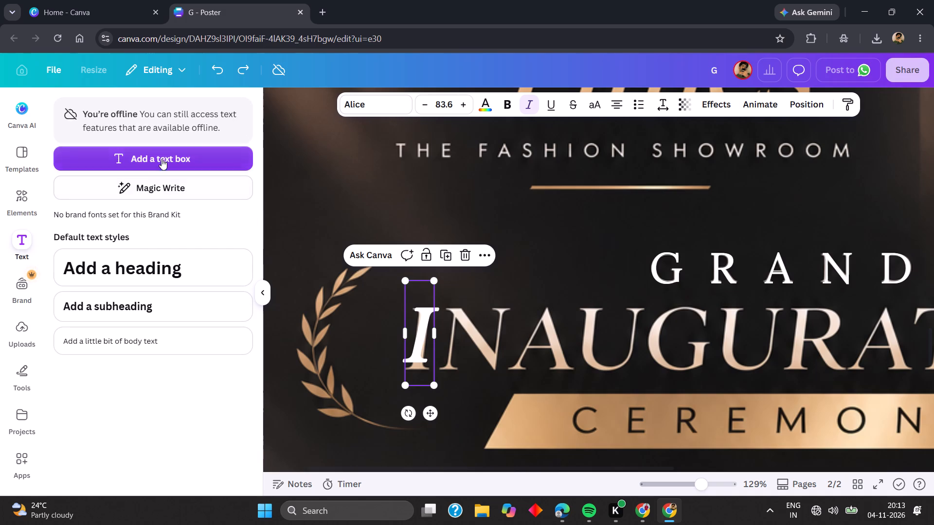
click(412, 191)
click(431, 344)
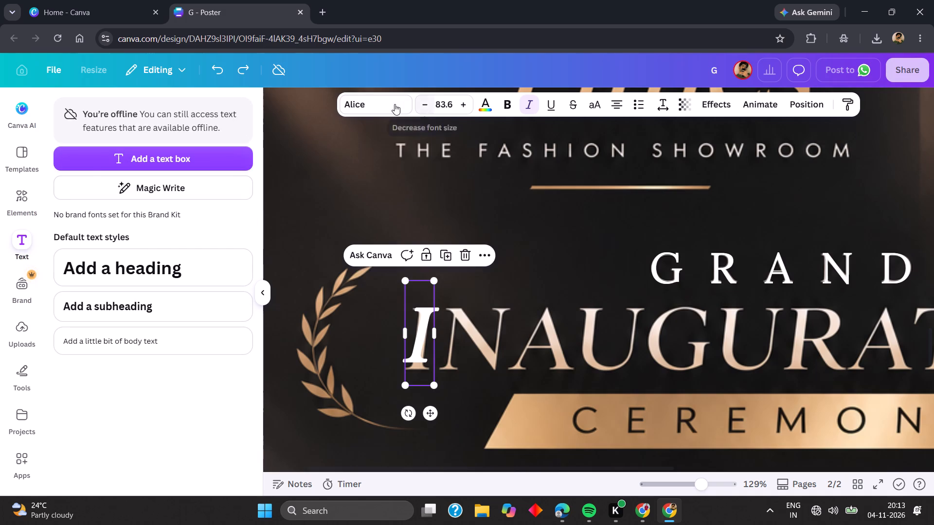
click(393, 104)
scroll(150, 349, up, 3)
scroll(138, 297, up, 4)
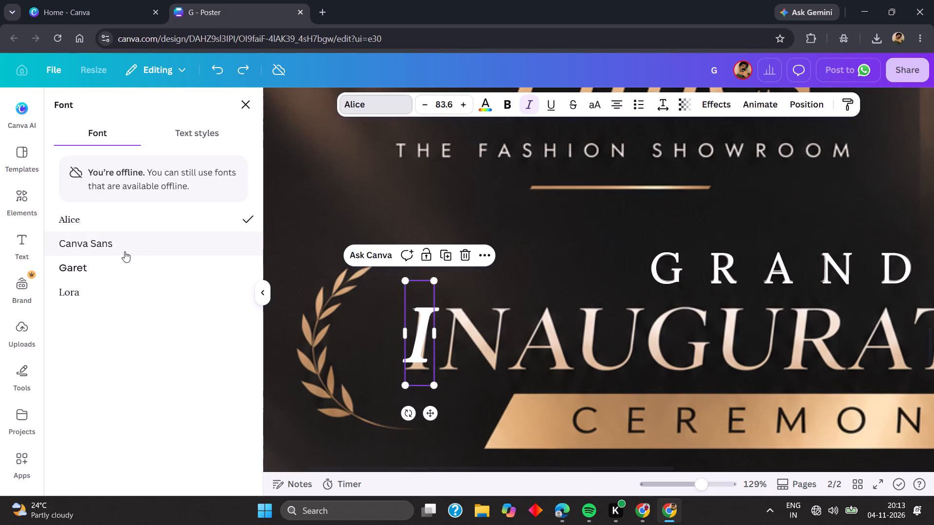
Open the system quick settings to restore the internet connection.
click(832, 507)
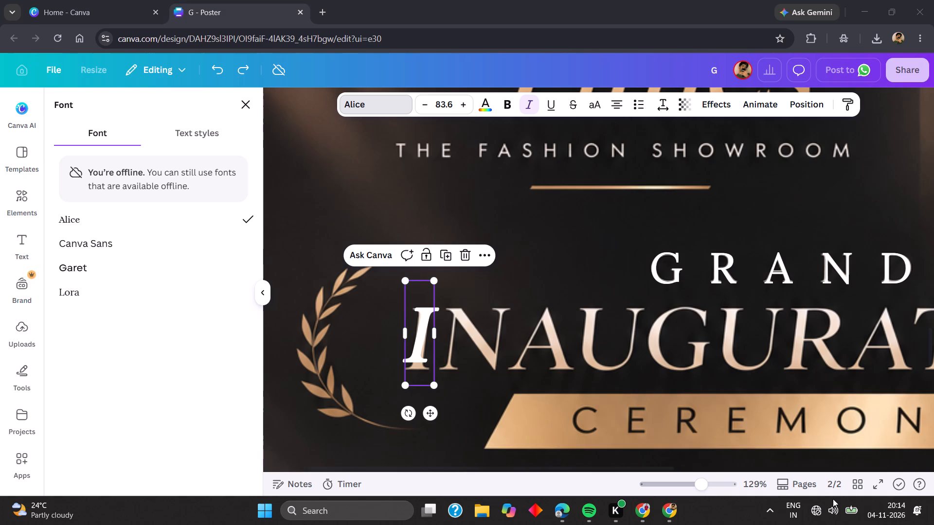
Connect the computer to the S24 Wi-Fi network and return to the poster.
click(835, 510)
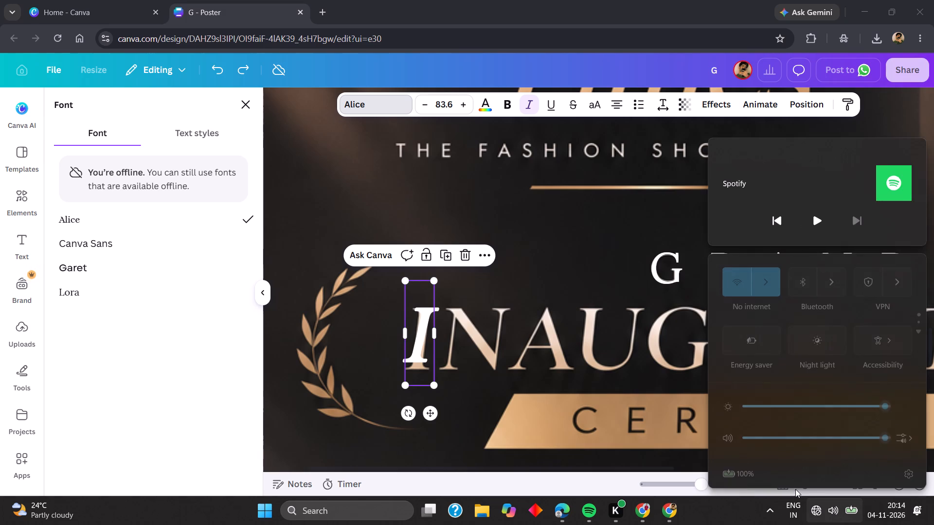
click(772, 291)
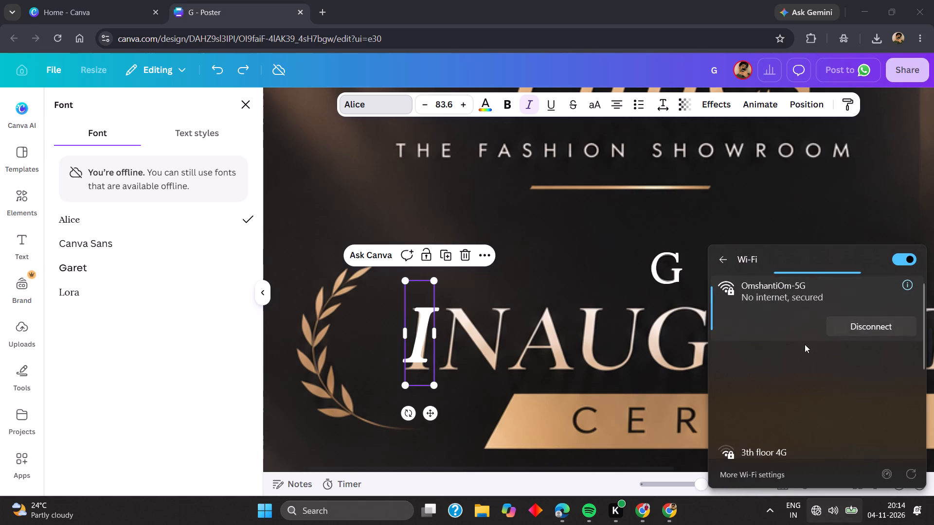
scroll(816, 388, down, 3)
scroll(816, 388, up, 2)
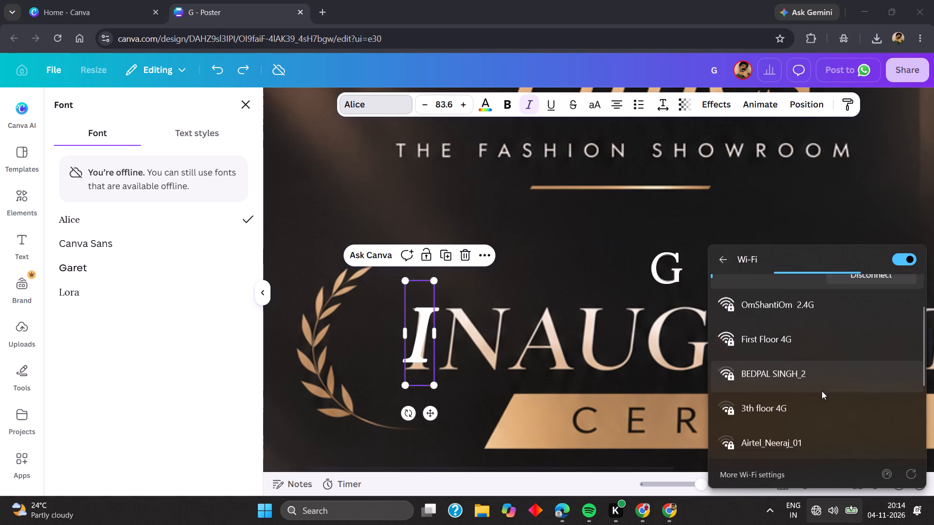
scroll(828, 395, up, 6)
click(726, 260)
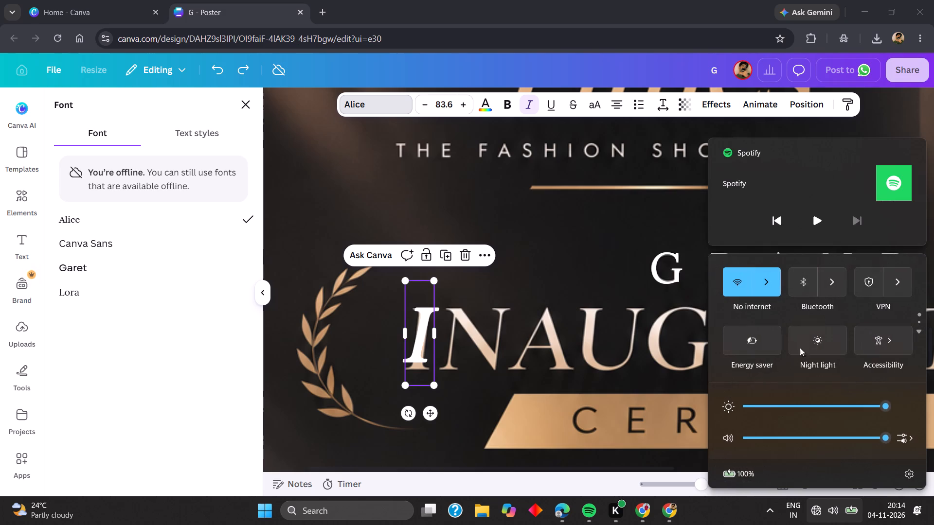
click(771, 285)
scroll(790, 365, down, 1)
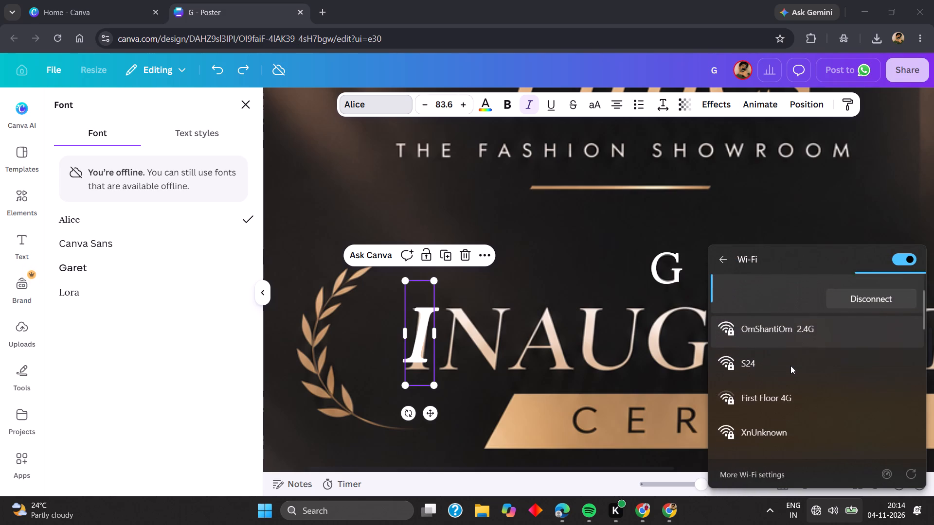
click(790, 366)
click(855, 393)
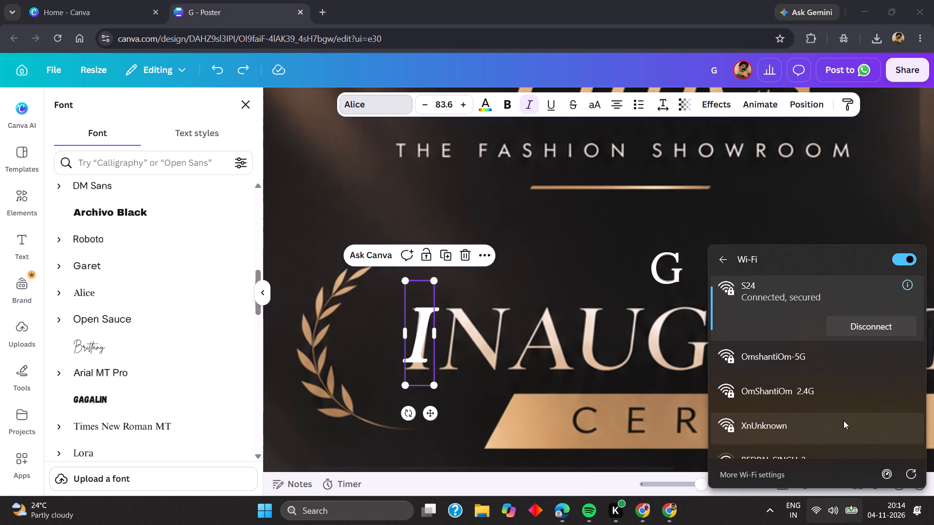
click(567, 300)
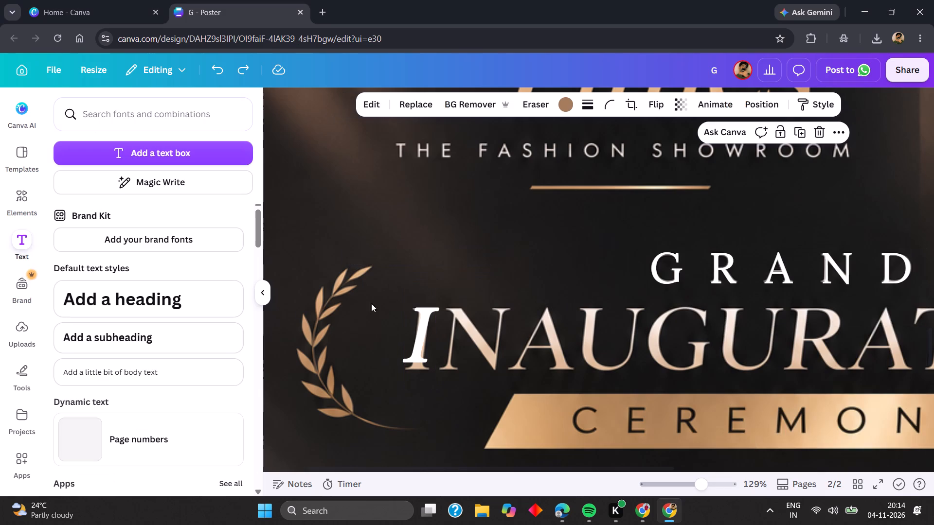
Browse the full font list for the overlay I above the first letter of INAUGURATION.
click(427, 314)
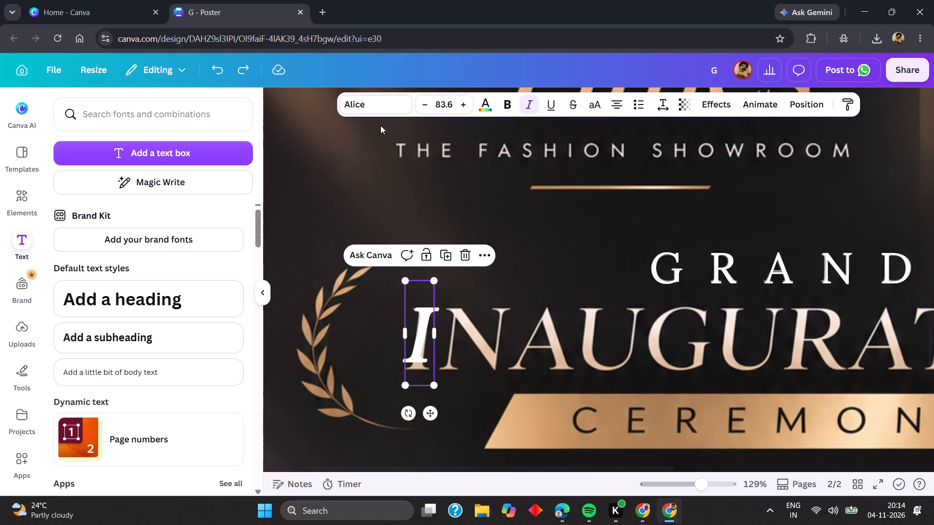
click(386, 109)
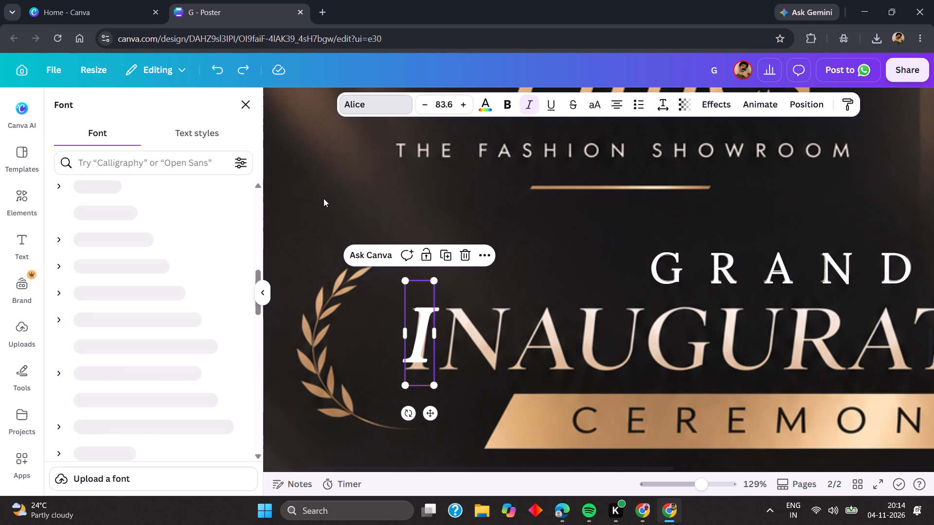
scroll(181, 258, up, 9)
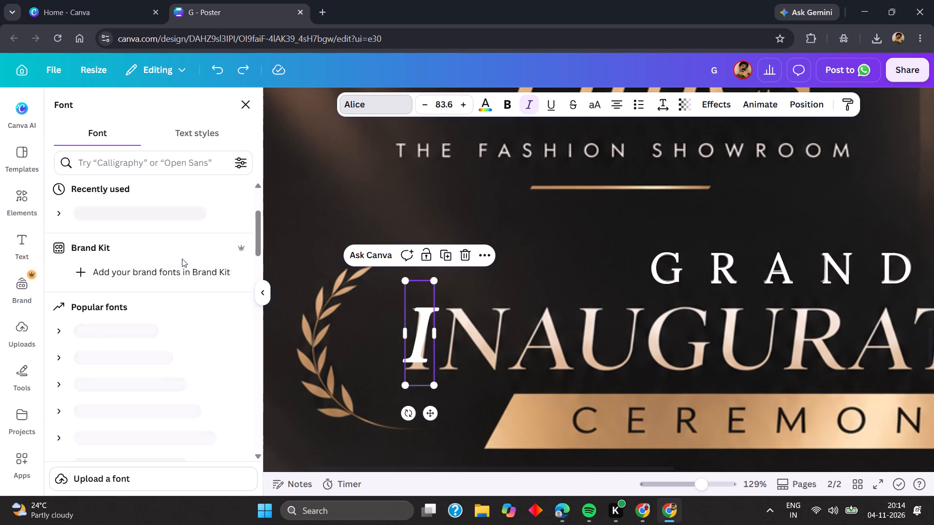
scroll(182, 259, up, 2)
scroll(183, 256, down, 1)
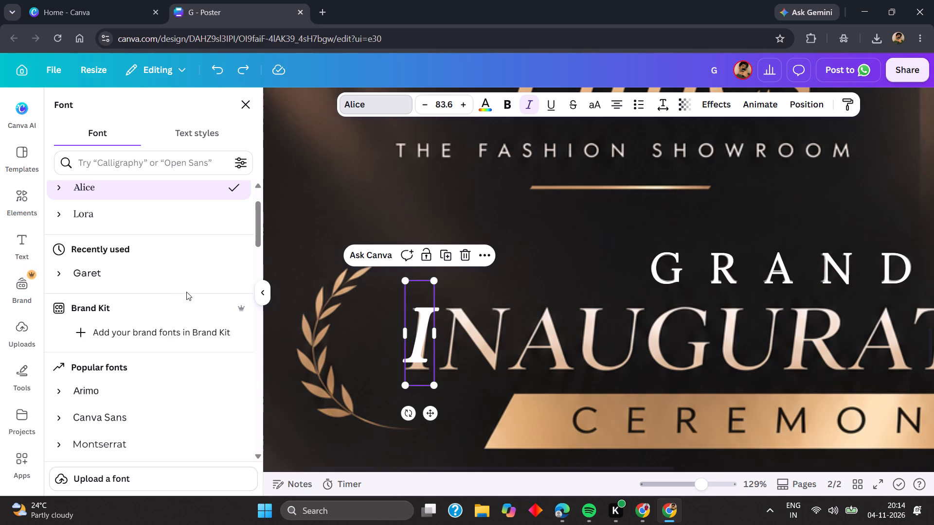
Try the fonts Garet, Montserrat, Open Sans and Poppins on the overlay I of INAUGURATION.
click(147, 278)
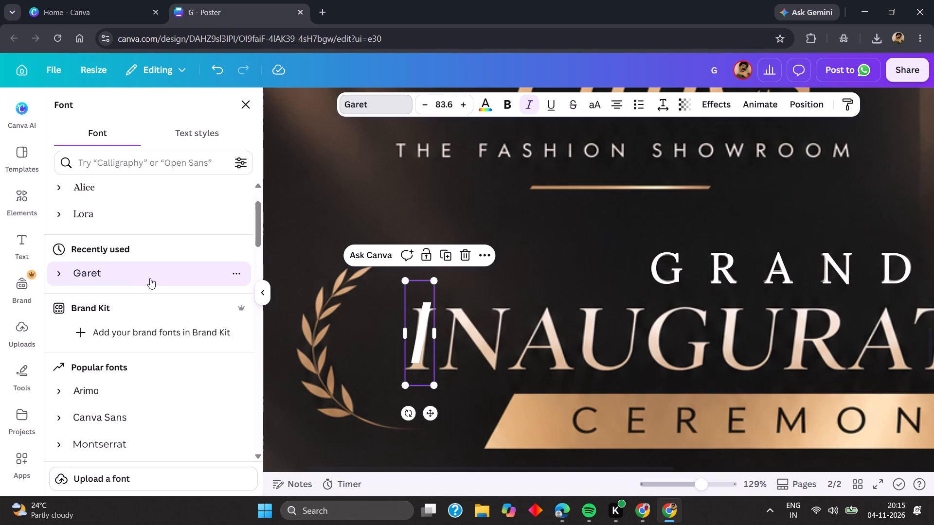
scroll(113, 384, down, 4)
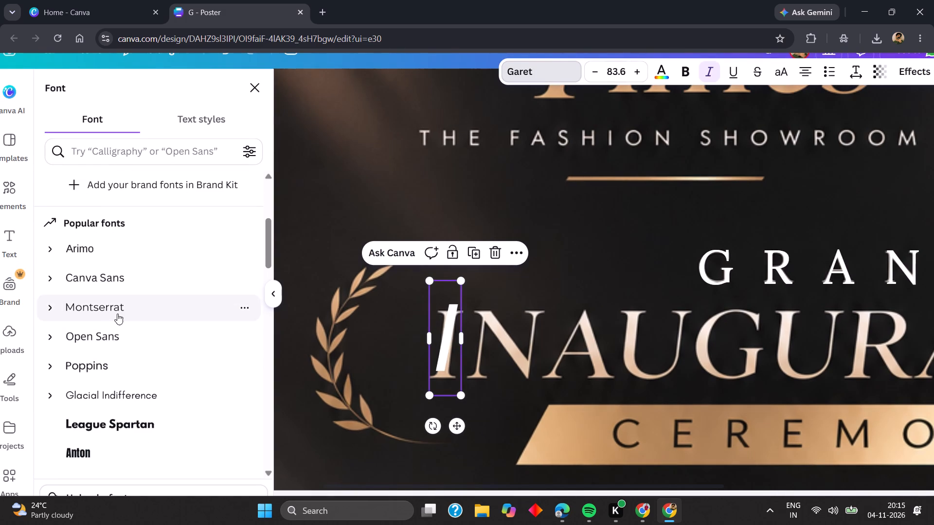
click(118, 313)
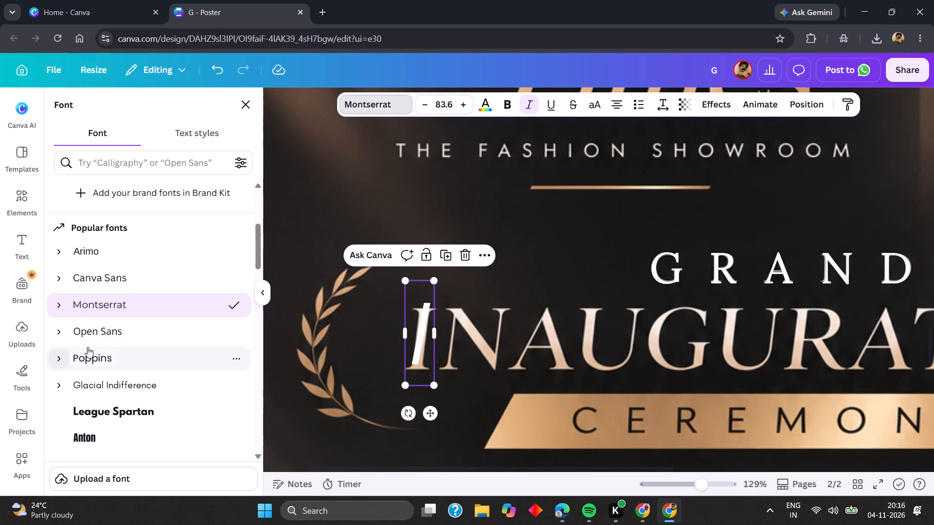
click(110, 322)
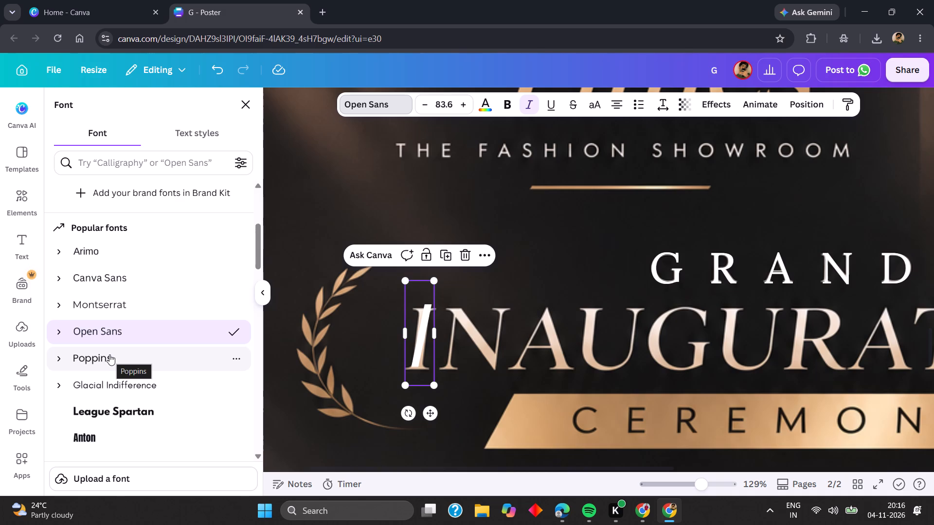
click(109, 354)
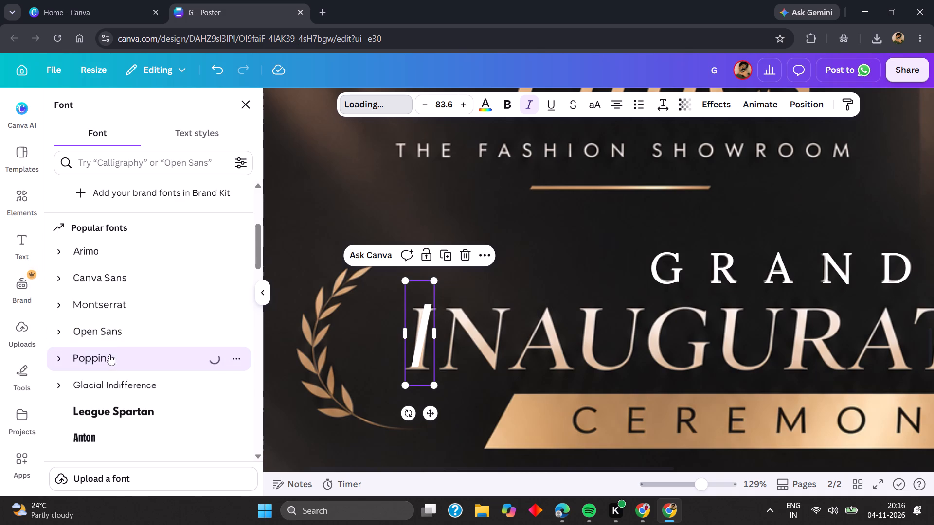
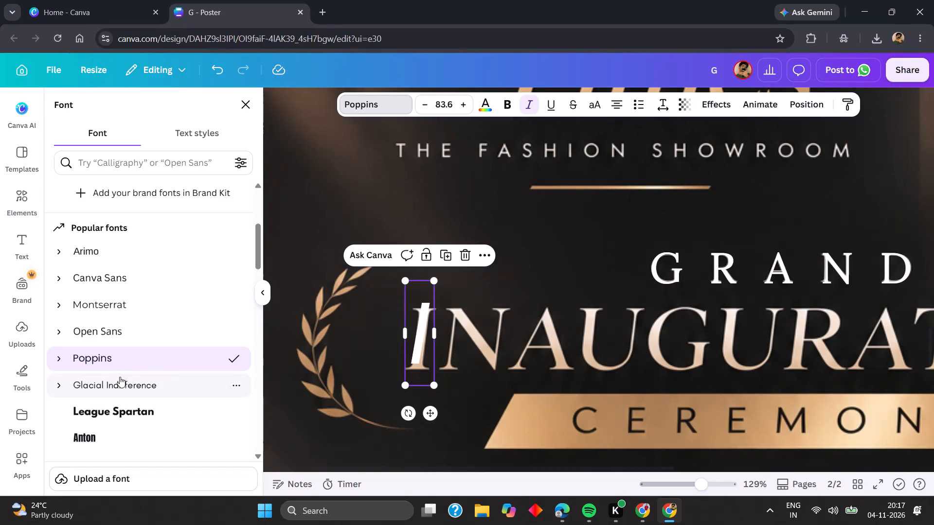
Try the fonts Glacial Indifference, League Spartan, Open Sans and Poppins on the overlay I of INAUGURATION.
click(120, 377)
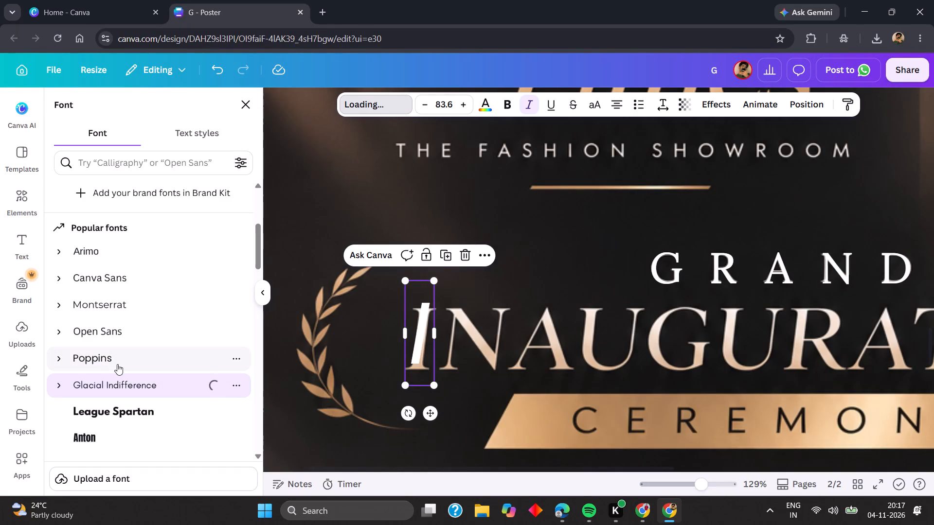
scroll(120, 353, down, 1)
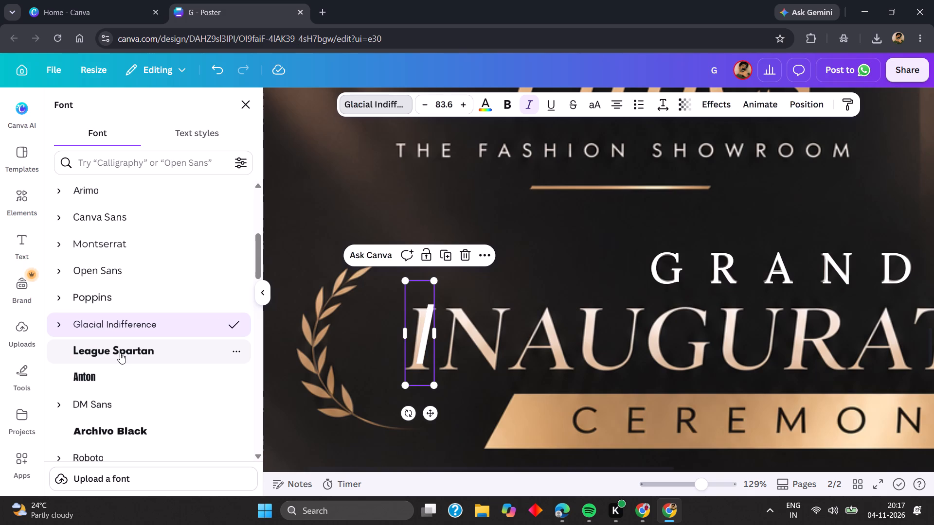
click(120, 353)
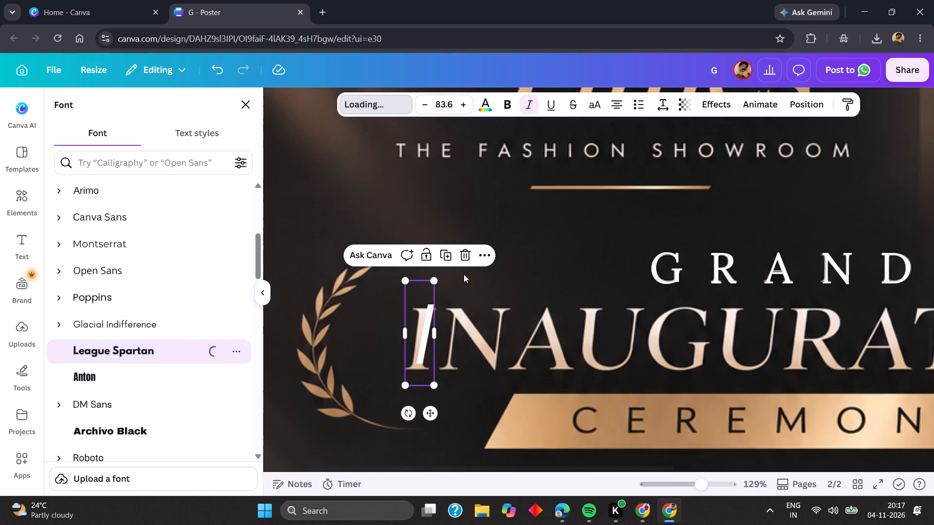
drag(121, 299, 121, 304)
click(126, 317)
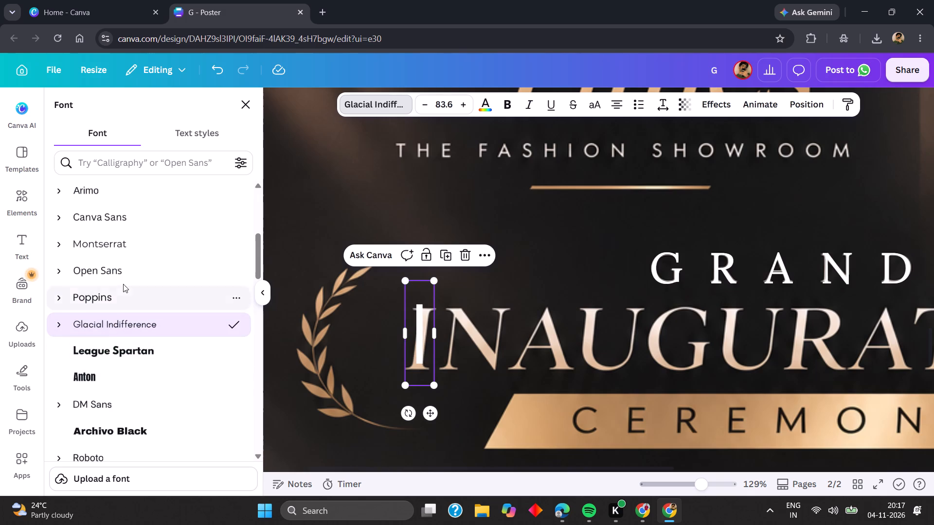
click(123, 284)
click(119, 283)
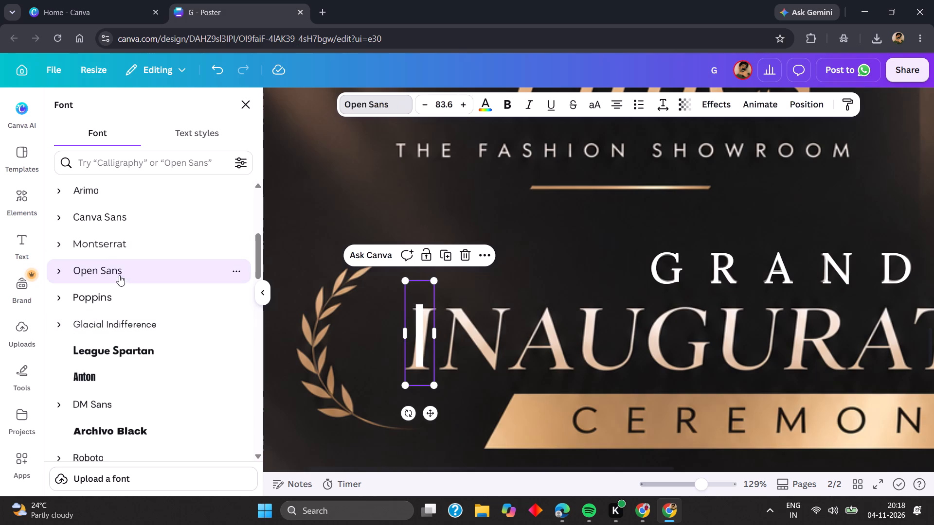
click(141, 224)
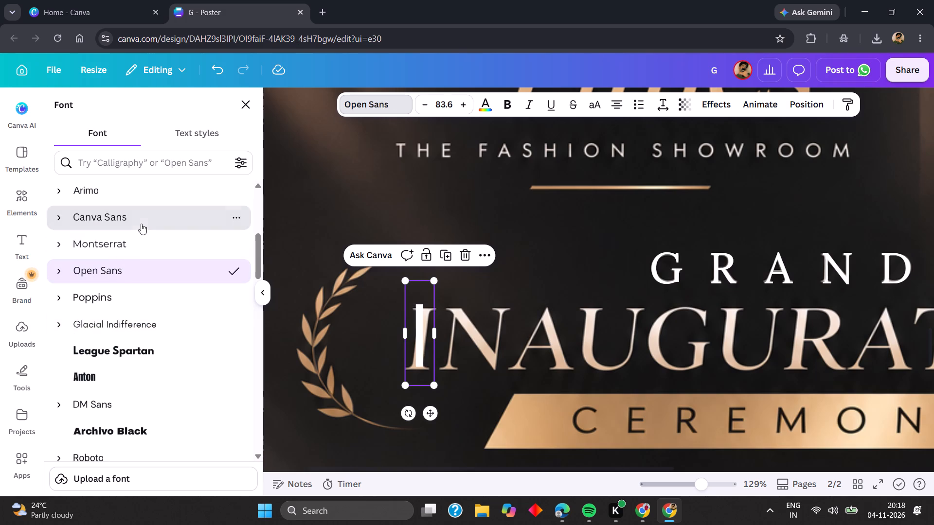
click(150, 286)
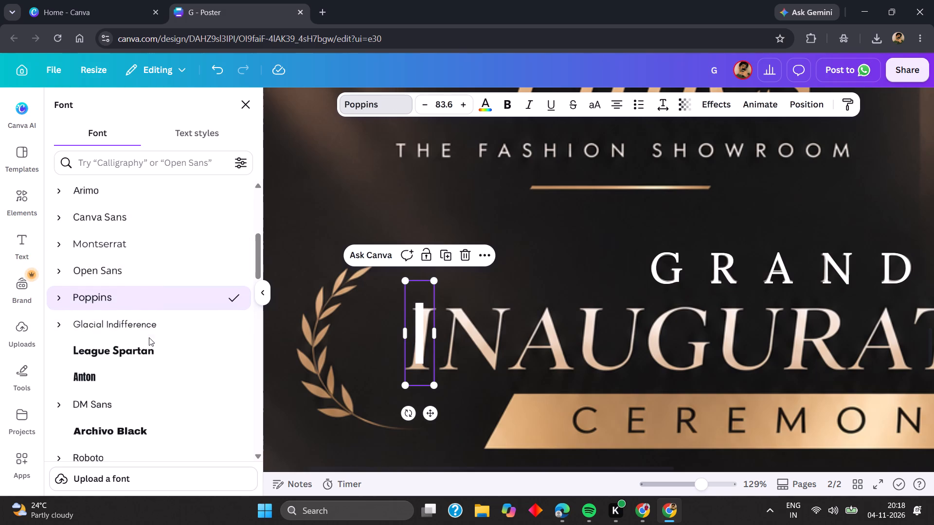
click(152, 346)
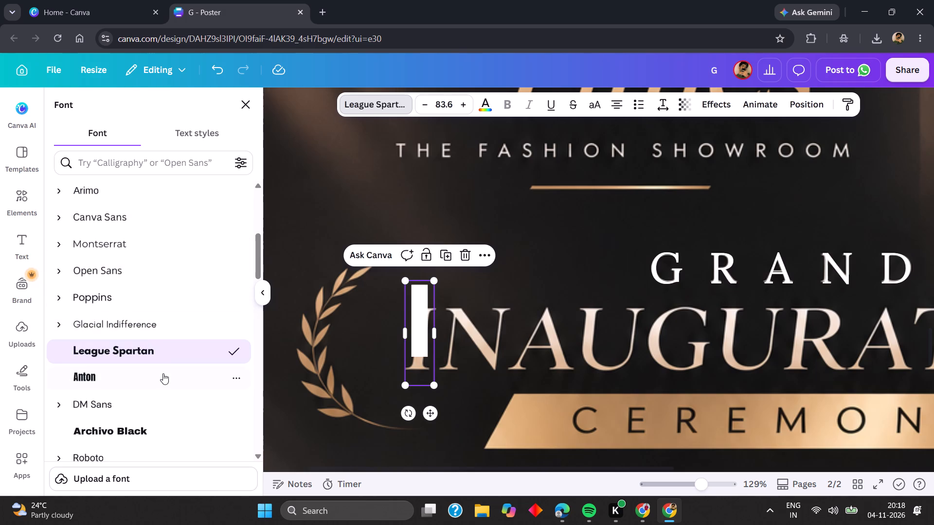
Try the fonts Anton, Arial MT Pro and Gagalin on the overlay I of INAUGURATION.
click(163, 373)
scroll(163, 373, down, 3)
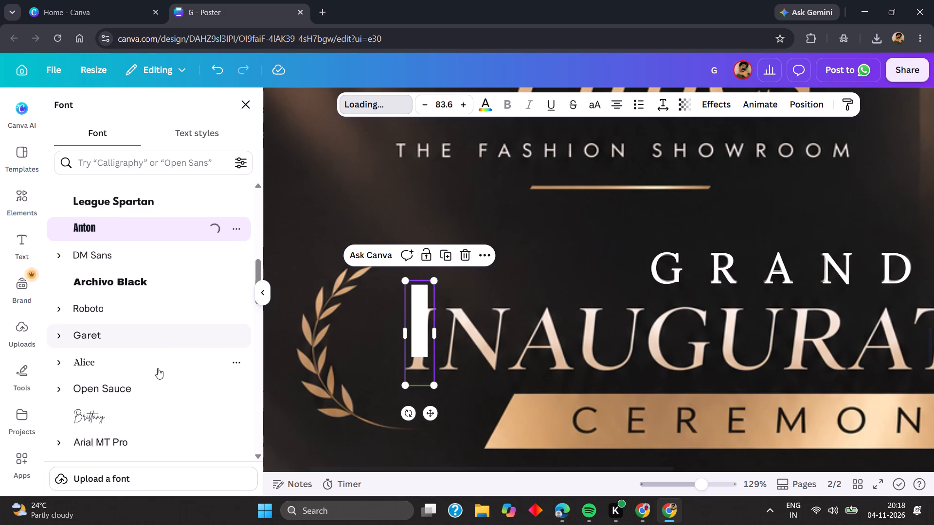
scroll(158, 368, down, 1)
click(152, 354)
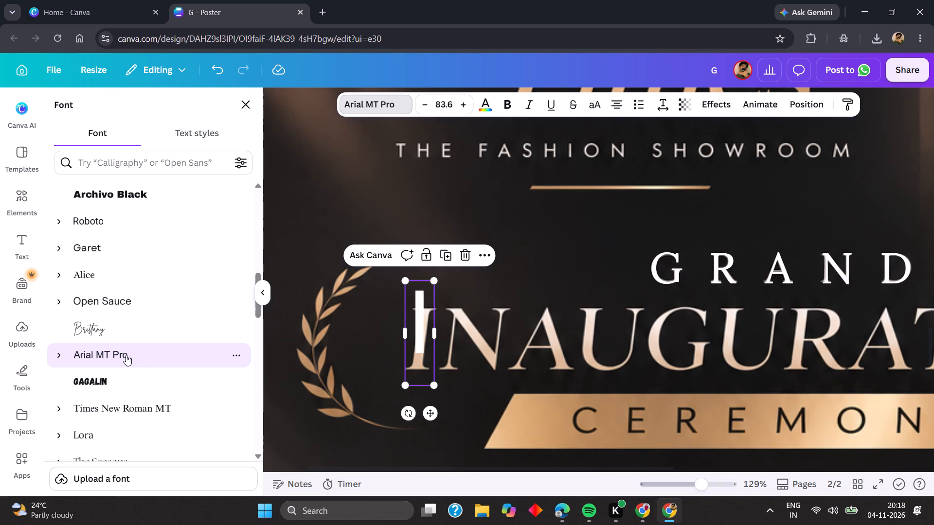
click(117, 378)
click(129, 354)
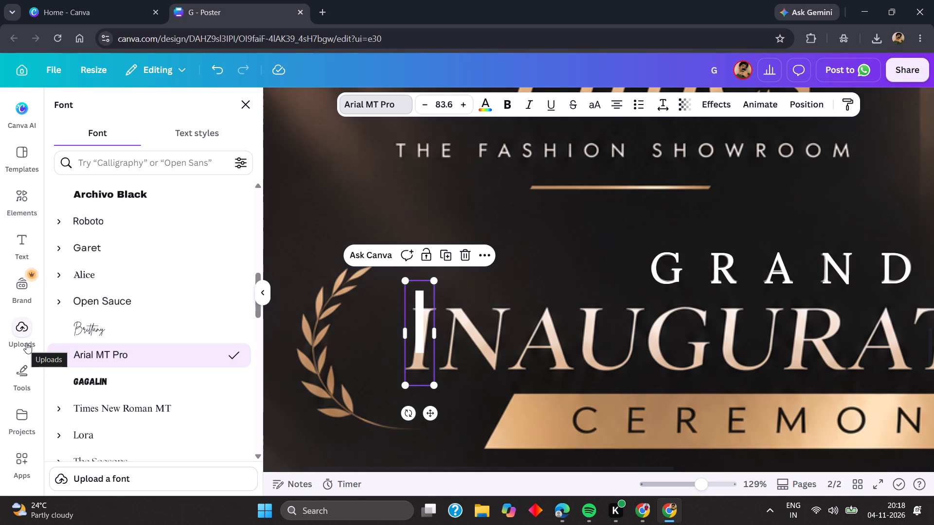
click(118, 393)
Set the overlay I's font to Times New Roman MT and move it down onto the poster's I.
scroll(231, 347, down, 2)
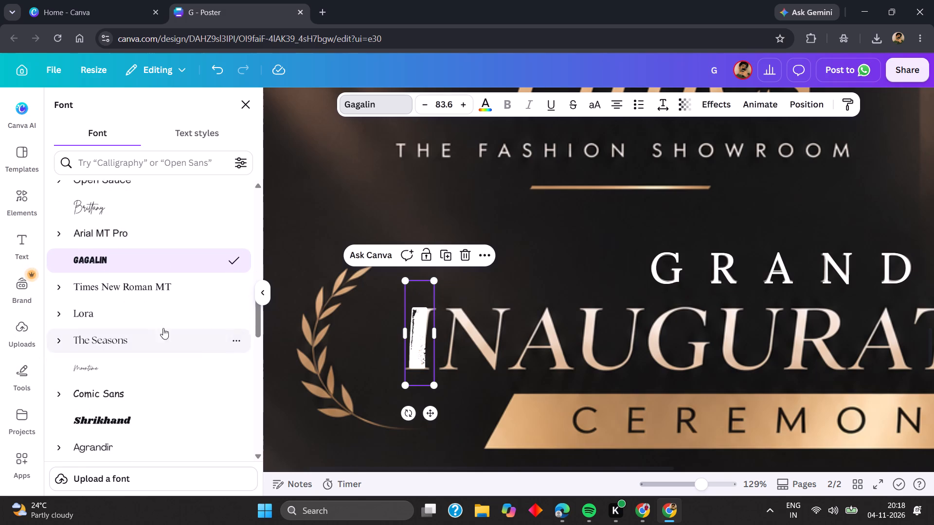
click(160, 288)
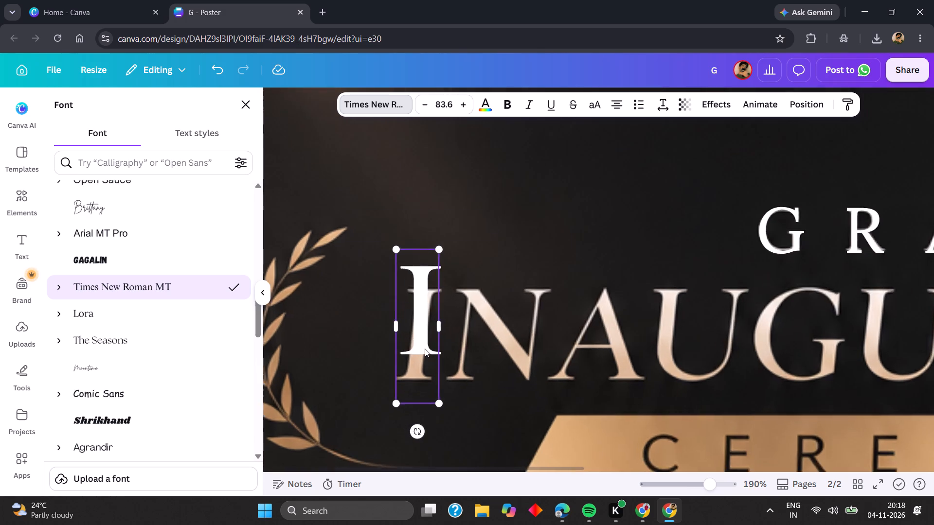
scroll(425, 349, up, 1)
drag(425, 347, 427, 382)
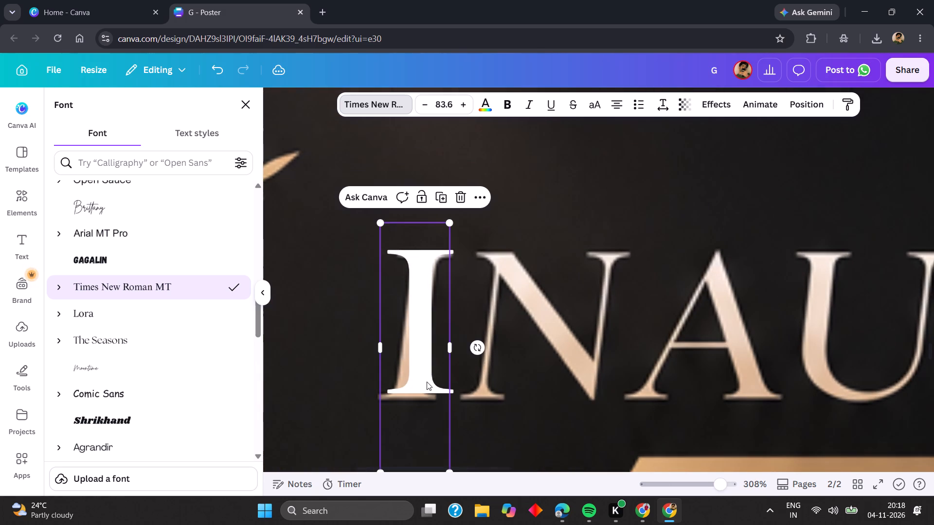
Tilt the overlay I slightly clockwise and enlarge it to font size 86.4 to match the poster's I.
drag(475, 352, 466, 356)
drag(429, 346, 421, 346)
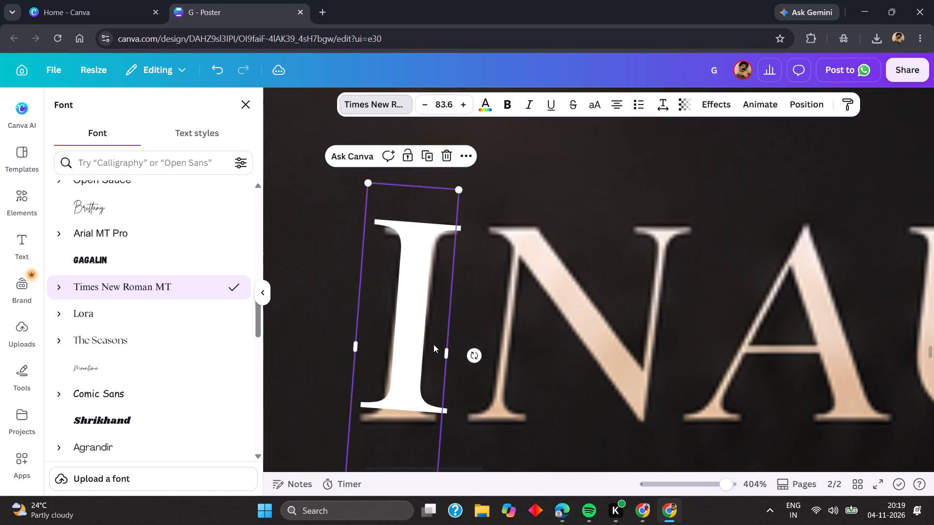
click(472, 356)
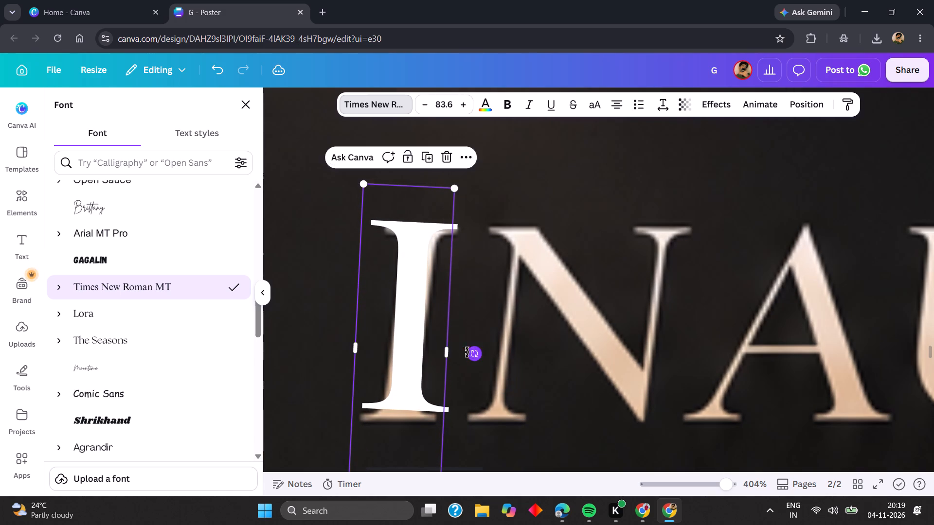
scroll(412, 361, down, 1)
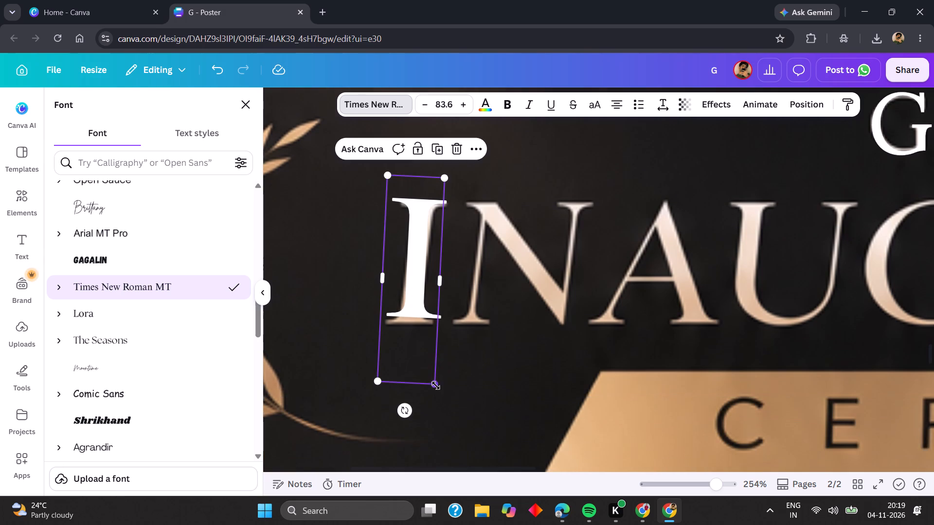
drag(436, 385, 439, 391)
click(509, 337)
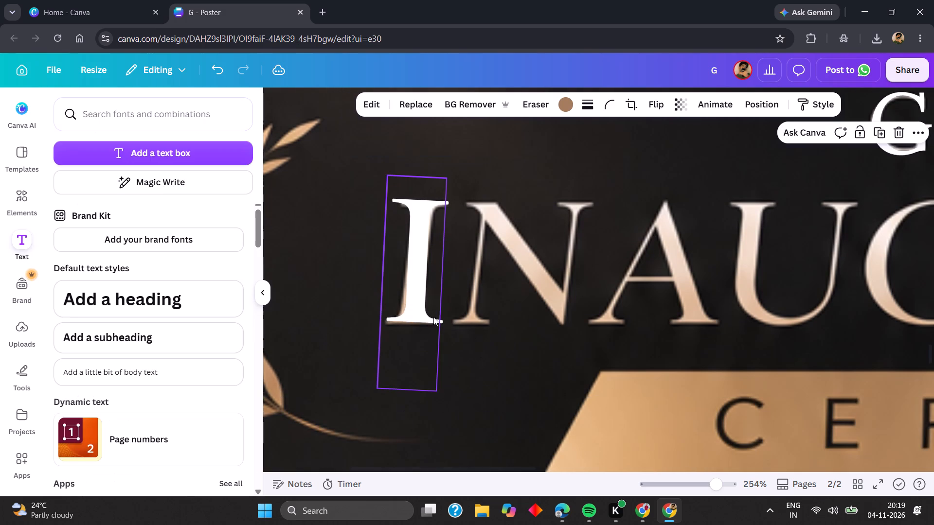
scroll(426, 337, up, 1)
Duplicate the overlay I and change the copy's text to N.
click(426, 340)
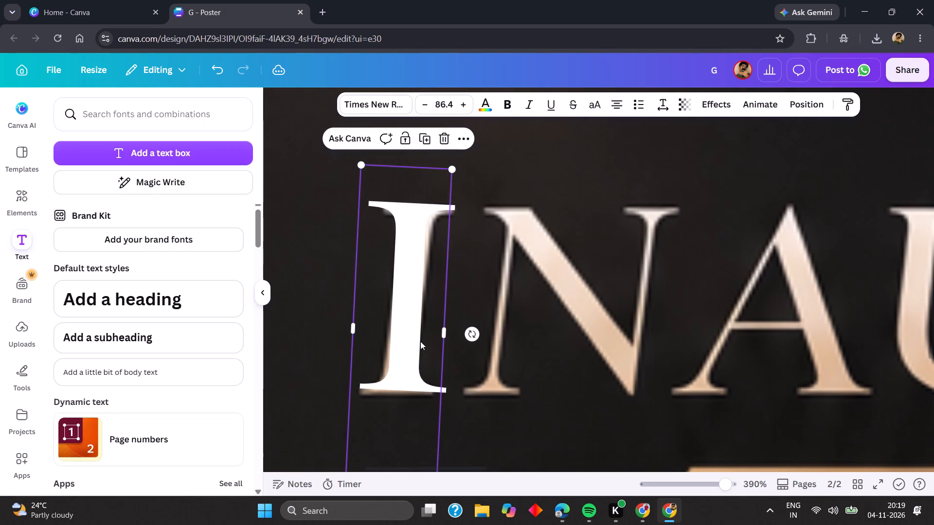
key(ctrl+d)
click(429, 341)
key(BackSpace)
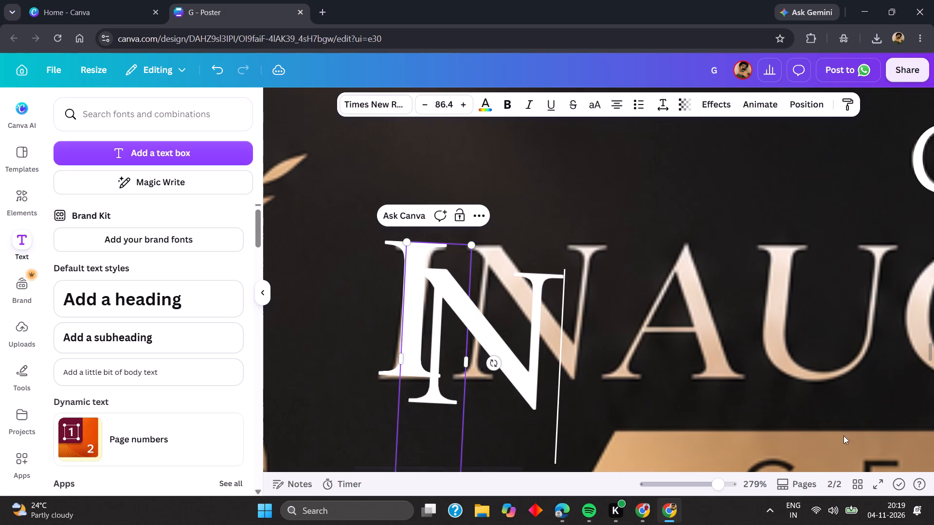
click(826, 420)
click(522, 375)
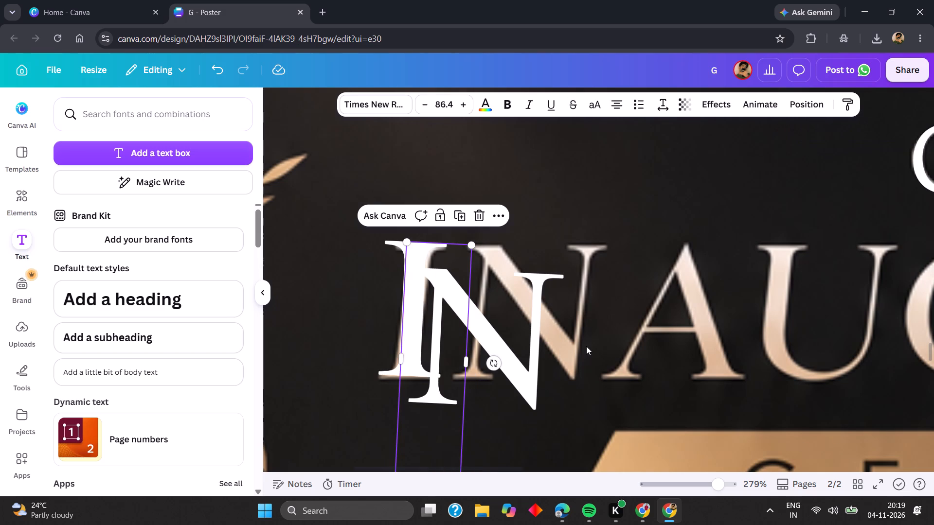
click(377, 380)
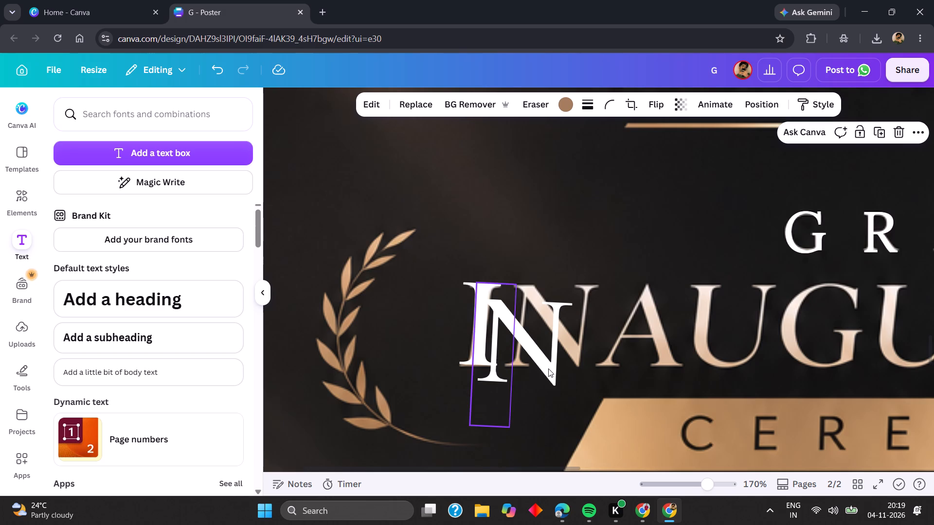
Move the overlay N onto the first N of the poster's INAUGURATION and fine-tune its alignment.
click(486, 375)
key(shift+Left)
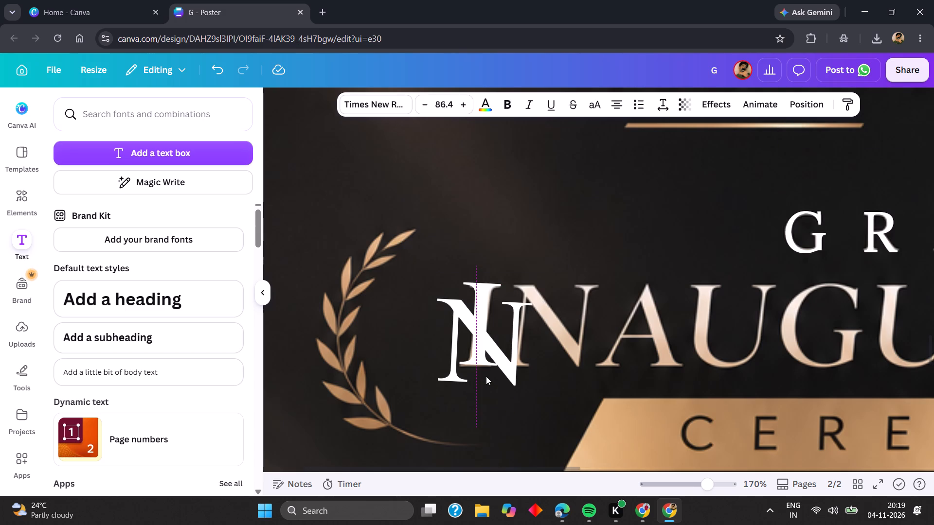
drag(445, 383, 575, 359)
click(679, 349)
drag(579, 344, 575, 345)
scroll(579, 344, right, 1)
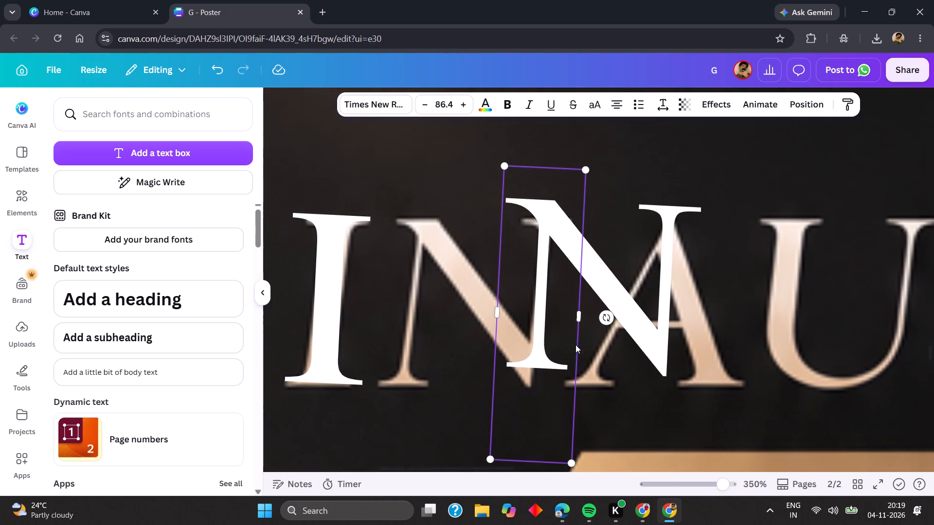
drag(575, 345, 574, 345)
scroll(575, 345, right, 1)
drag(574, 345, 459, 365)
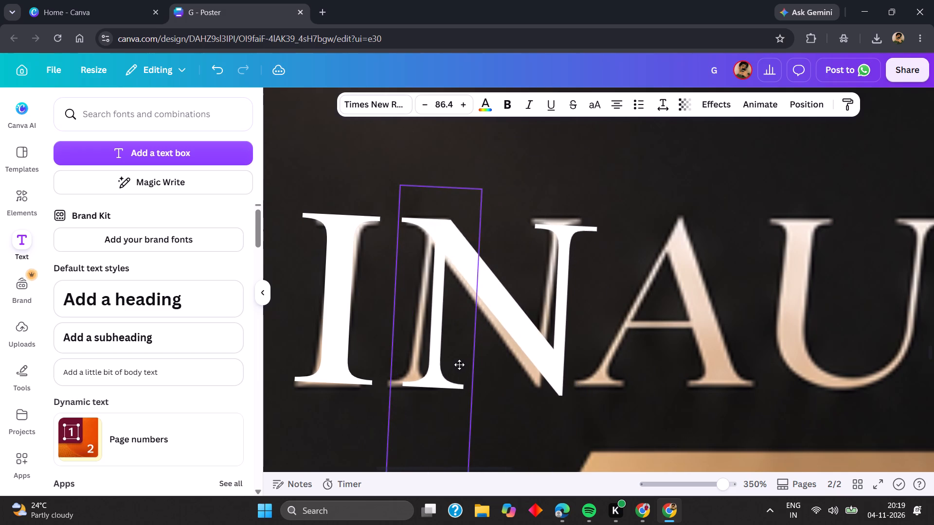
drag(459, 365, 445, 362)
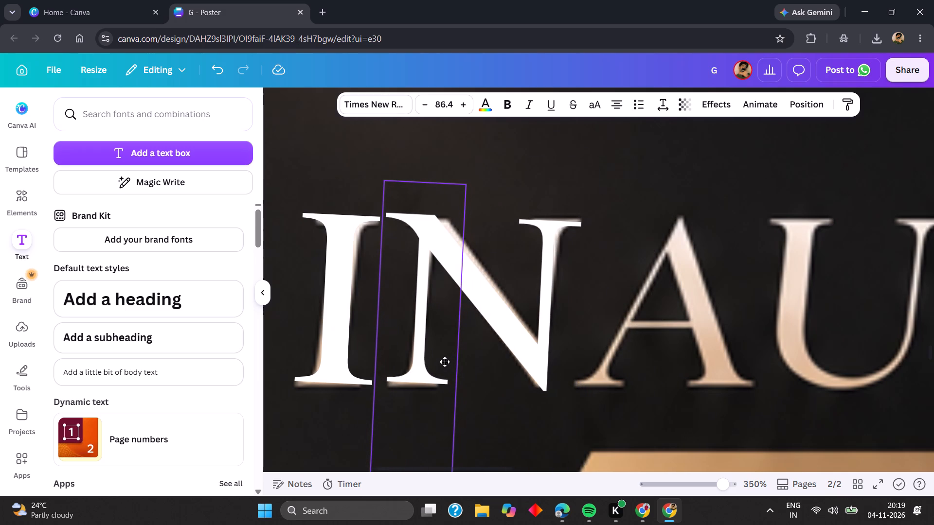
drag(445, 362, 445, 364)
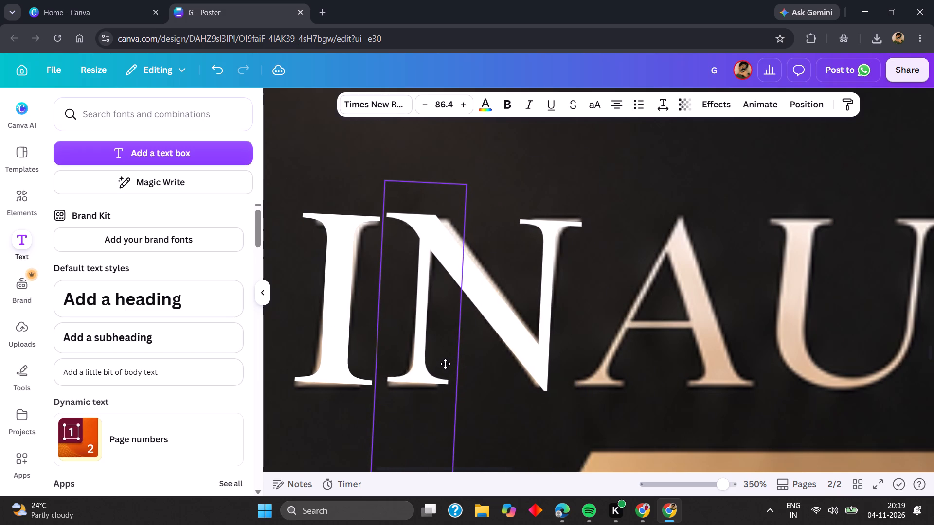
drag(445, 364, 448, 364)
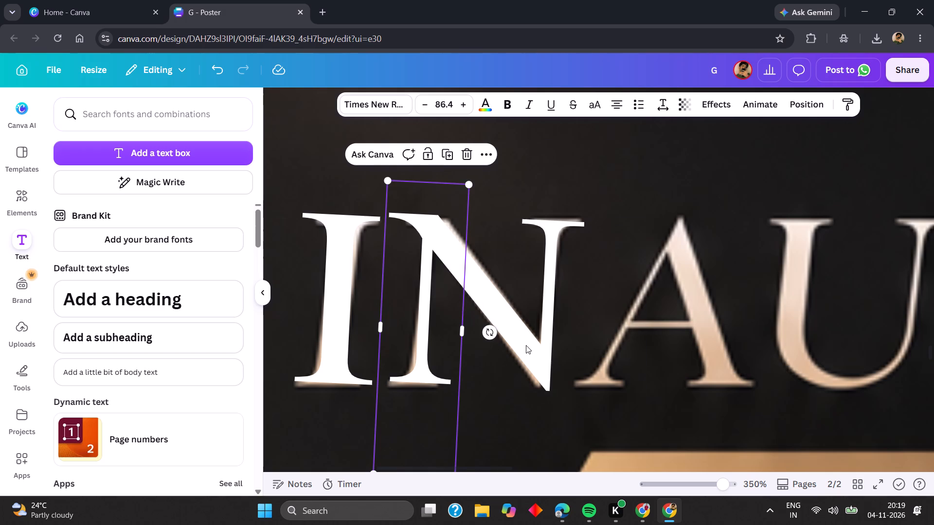
Duplicate the overlay N, change the copy's text to A and place it over the first A of INAUGURATION.
key(ctrl+d)
click(619, 340)
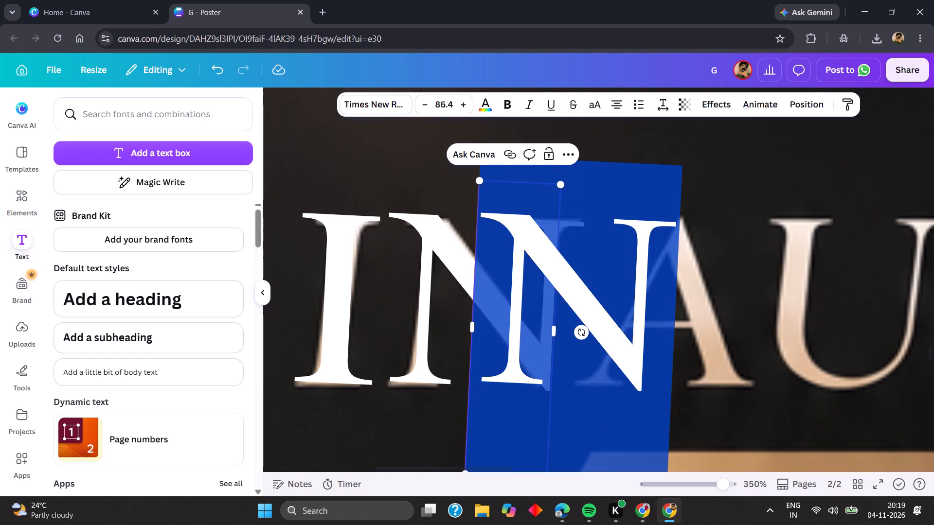
key(BackSpace)
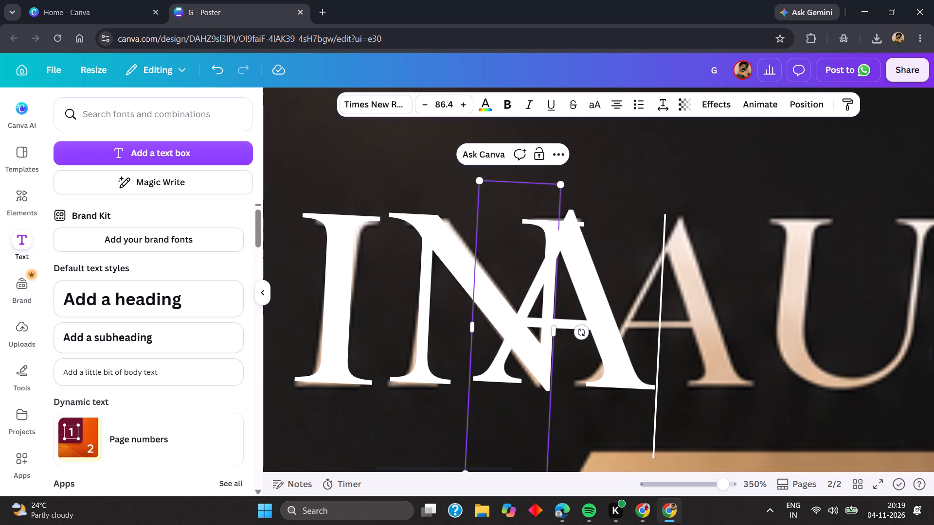
drag(561, 365, 585, 365)
click(708, 343)
drag(520, 363, 623, 364)
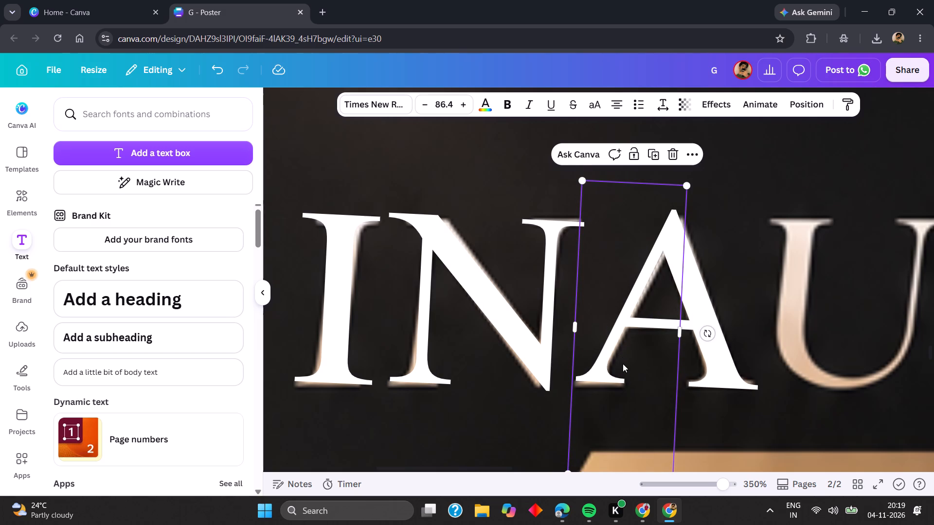
Duplicate the overlay A, change the copy's text to U and place it over the first U of INAUGURATION.
key(ctrl+d)
scroll(791, 354, left, 3)
click(578, 351)
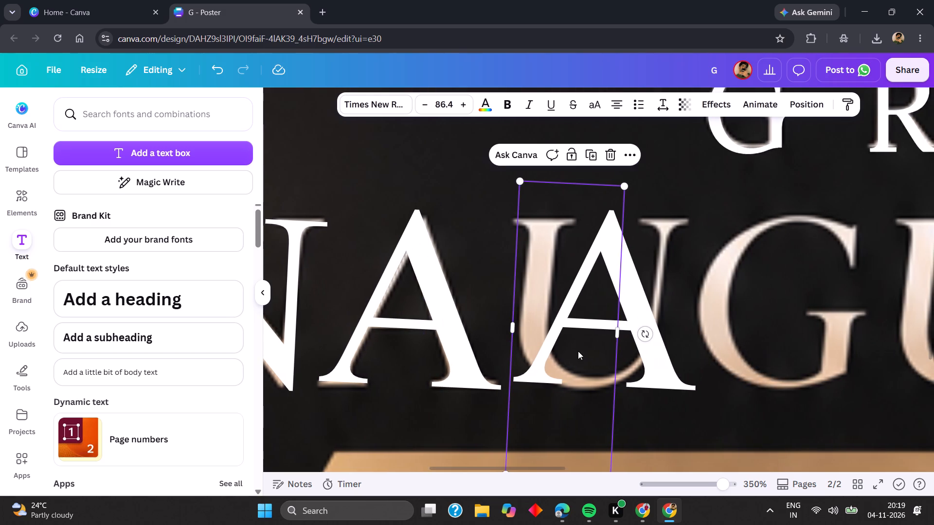
key(u)
click(749, 334)
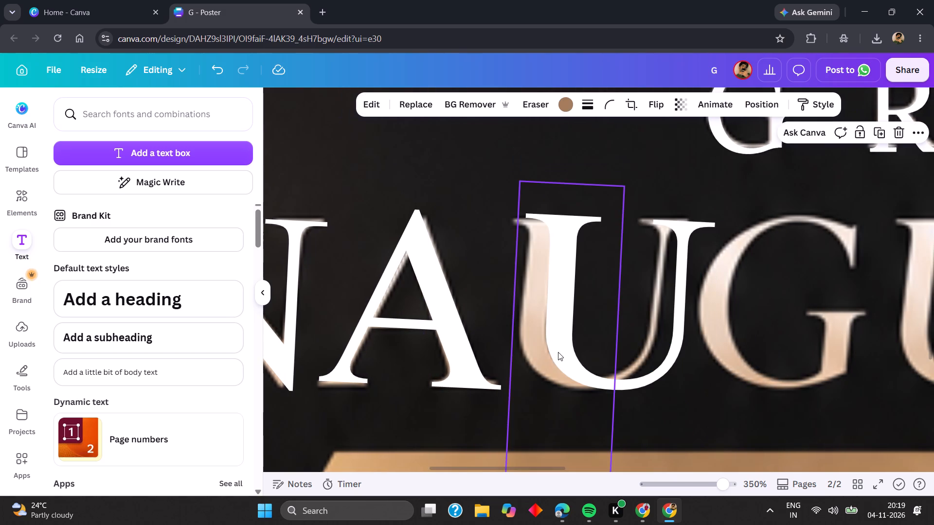
drag(560, 351, 538, 353)
Duplicate the overlay U, change the copy's text to G and place it over the G of INAUGURATION.
key(ctrl+d)
scroll(699, 352, left, 1)
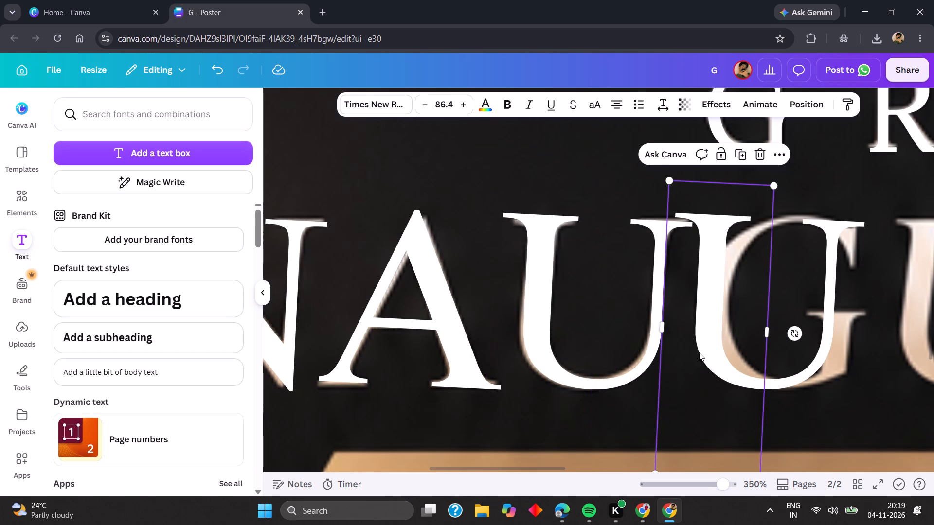
scroll(699, 352, left, 1)
click(626, 359)
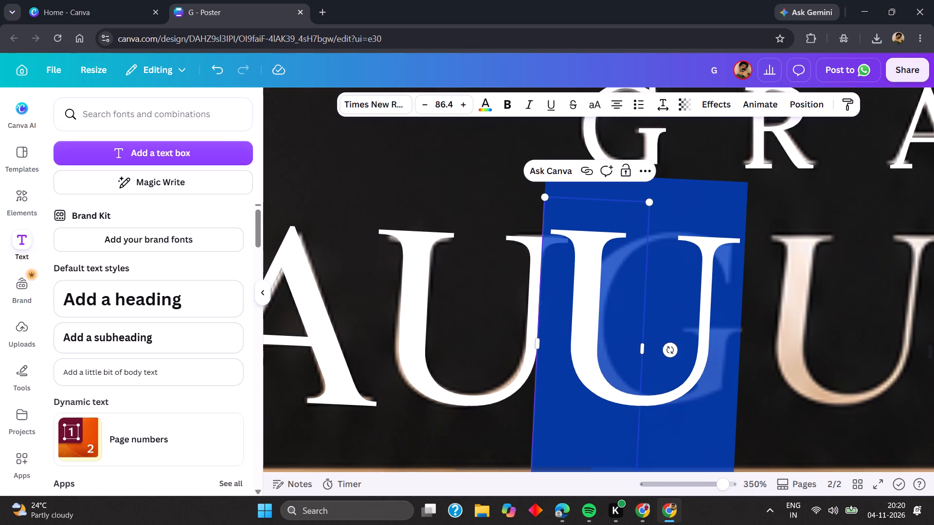
key(BackSpace)
key(g)
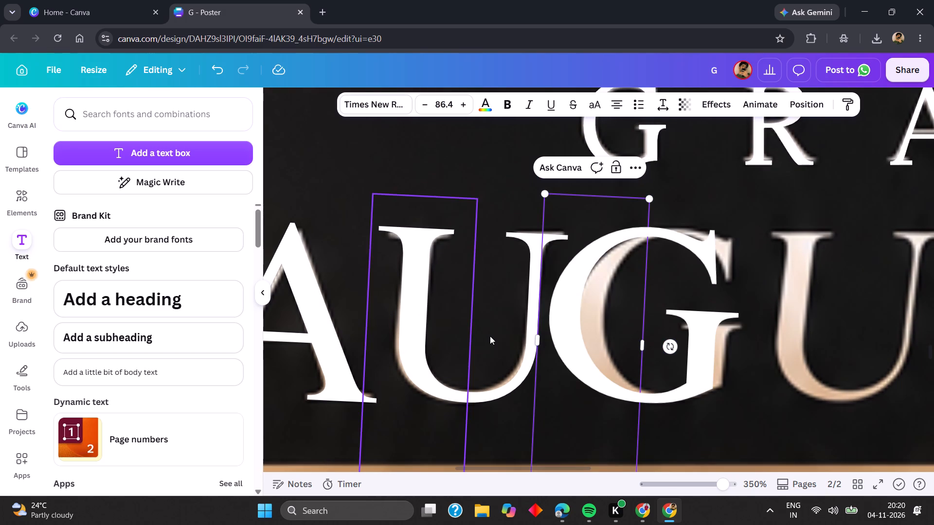
click(490, 336)
click(602, 326)
drag(602, 326, 615, 325)
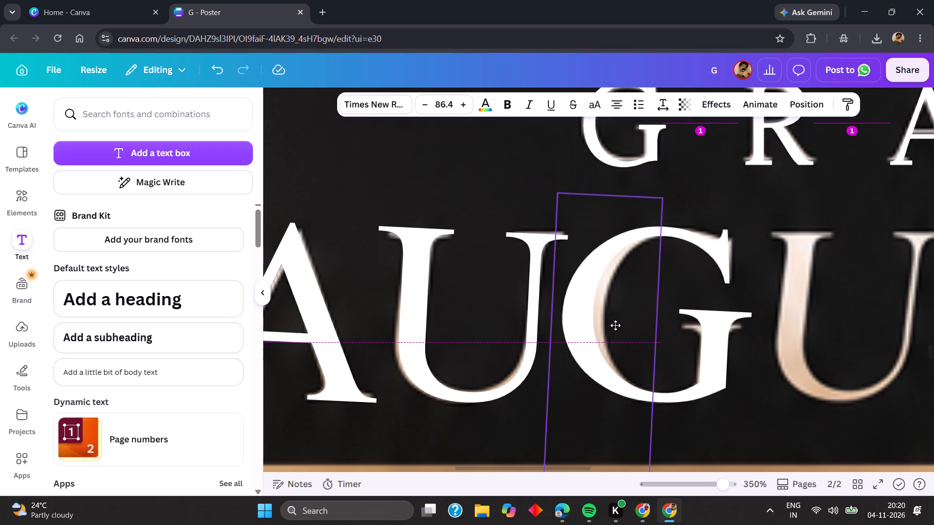
drag(615, 325, 619, 325)
Duplicate the overlay G and change the copy's text to U over the second U of INAUGURATION.
key(ctrl+d)
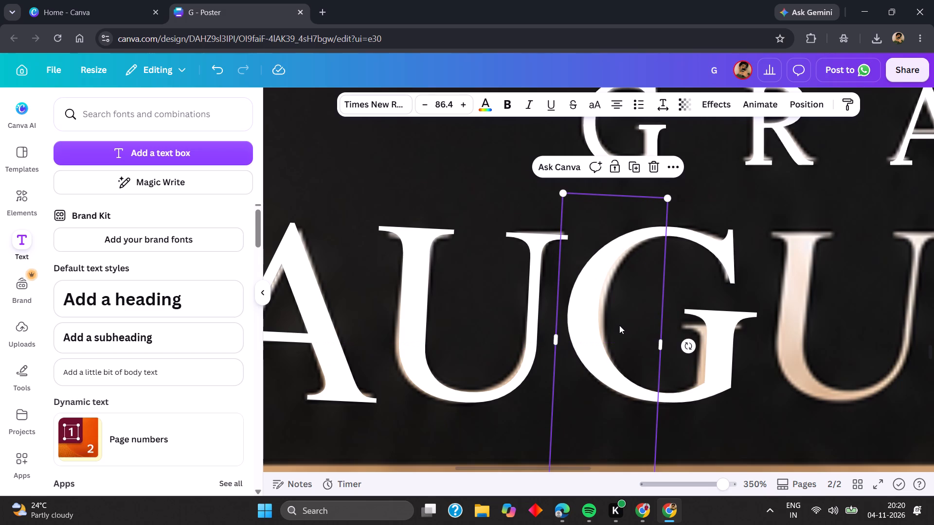
scroll(605, 273, left, 2)
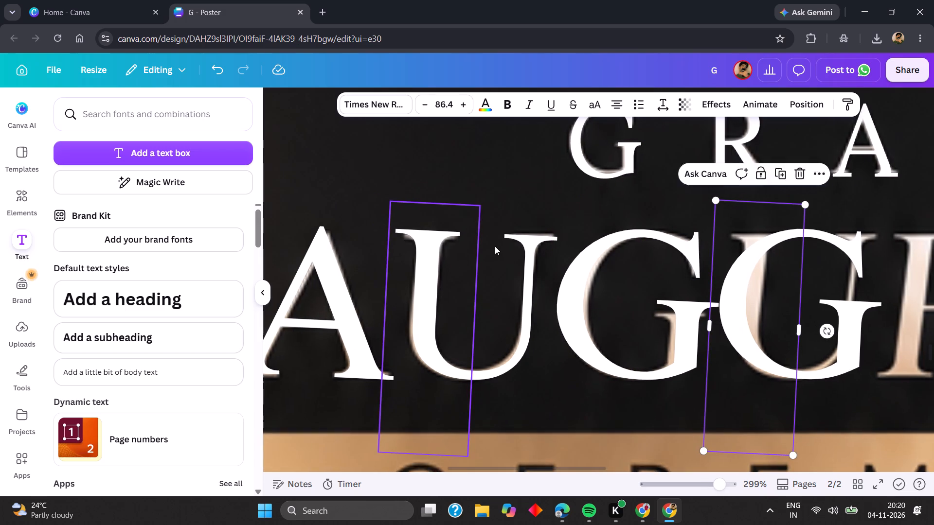
scroll(495, 246, left, 3)
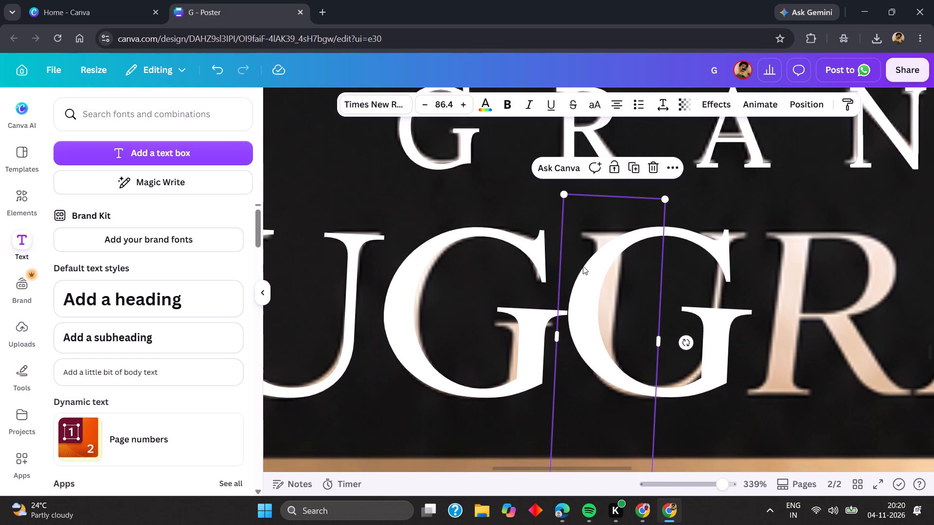
click(594, 266)
key(BackSpace)
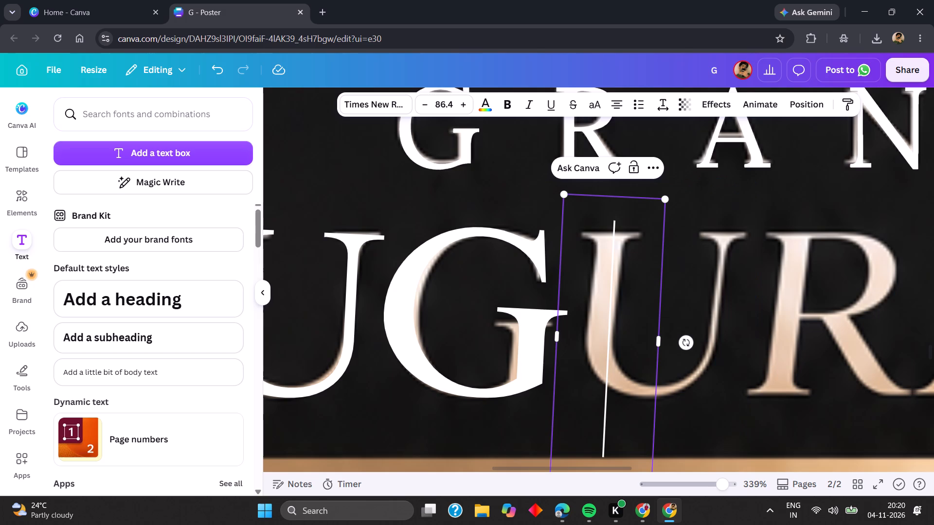
key(u)
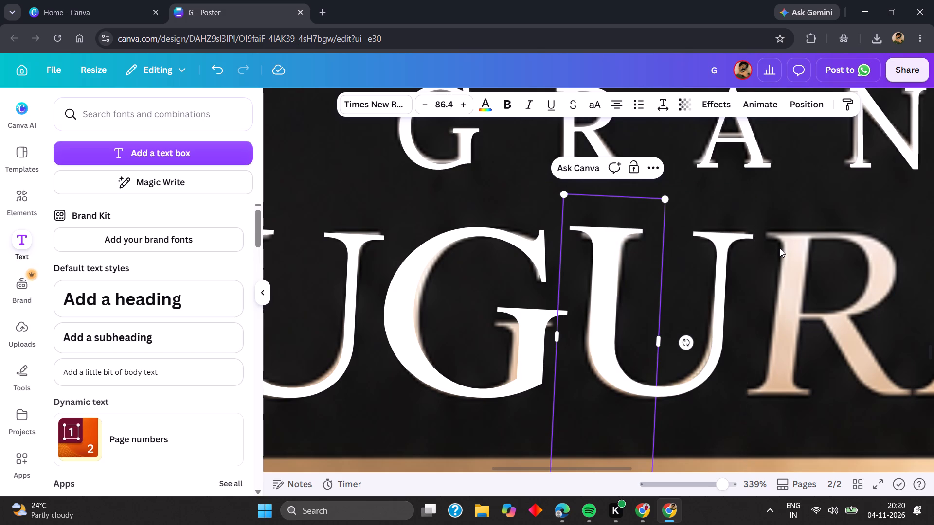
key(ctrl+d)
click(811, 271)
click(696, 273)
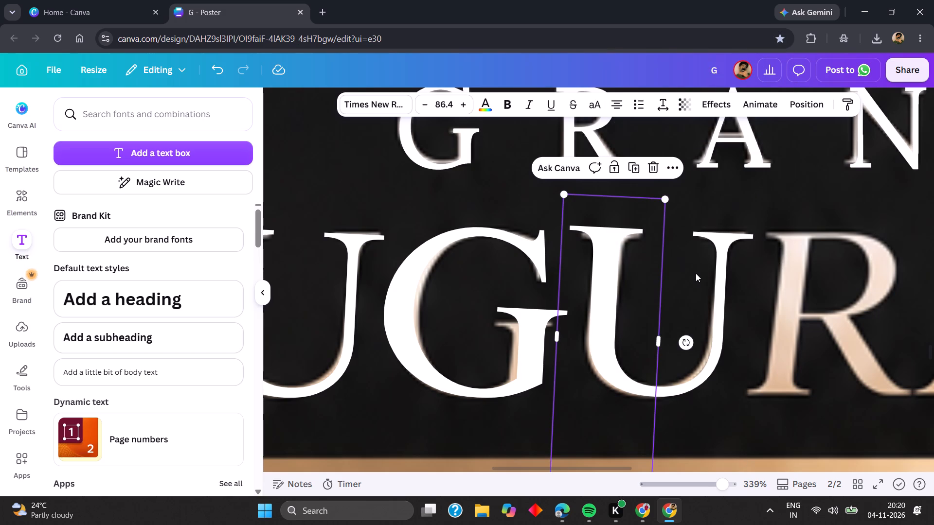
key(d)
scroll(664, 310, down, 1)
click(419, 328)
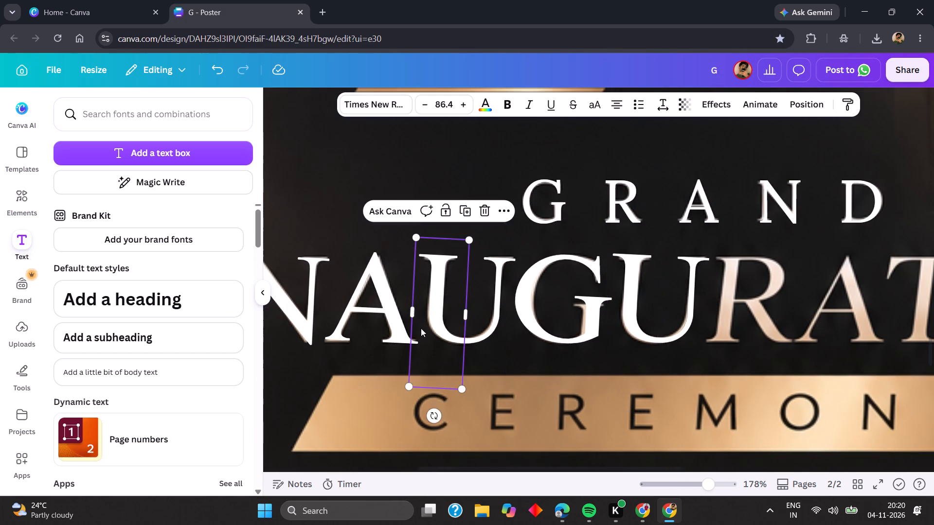
Duplicate the second overlay U, change the copy's text to R, place it over the R of INAUGURATION and fine-tune its rotation.
click(643, 279)
key(ctrl+d)
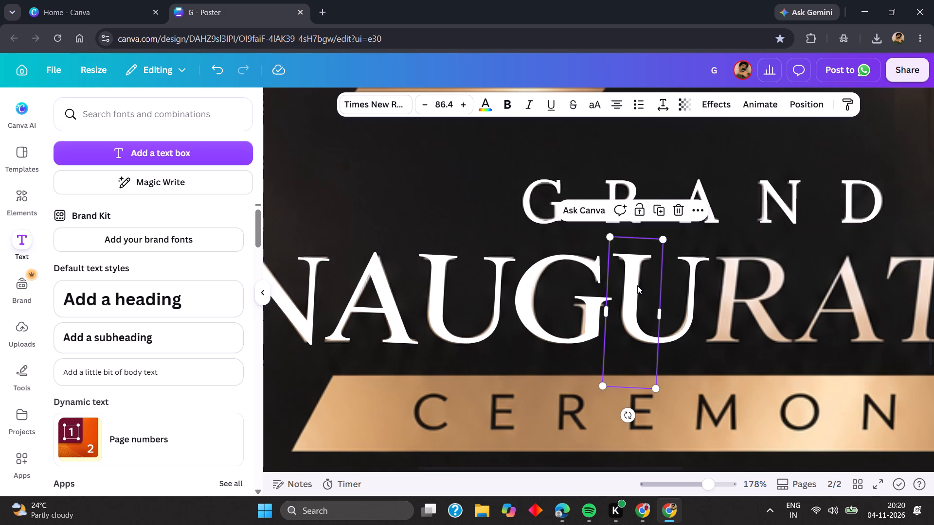
click(739, 284)
key(r)
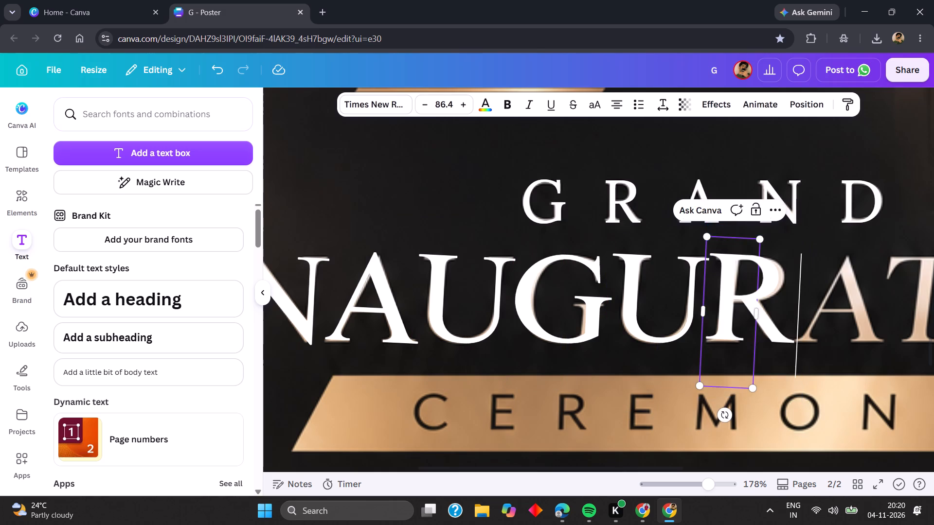
scroll(781, 300, left, 1)
click(785, 297)
double_click(673, 312)
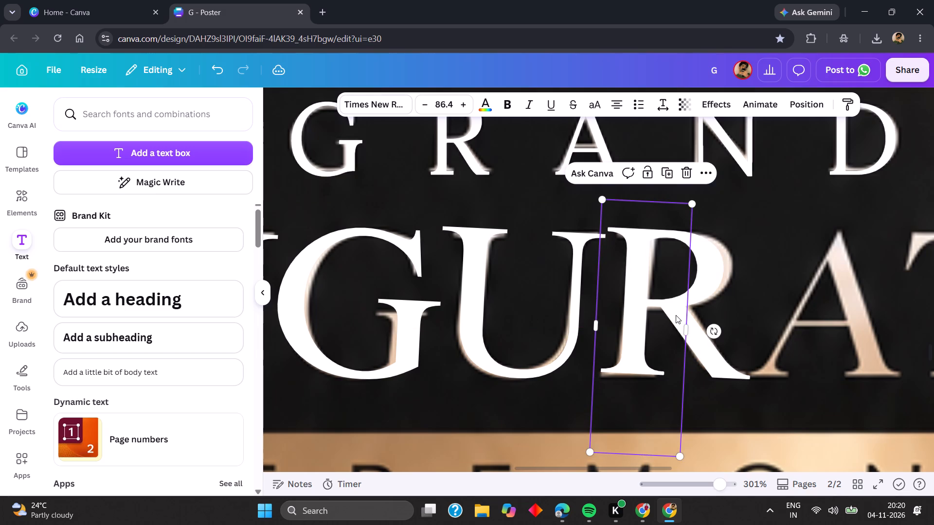
drag(676, 315, 681, 317)
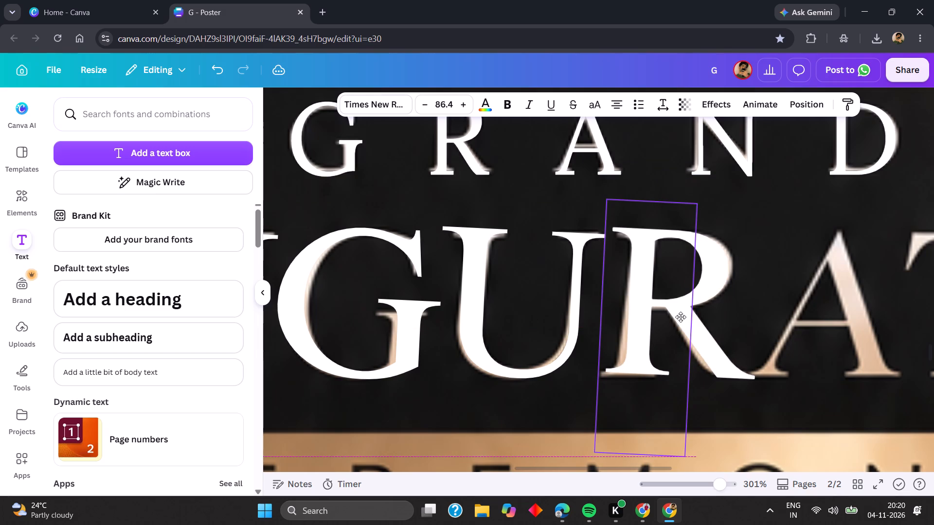
drag(681, 317, 686, 320)
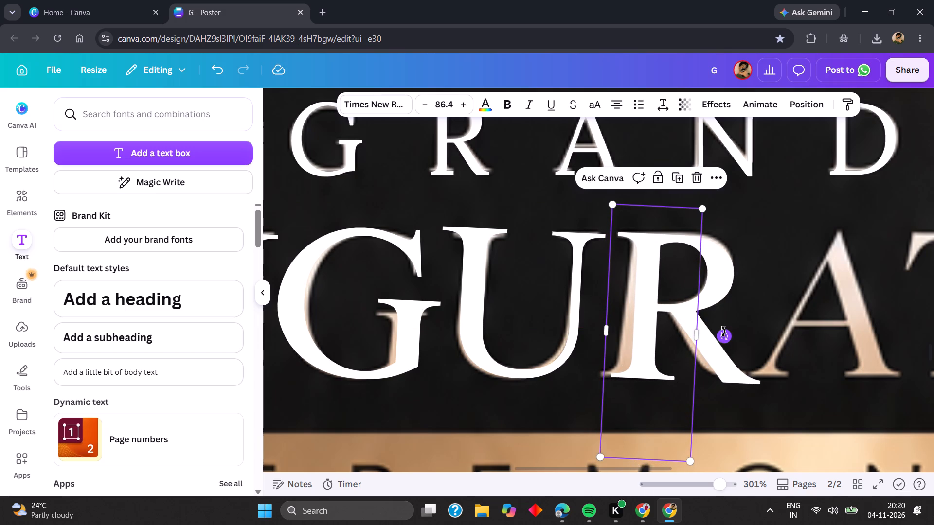
drag(723, 332, 718, 334)
click(660, 329)
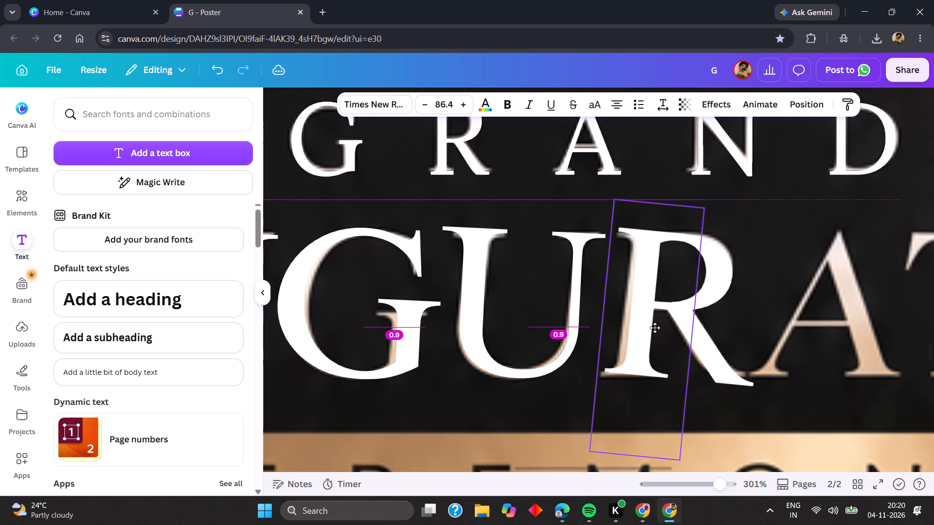
click(718, 334)
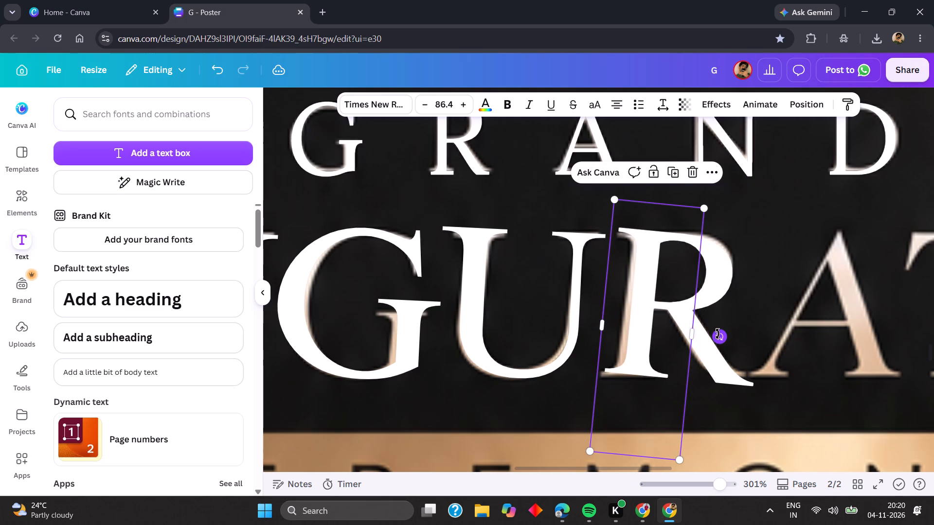
click(648, 357)
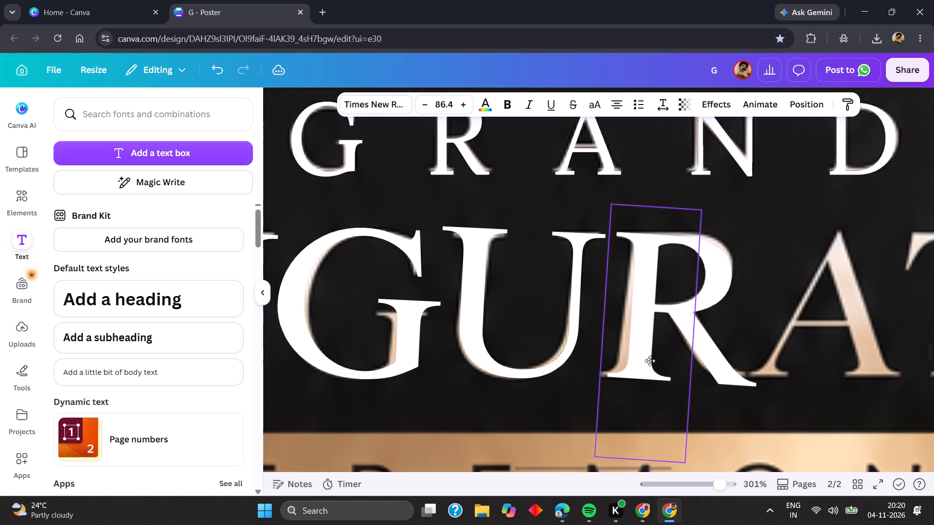
Duplicate the overlay R, change the copy's text to A and place it over the second A of INAUGURATION.
key(ctrl+d)
click(825, 315)
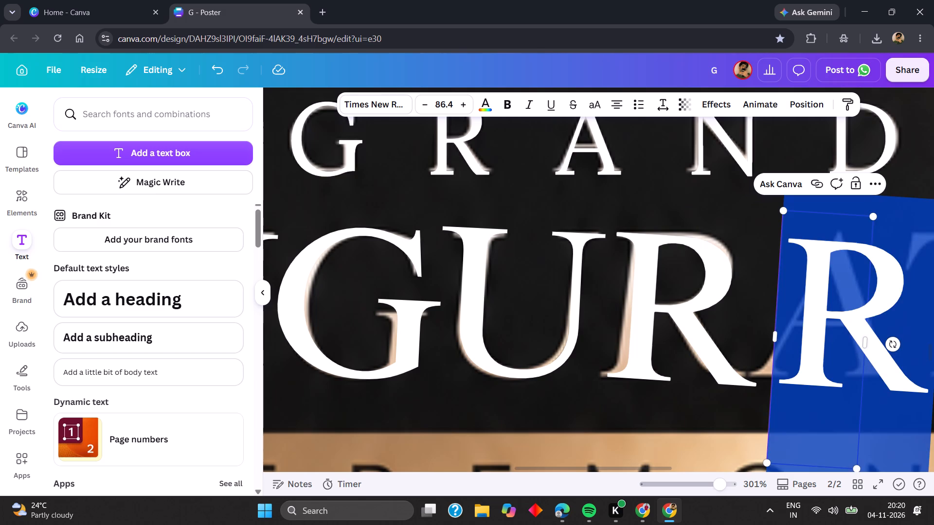
key(a)
scroll(818, 321, left, 2)
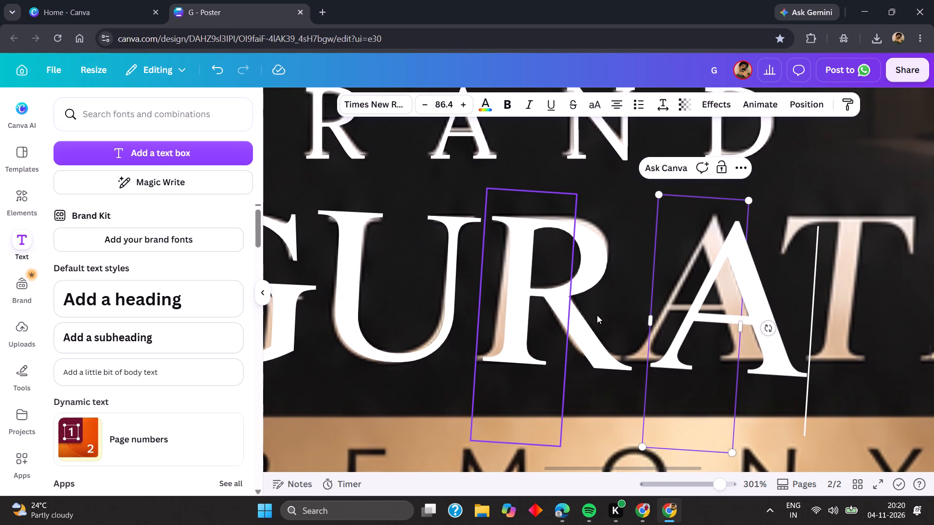
click(597, 315)
click(732, 292)
drag(732, 292, 714, 291)
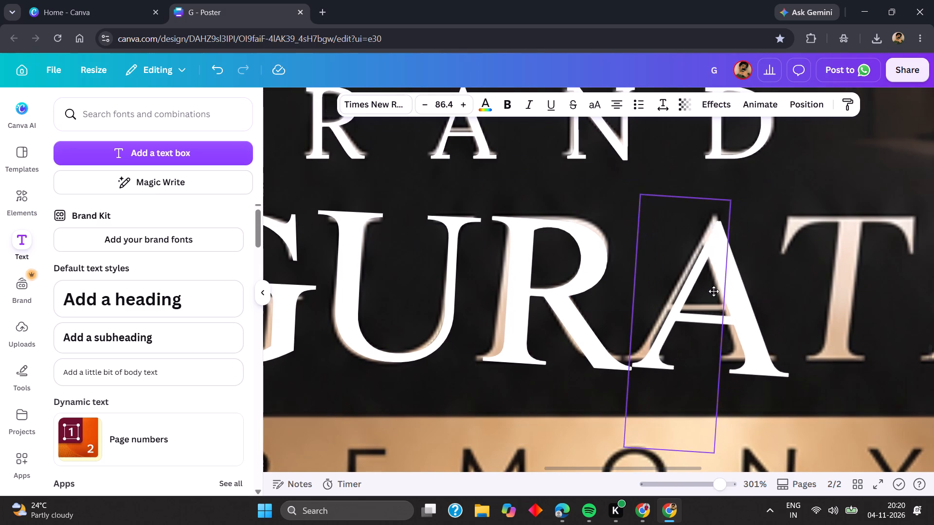
drag(714, 291, 713, 283)
Duplicate the second overlay A, change the copy's text to T, and fine-tune its position and rotation over the T of INAUGURATION.
key(ctrl+d)
click(826, 285)
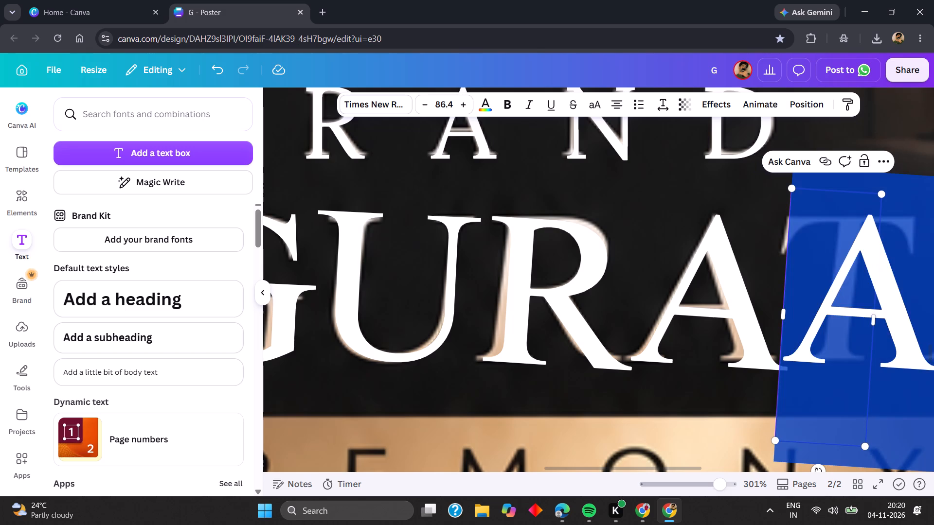
key(t)
scroll(818, 290, left, 2)
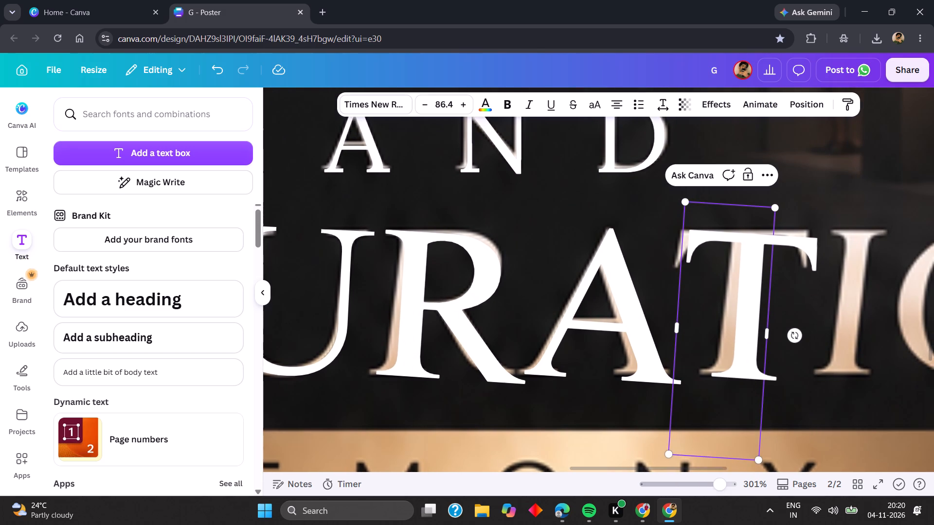
click(832, 300)
click(729, 313)
drag(729, 313, 717, 309)
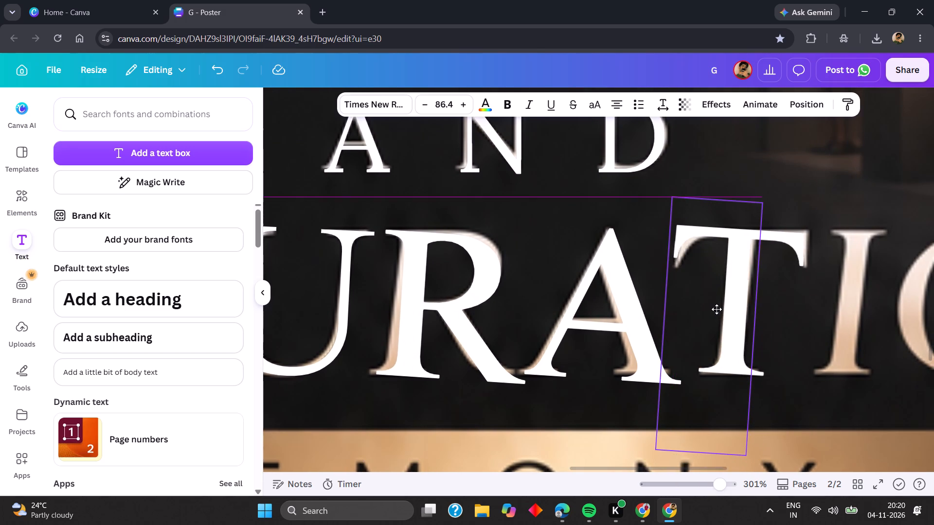
drag(717, 309, 718, 308)
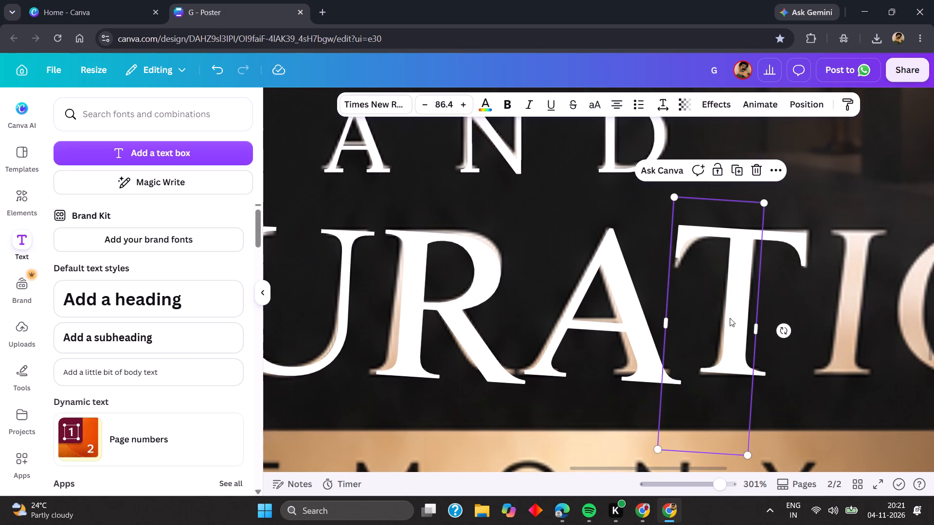
click(783, 330)
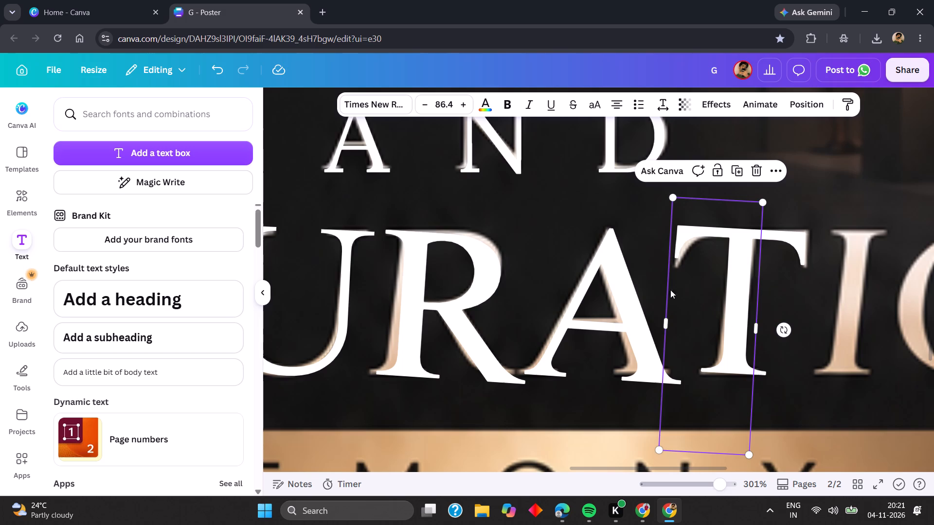
click(700, 256)
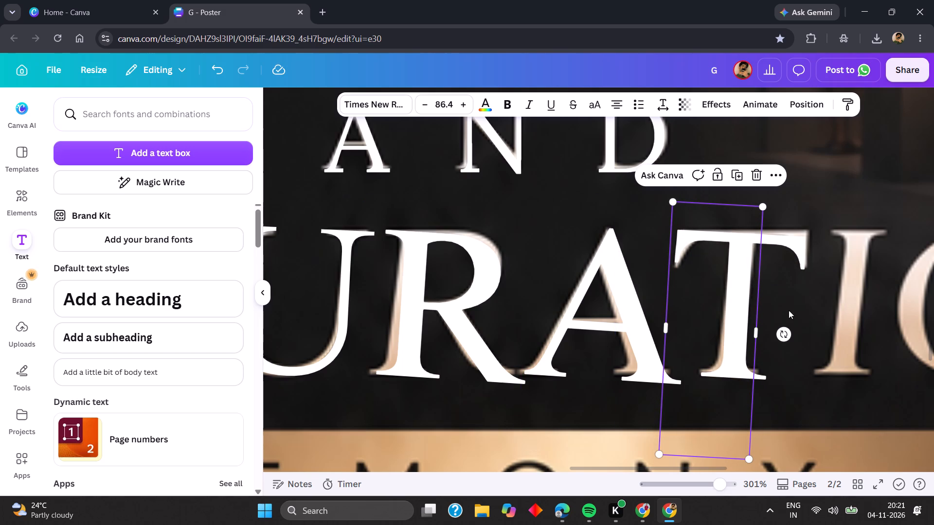
drag(788, 331, 784, 327)
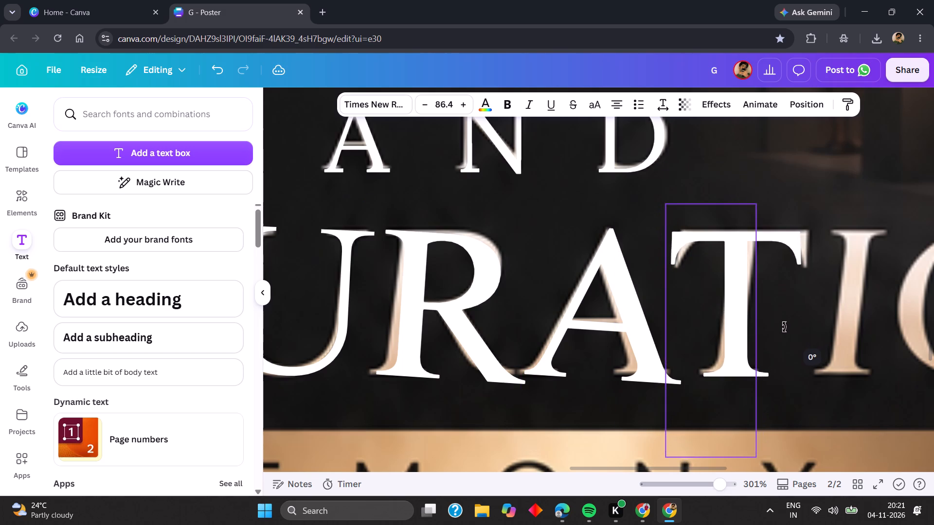
drag(784, 327, 783, 330)
drag(727, 312, 726, 310)
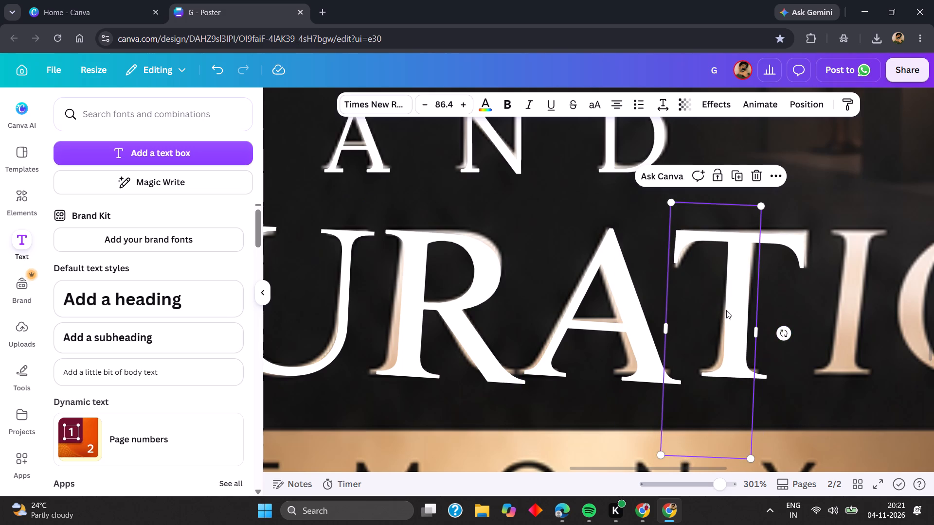
drag(726, 310, 729, 308)
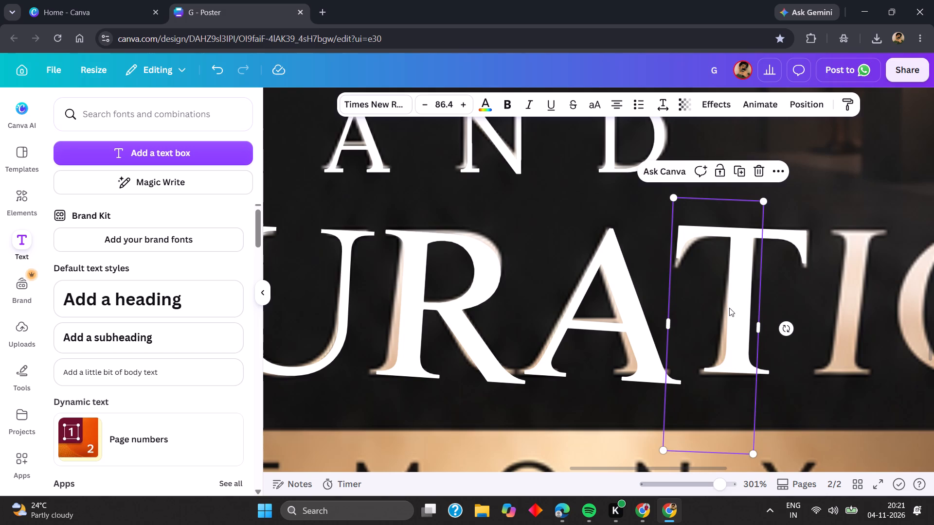
Duplicate the overlay T, change the copy's text to I and place it over the second I of INAUGURATION.
key(ctrl+d)
click(871, 281)
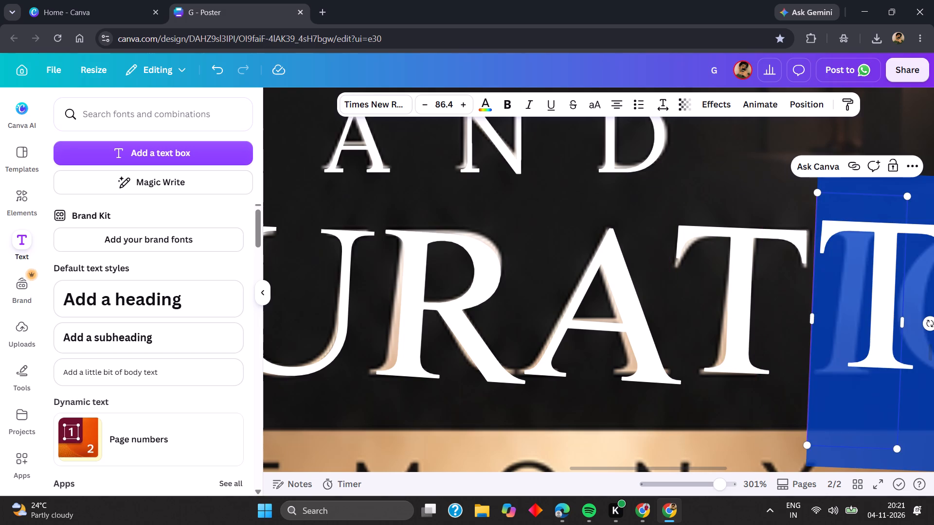
key(i)
scroll(862, 284, left, 4)
click(803, 310)
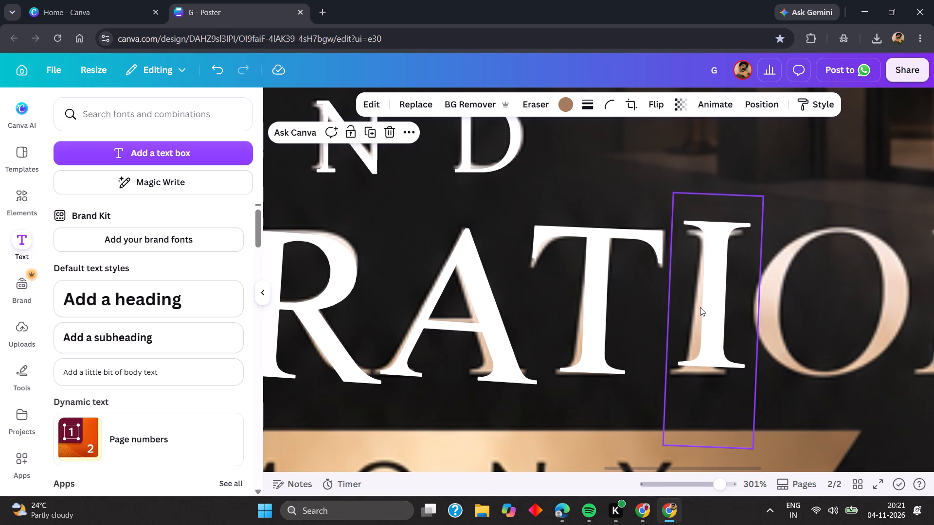
drag(700, 307, 692, 316)
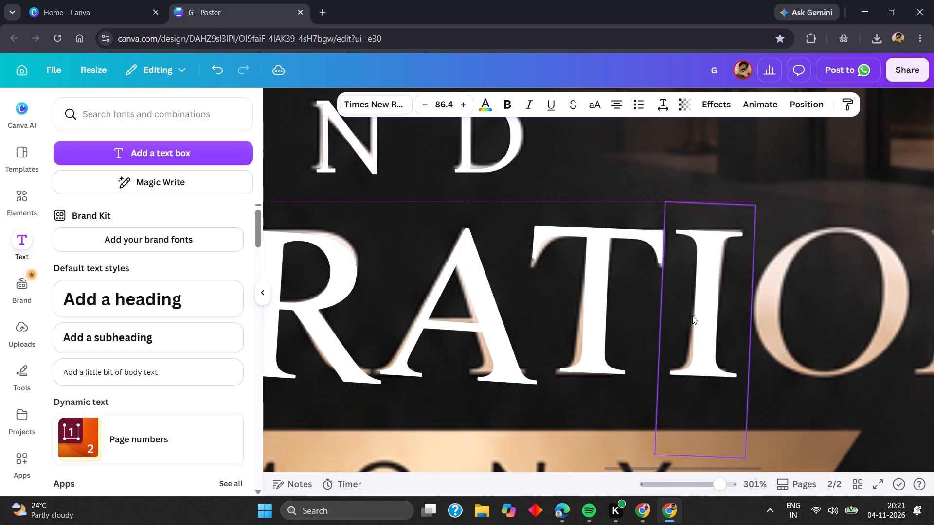
Duplicate the second overlay I of INAUGURATION and change the copy's text to O.
key(ctrl+d)
click(838, 285)
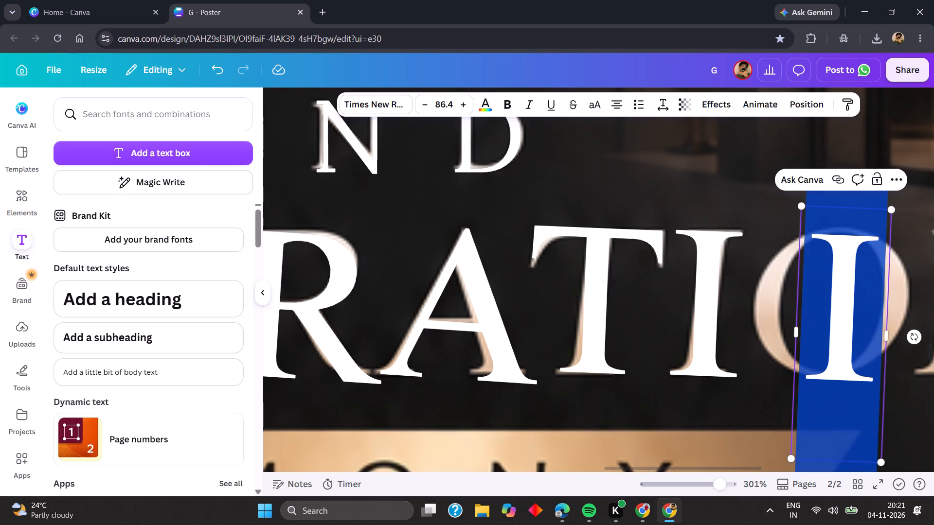
key(o)
scroll(830, 287, left, 3)
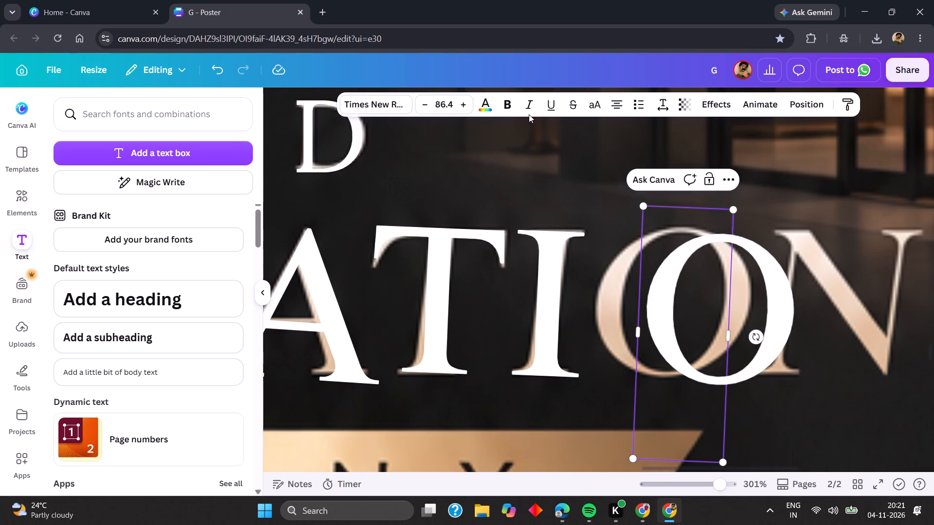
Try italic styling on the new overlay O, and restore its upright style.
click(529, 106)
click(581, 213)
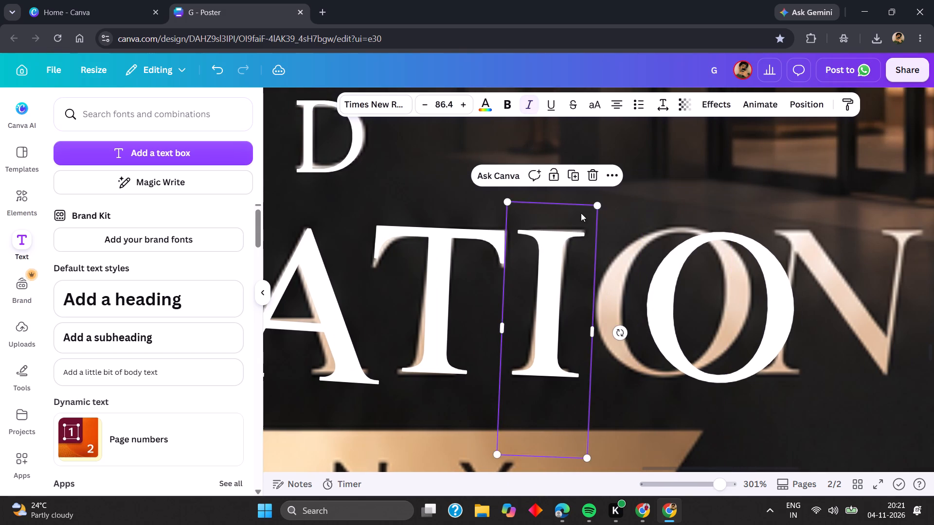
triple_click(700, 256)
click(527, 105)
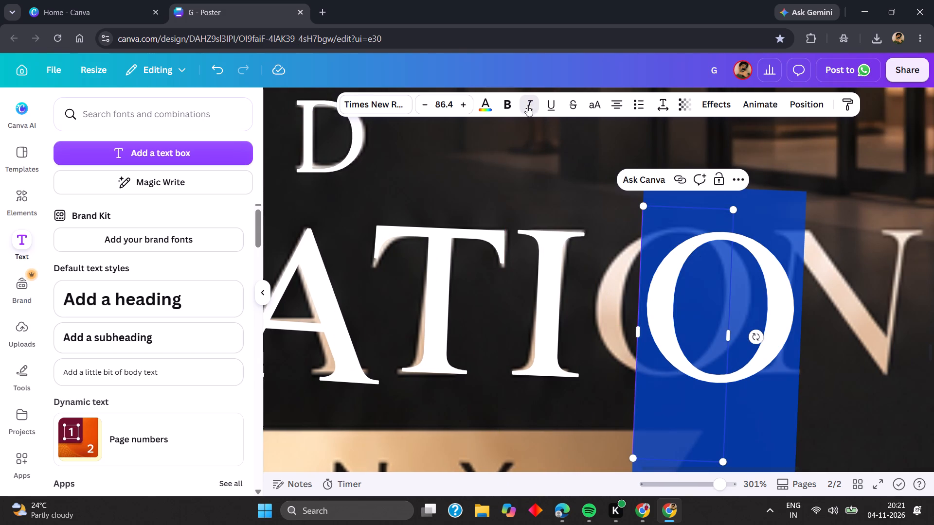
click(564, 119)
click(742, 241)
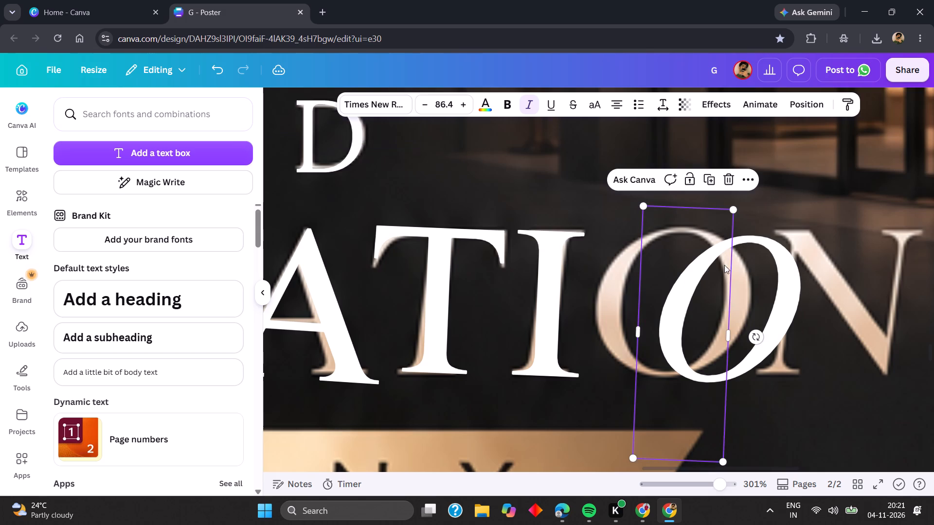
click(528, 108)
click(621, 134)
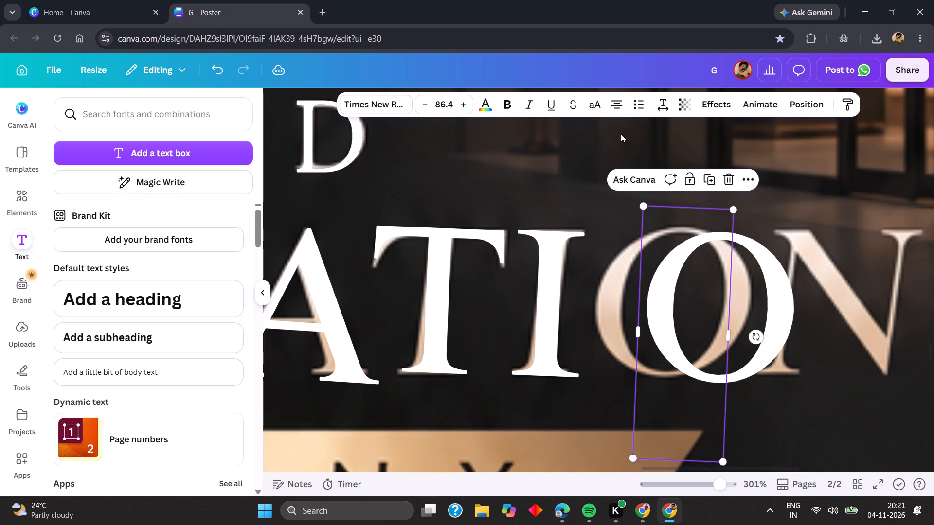
Place the overlay O over the O of INAUGURATION and fine-tune its position.
click(727, 272)
drag(722, 275, 675, 272)
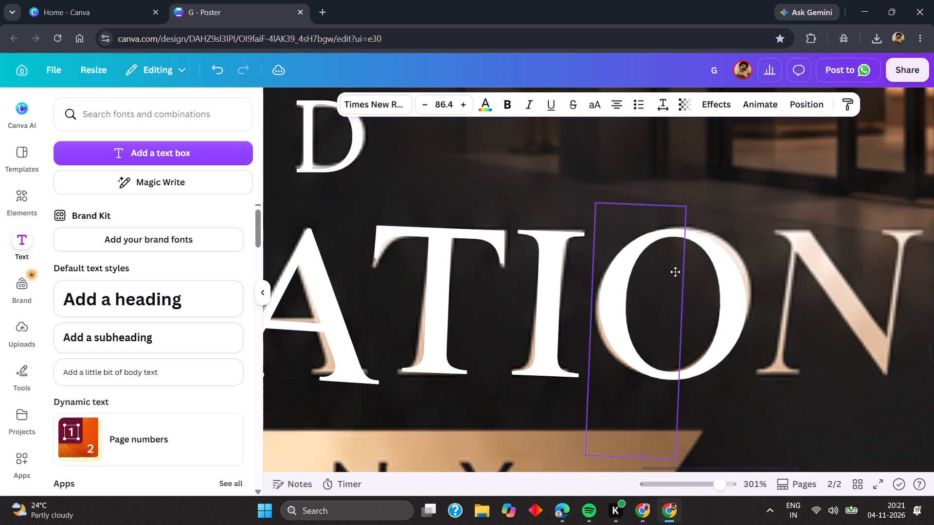
drag(675, 272, 678, 270)
Duplicate the overlay O, change the copy's text to N and place it over the final N of INAUGURATION.
key(ctrl+d)
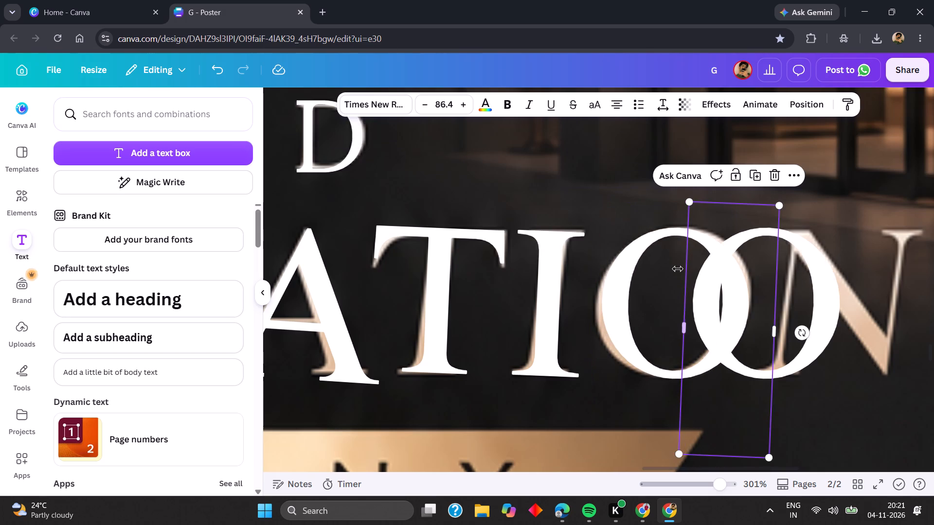
click(756, 274)
key(n)
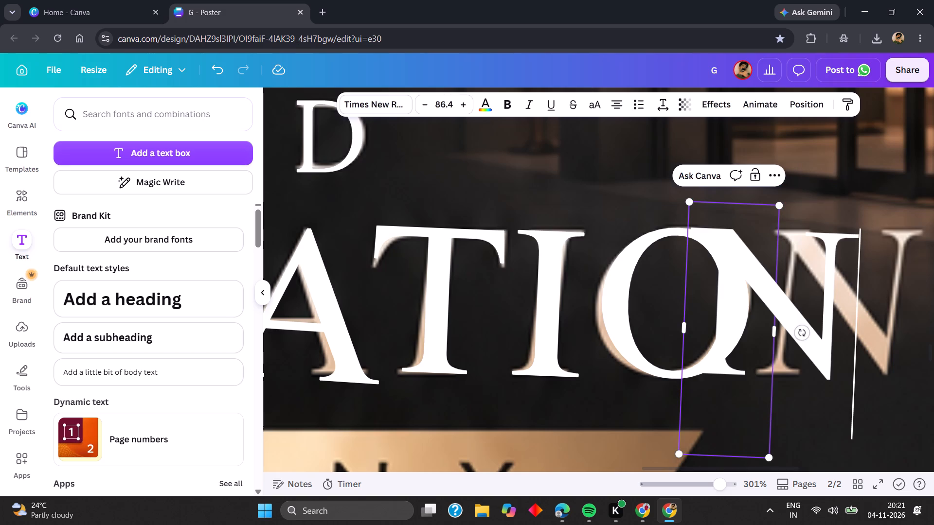
scroll(744, 280, left, 3)
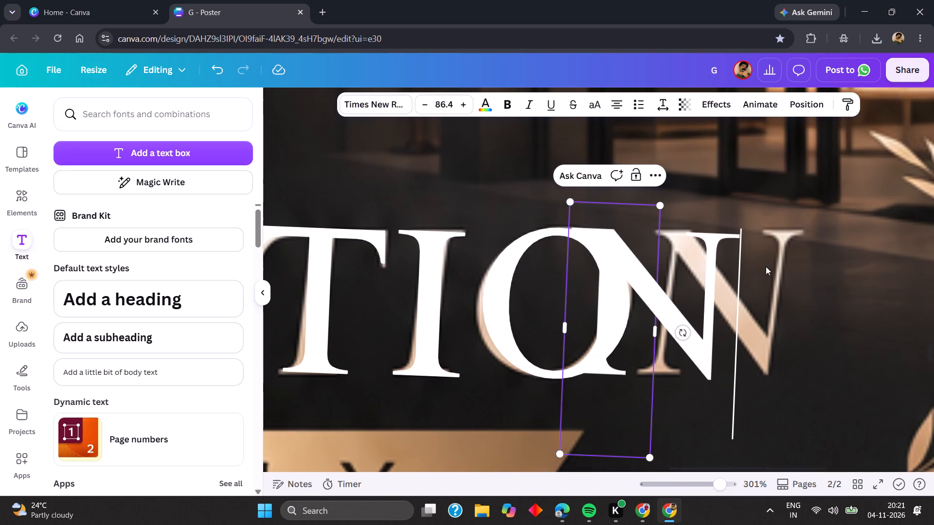
click(781, 261)
click(684, 254)
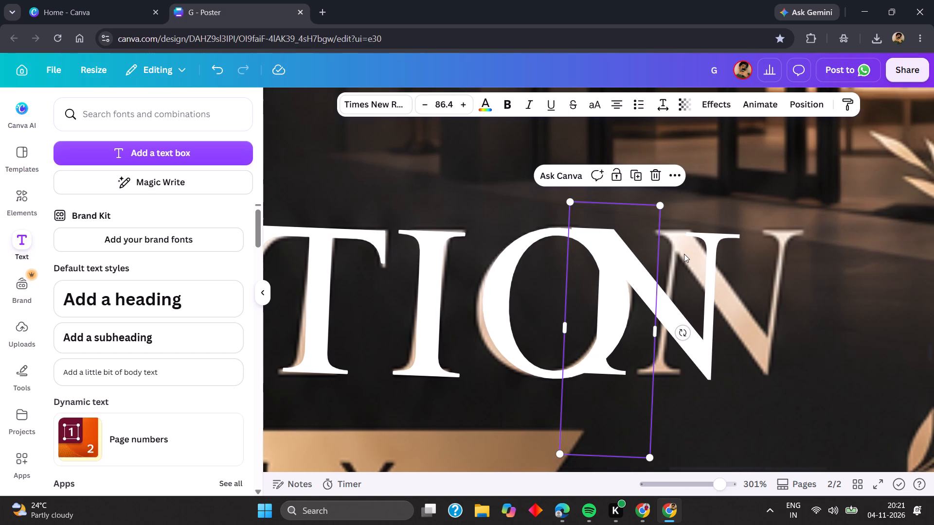
drag(684, 254, 714, 257)
drag(587, 278, 658, 275)
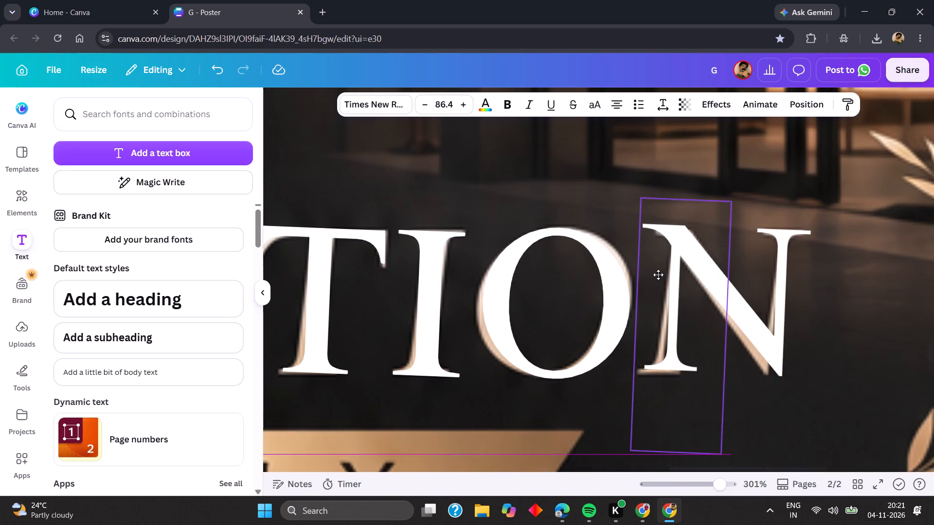
drag(658, 275, 655, 275)
click(867, 239)
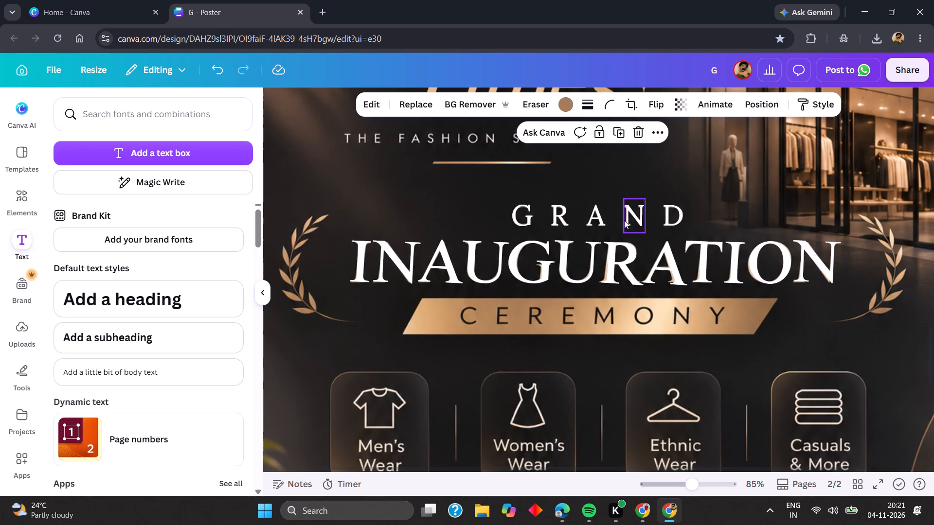
Add a text box containing C and move it near the first letter of CEREMONY on the gold banner.
scroll(610, 230, down, 1)
scroll(519, 230, up, 1)
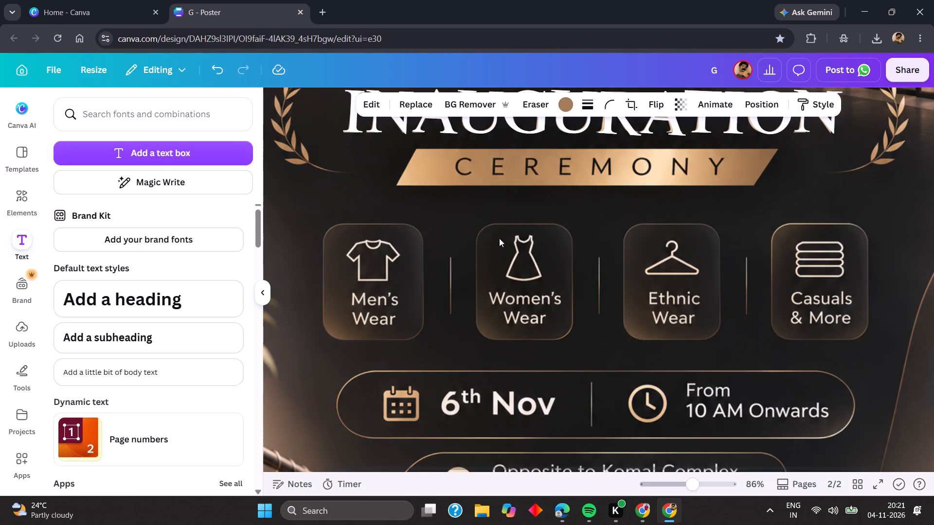
scroll(499, 238, up, 3)
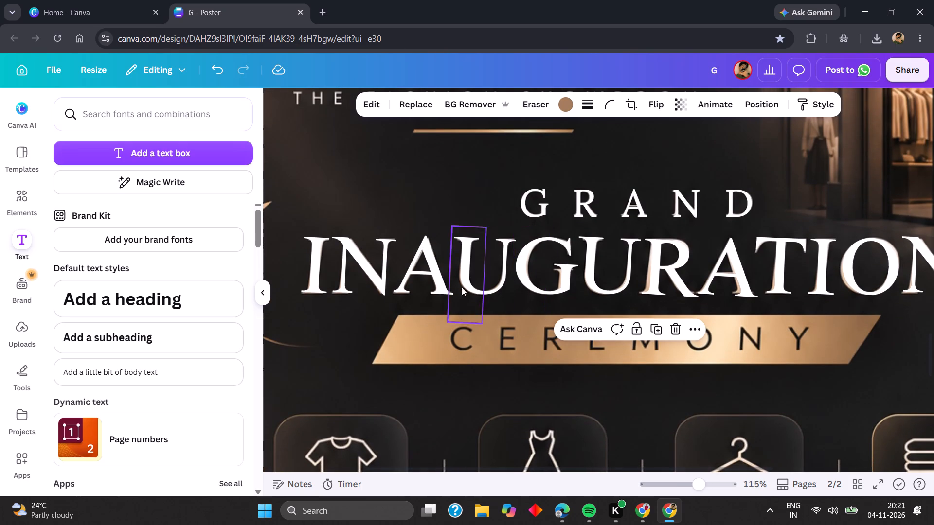
click(117, 151)
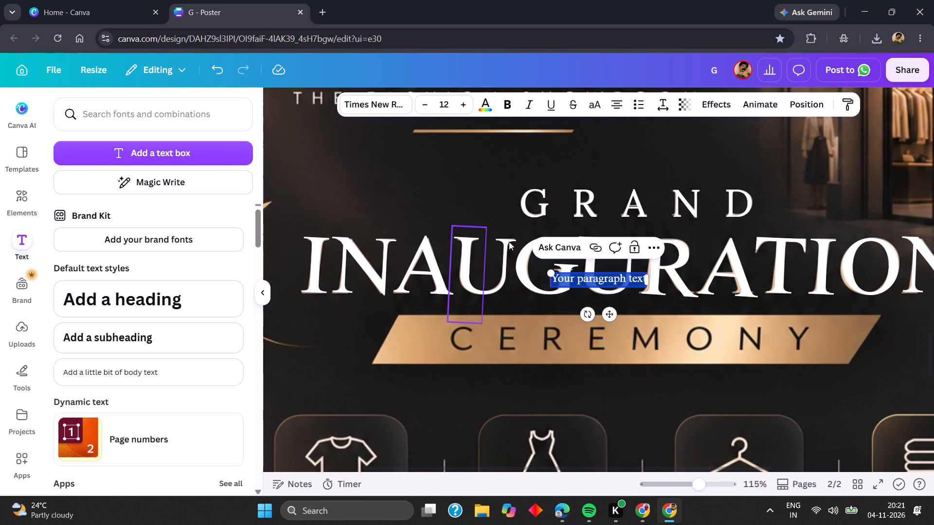
key(BackSpace)
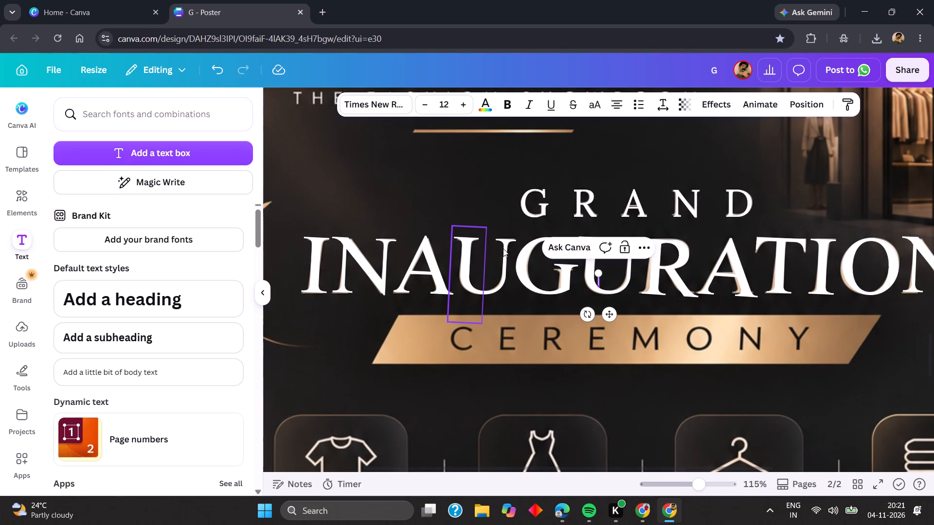
key(c)
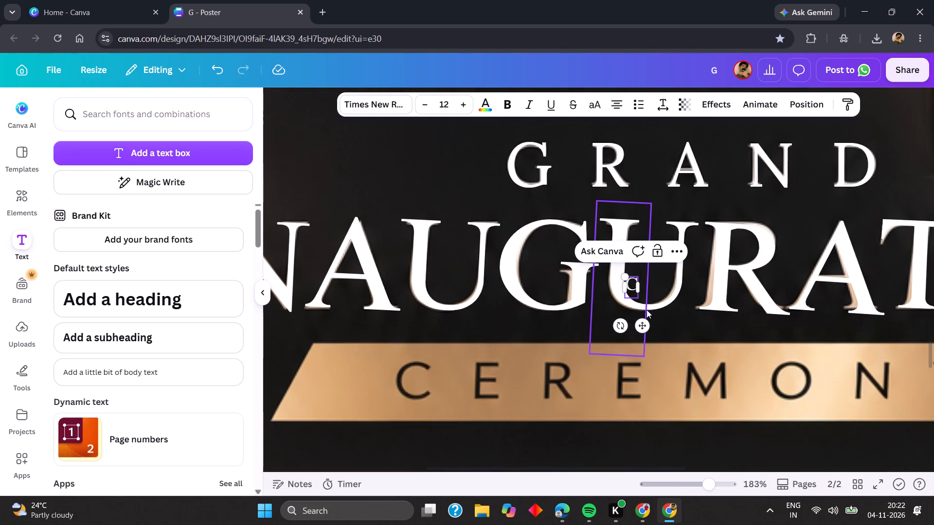
drag(642, 325, 444, 407)
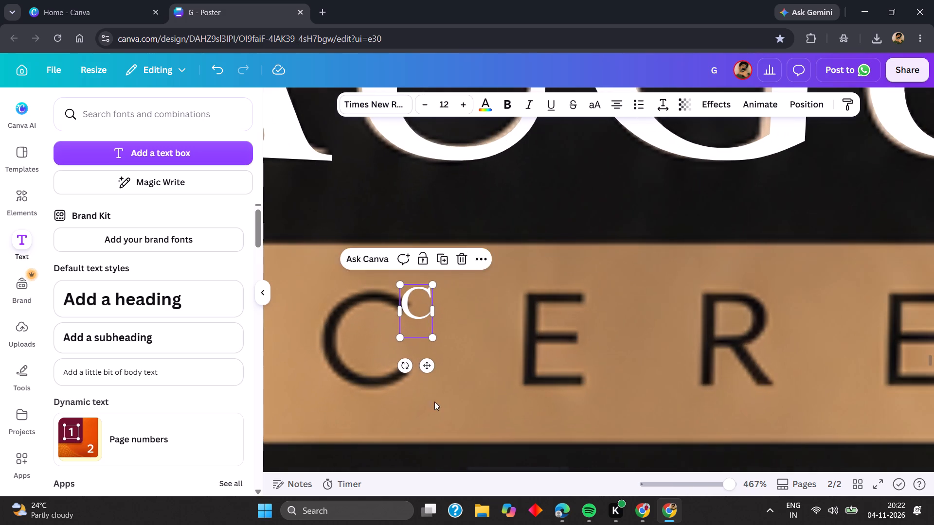
Set the font of the new overlay C to Open Sauce.
scroll(436, 402, right, 1)
click(395, 107)
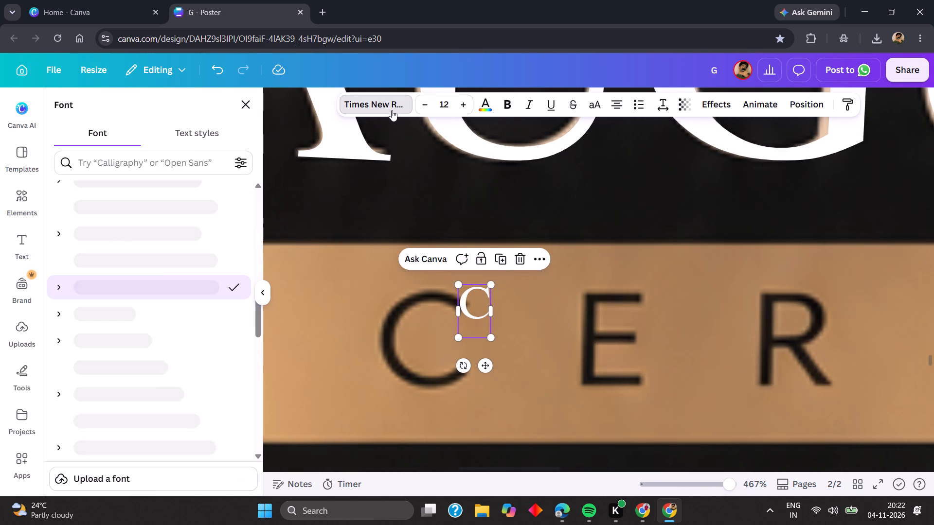
scroll(138, 305, up, 1)
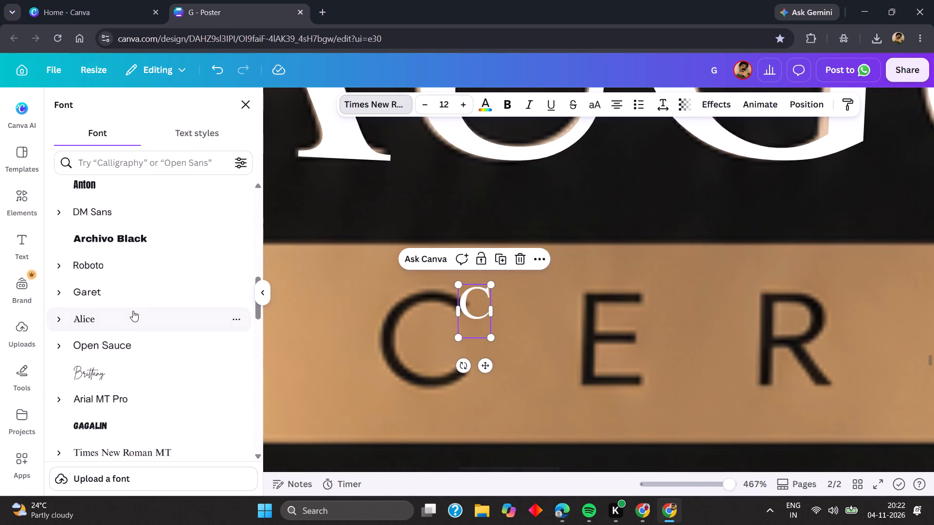
click(136, 342)
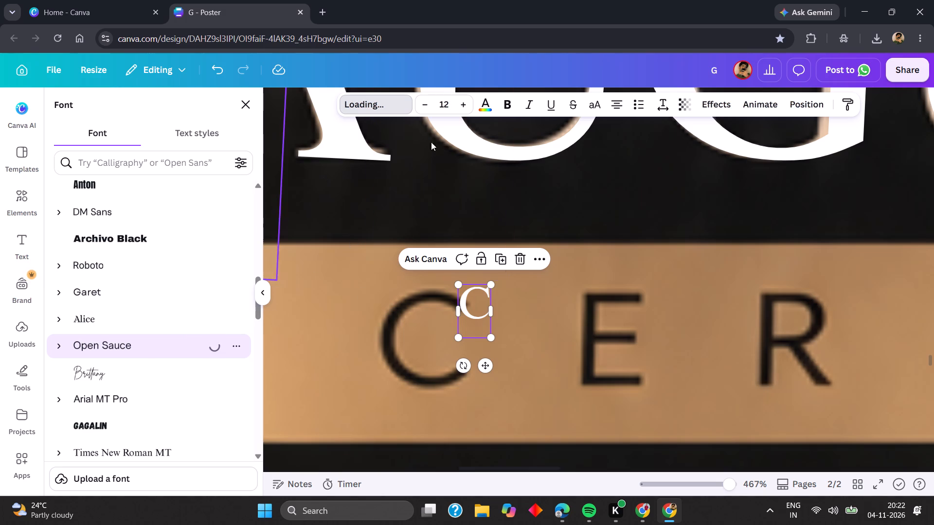
Resize the overlay C to font size 33.7 and align it over the C of CEREMONY.
drag(492, 337, 511, 351)
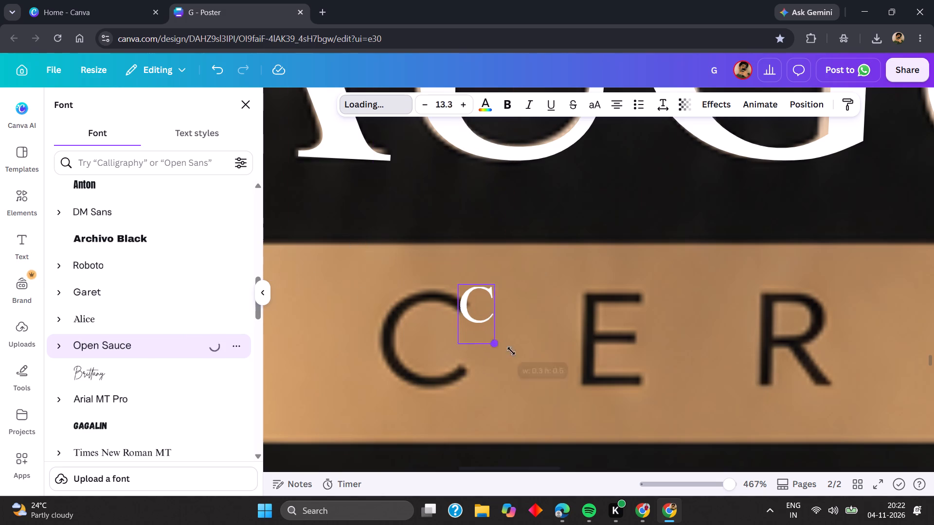
drag(511, 351, 604, 422)
drag(541, 385, 458, 378)
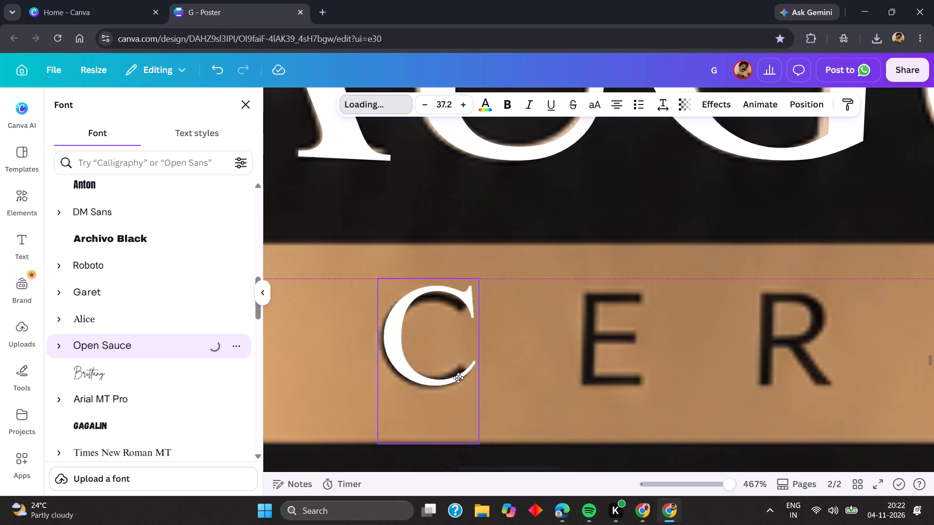
drag(458, 378, 456, 384)
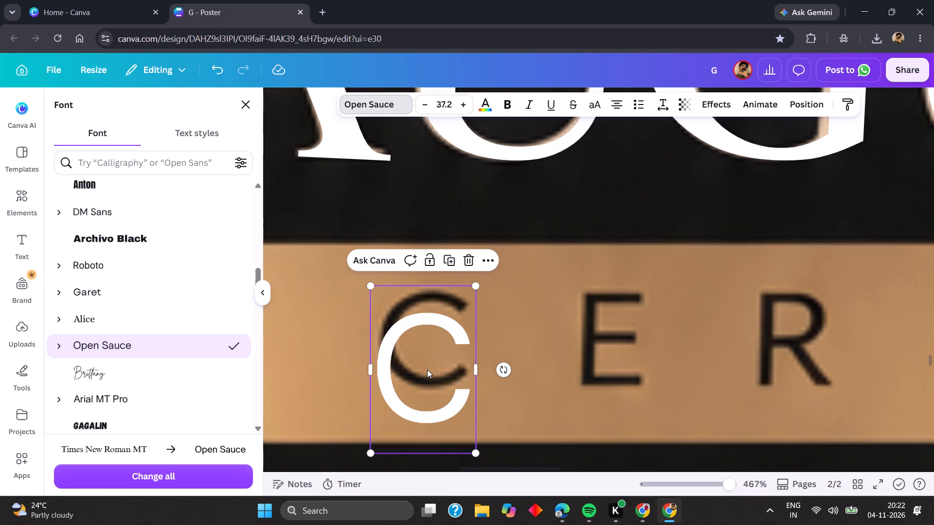
click(532, 321)
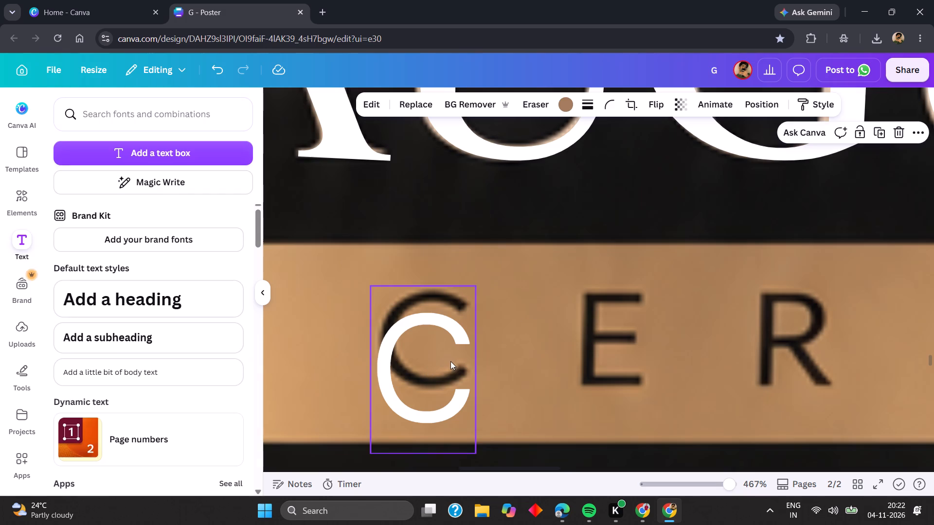
click(450, 362)
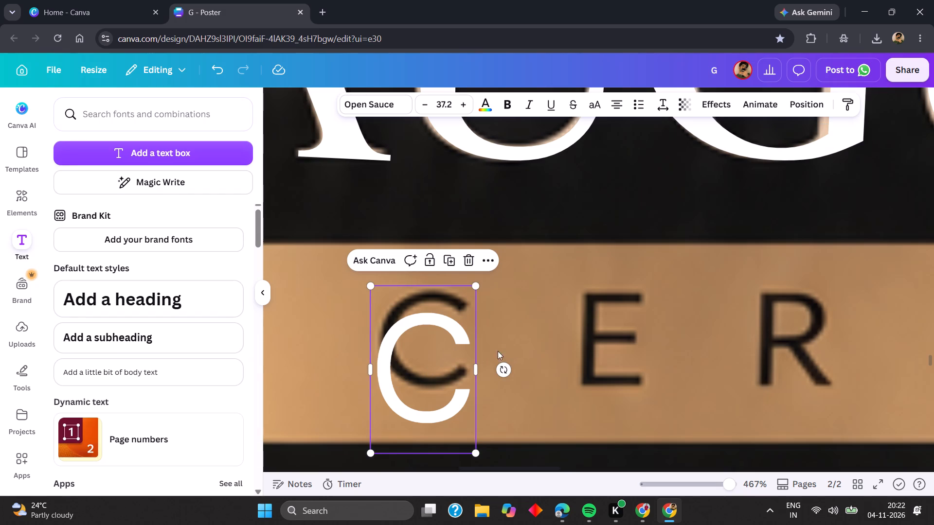
drag(386, 366, 389, 344)
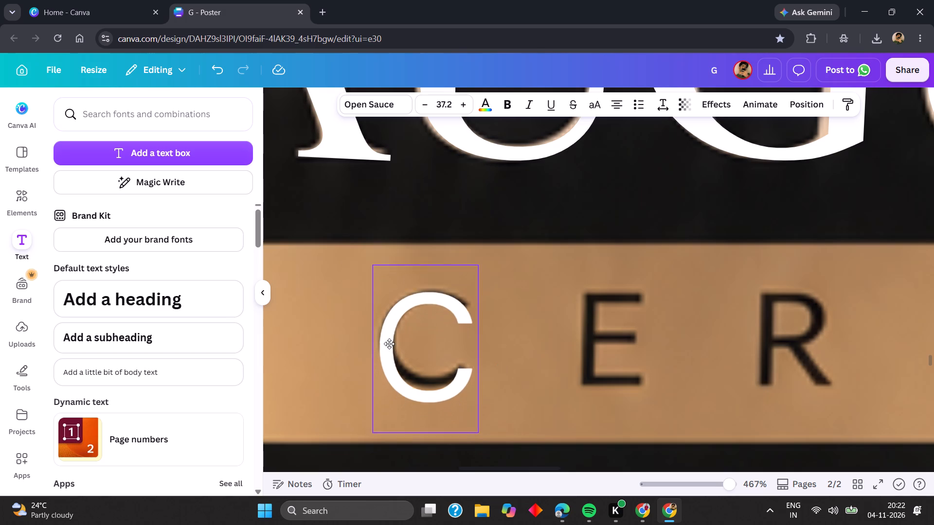
drag(389, 344, 390, 342)
drag(479, 427, 473, 409)
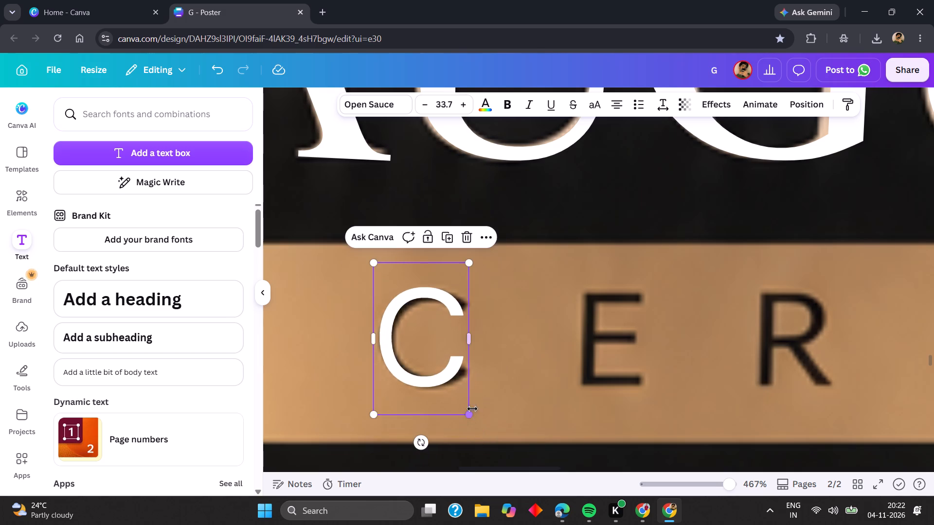
drag(439, 390, 443, 389)
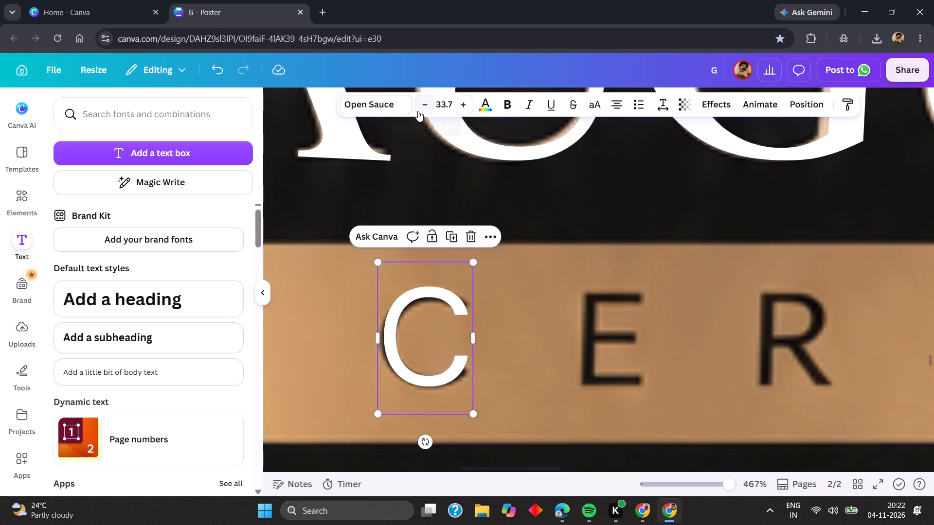
Change the overlay C's text colour to black.
click(485, 99)
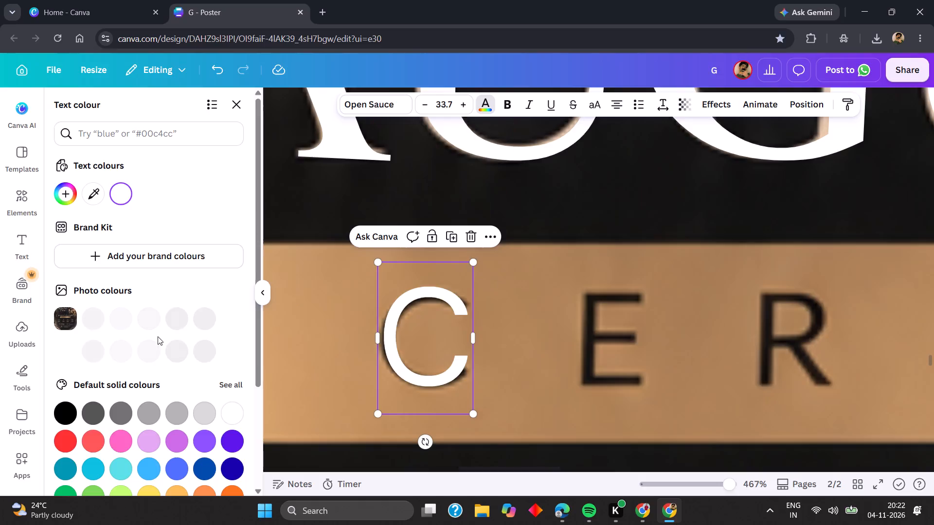
click(67, 410)
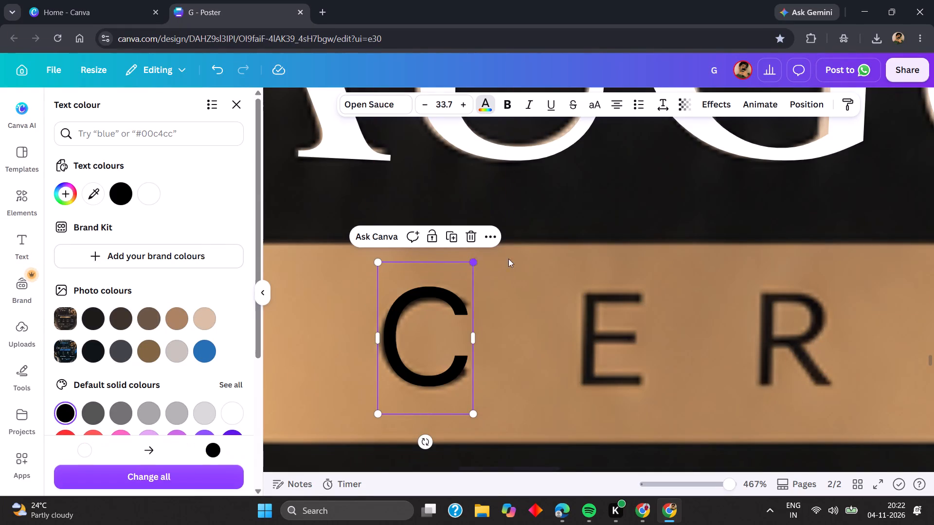
click(534, 261)
Duplicate the overlay C, change the copy's text to E and place it over the first E of CEREMONY.
click(434, 336)
key(ctrl+d)
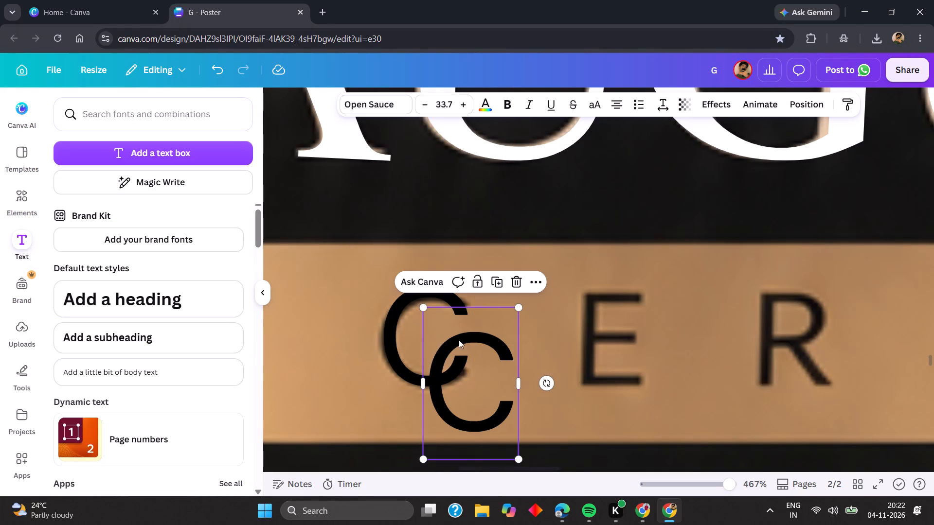
click(475, 365)
key(e)
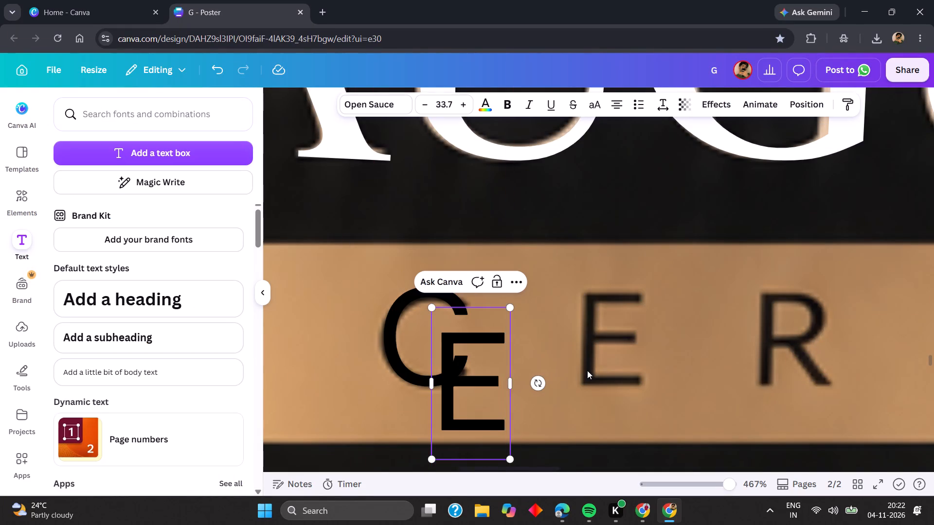
click(587, 370)
drag(489, 381, 628, 338)
Duplicate the overlay E, change the copy's text to R and align it over the R of CEREMONY.
key(ctrl+d)
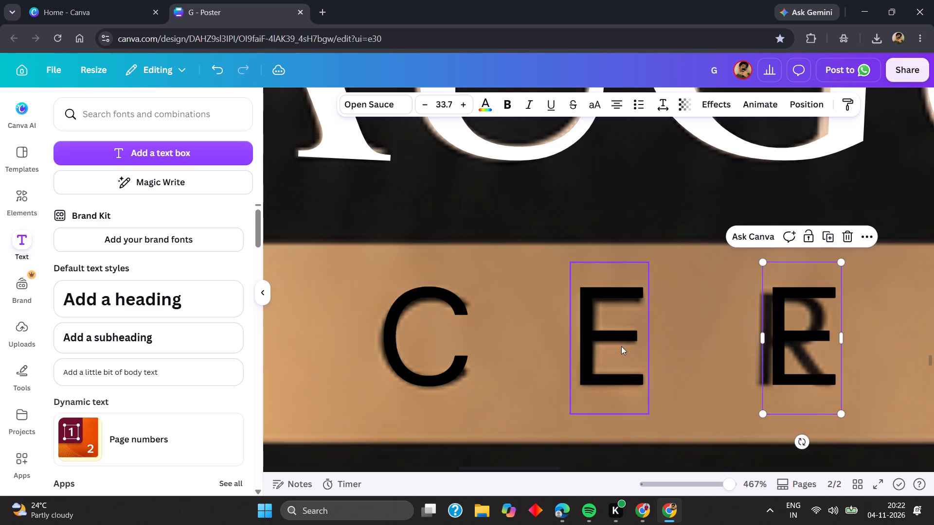
scroll(621, 347, left, 4)
click(593, 352)
key(r)
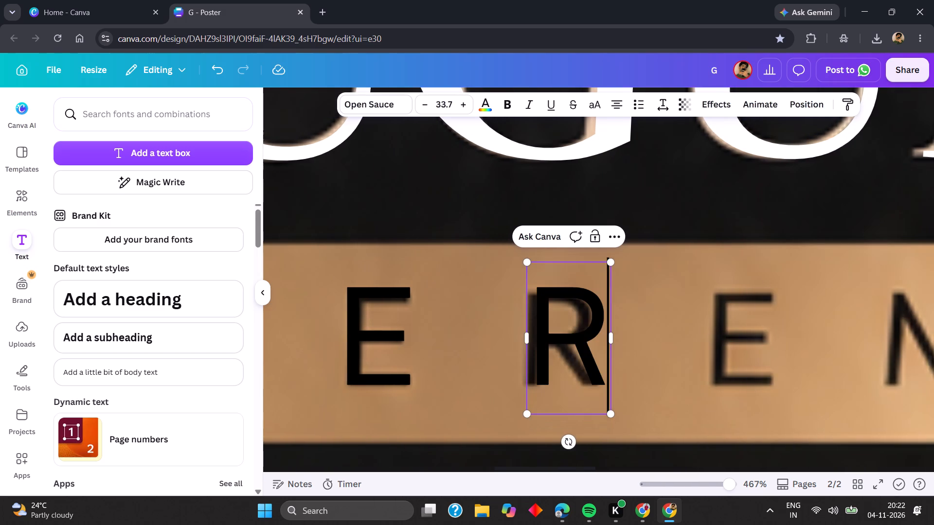
click(663, 349)
click(600, 351)
drag(600, 351, 591, 355)
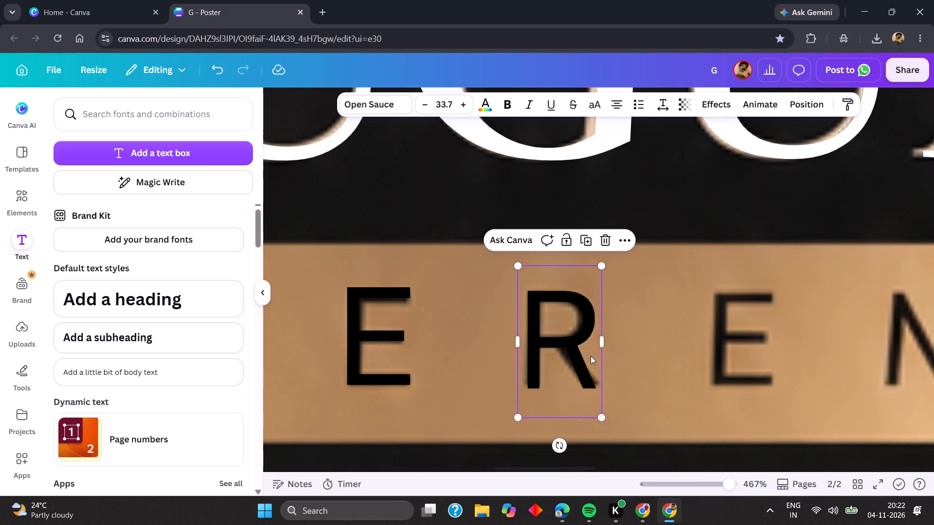
Duplicate the overlay R, change the copy's text to E and align it over the second E of CEREMONY.
key(ctrl+d)
click(719, 335)
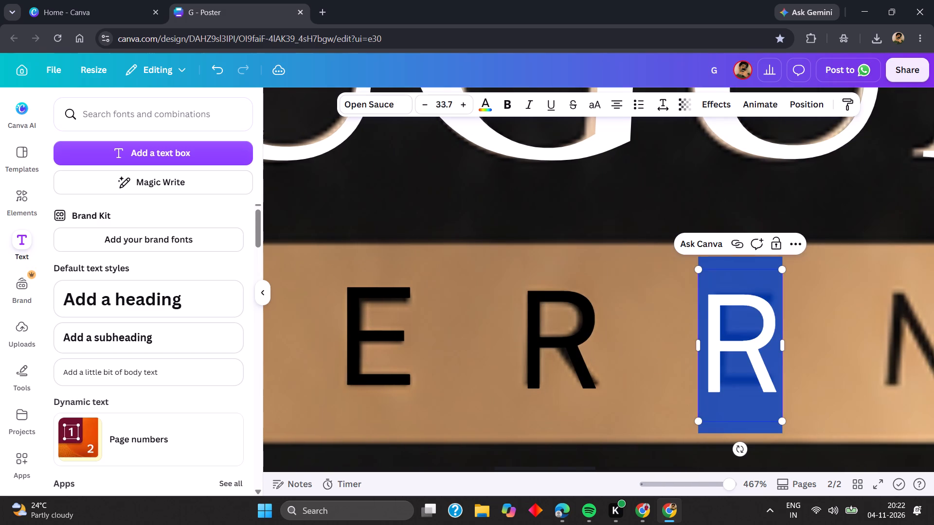
key(e)
click(667, 351)
click(736, 334)
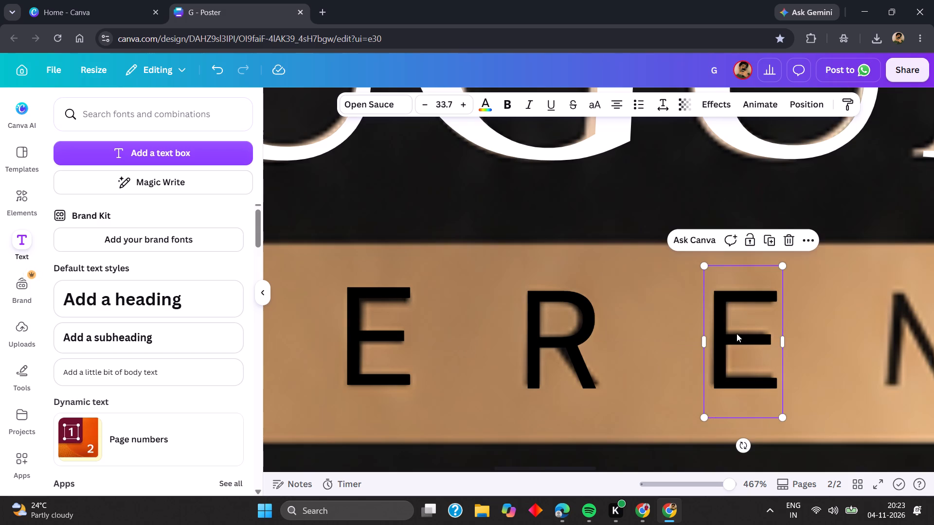
Duplicate the second overlay E, change the copy's text to M and align it over the M of CEREMONY.
key(ctrl+d)
scroll(735, 335, left, 5)
click(557, 354)
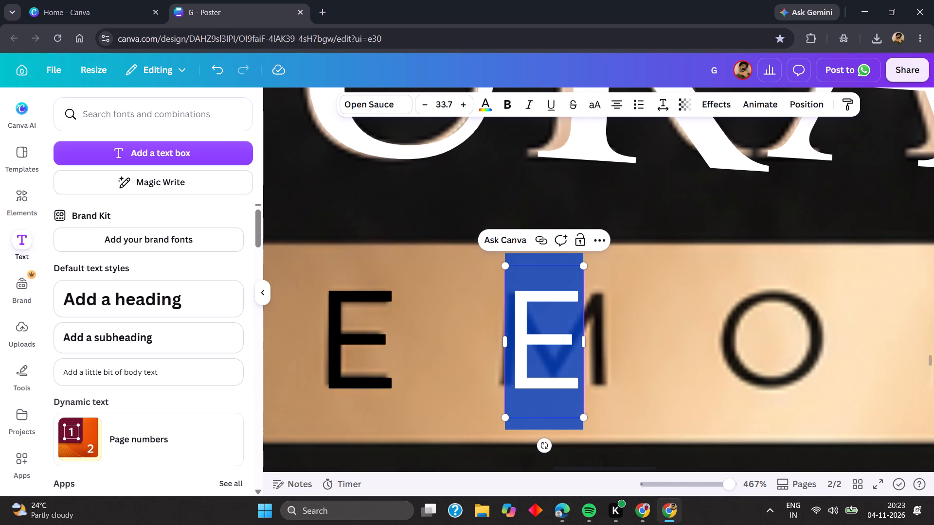
key(m)
click(674, 335)
click(579, 342)
drag(578, 342, 581, 342)
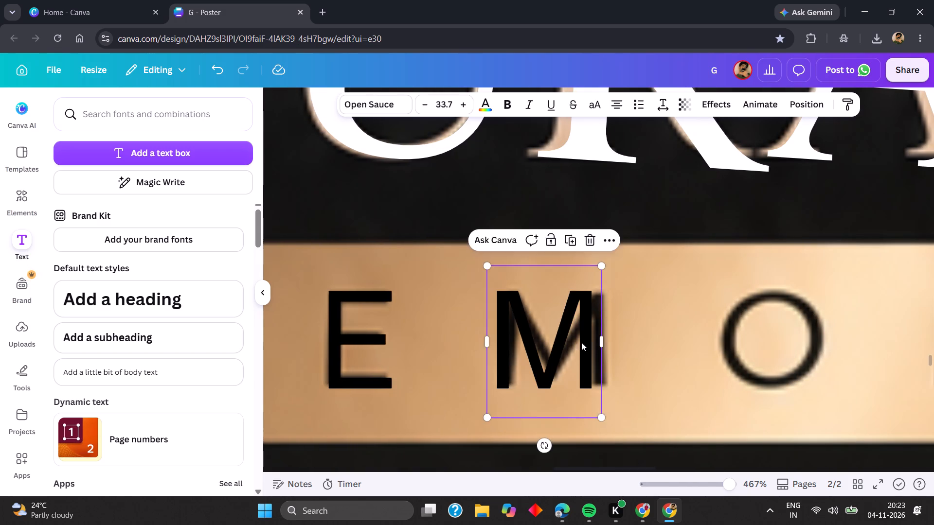
drag(581, 342, 588, 342)
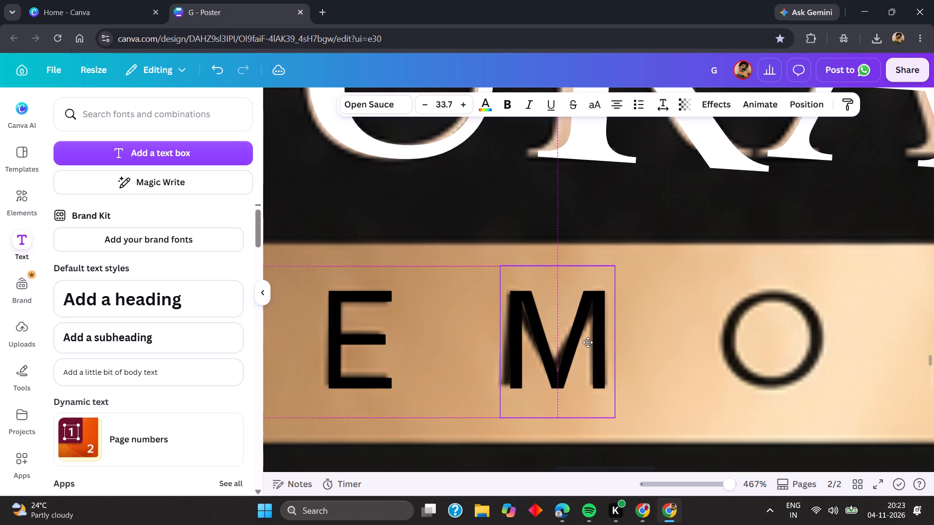
drag(588, 342, 587, 342)
Duplicate the overlay M, change the copy's text to O and align it over the O of CEREMONY.
key(ctrl+d)
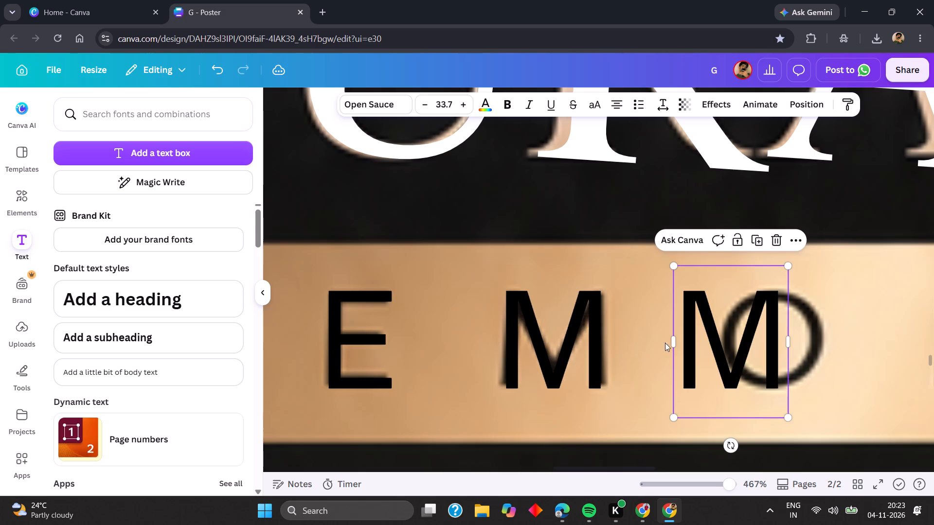
click(747, 343)
key(o)
scroll(739, 346, left, 2)
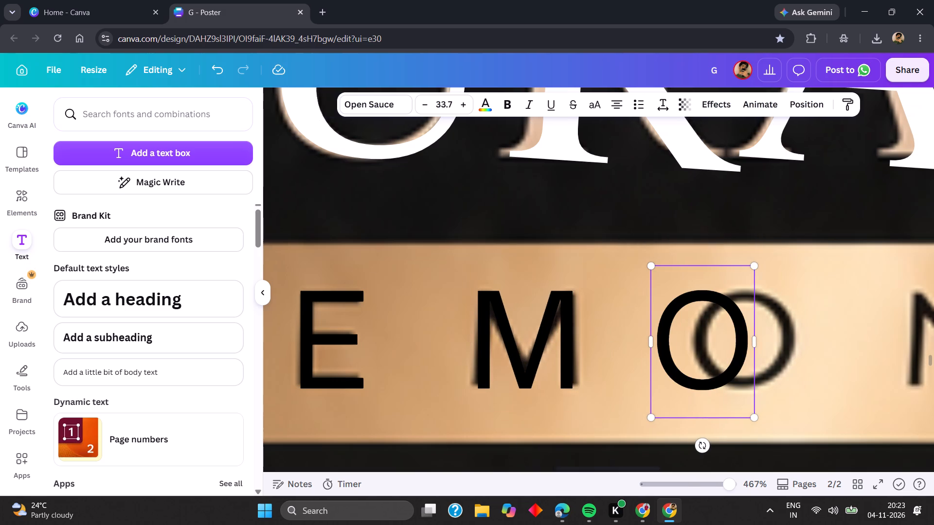
scroll(739, 346, left, 2)
click(720, 346)
drag(591, 350, 620, 348)
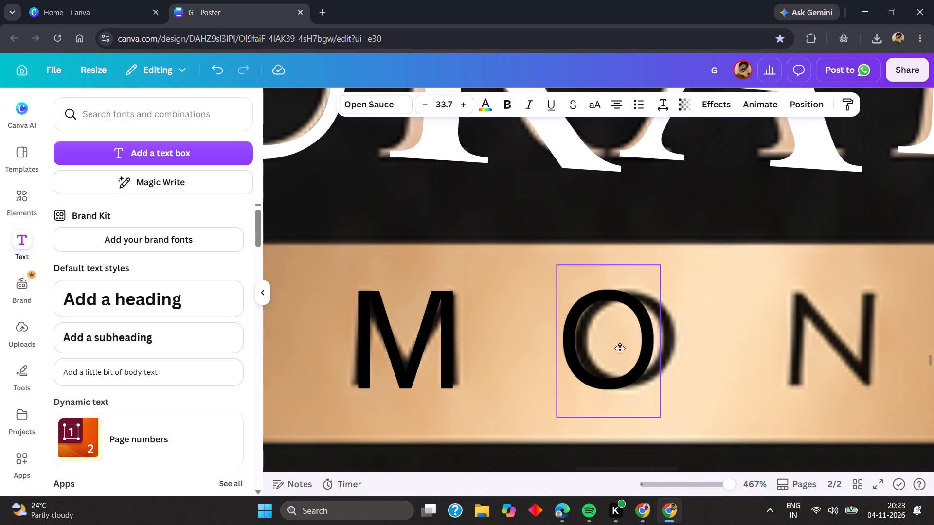
drag(620, 348, 632, 347)
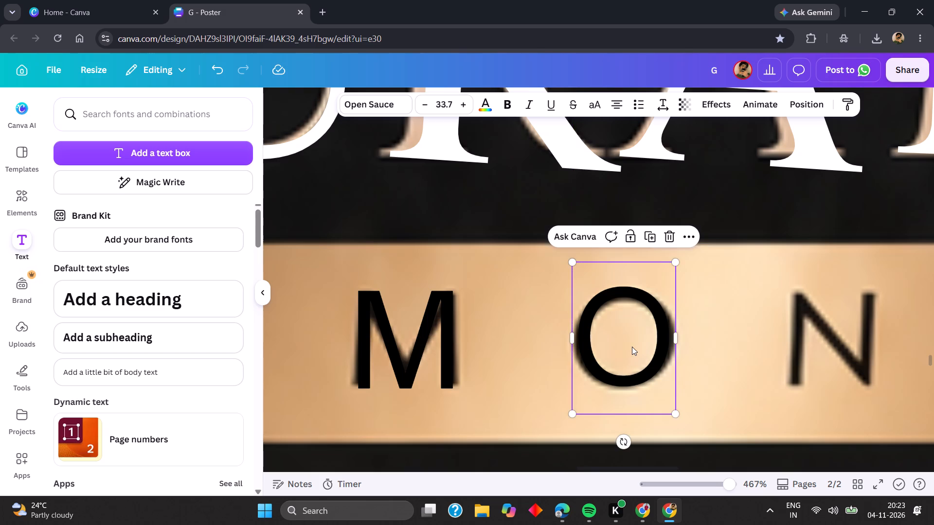
Duplicate the overlay O, change the copy's text to N and align it over the N of CEREMONY.
key(ctrl+d)
scroll(640, 350, left, 3)
click(620, 352)
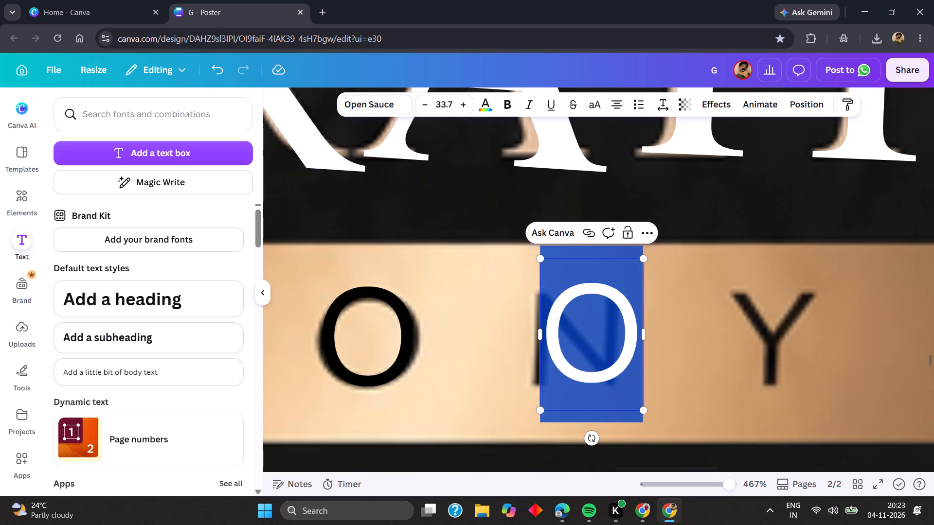
key(n)
scroll(635, 355, left, 1)
click(628, 354)
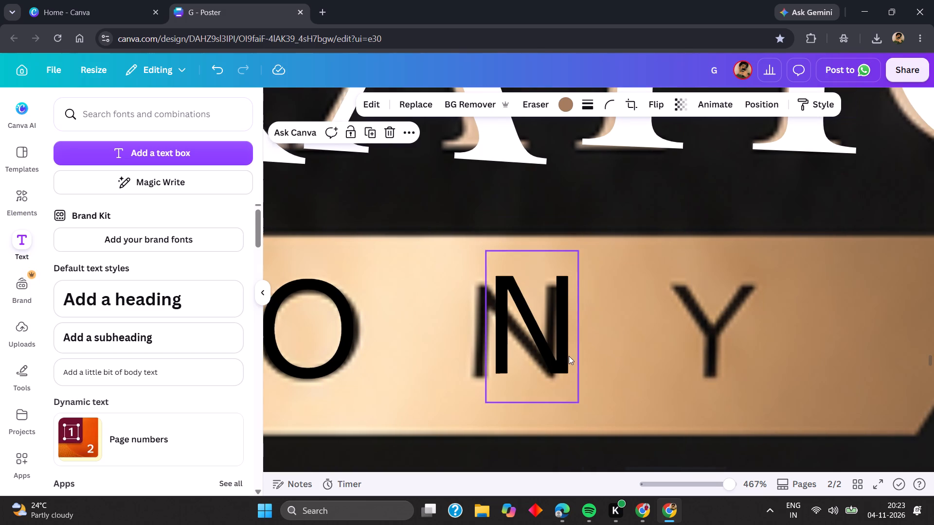
click(568, 355)
drag(566, 355, 553, 358)
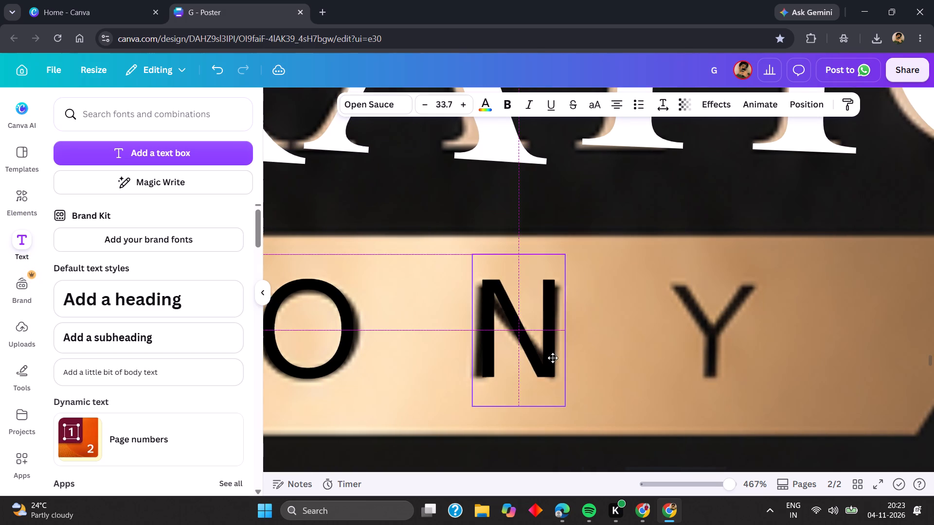
drag(553, 358, 551, 358)
Duplicate the overlay N, change the copy's text to Y and align it over the Y of CEREMONY.
key(ctrl+d)
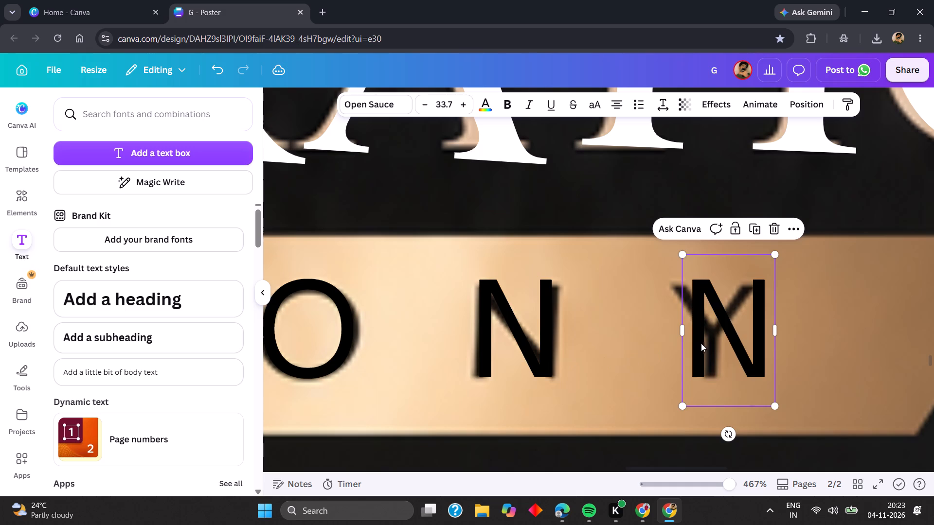
click(701, 343)
key(y)
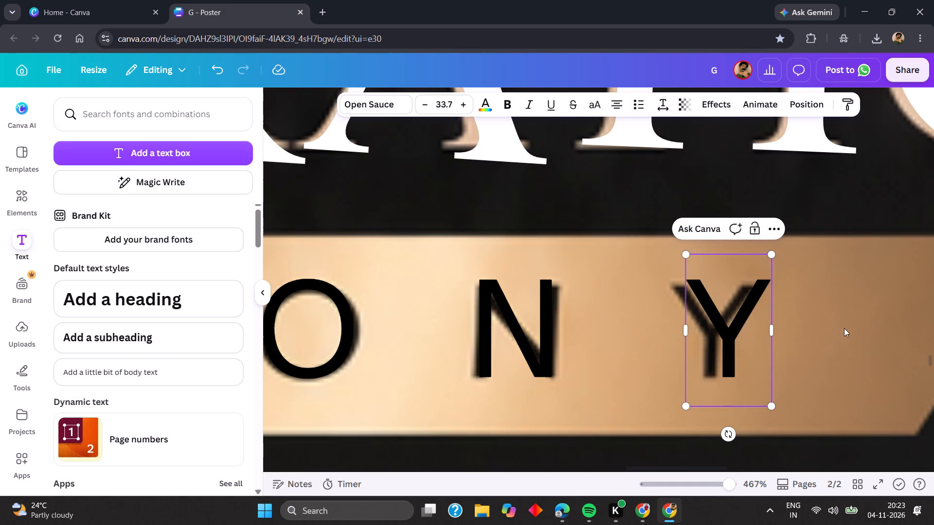
click(844, 328)
click(722, 341)
drag(722, 341, 710, 344)
Deselect the lettering and review the overlaid heading and the rest of the poster's text.
scroll(614, 393, right, 1)
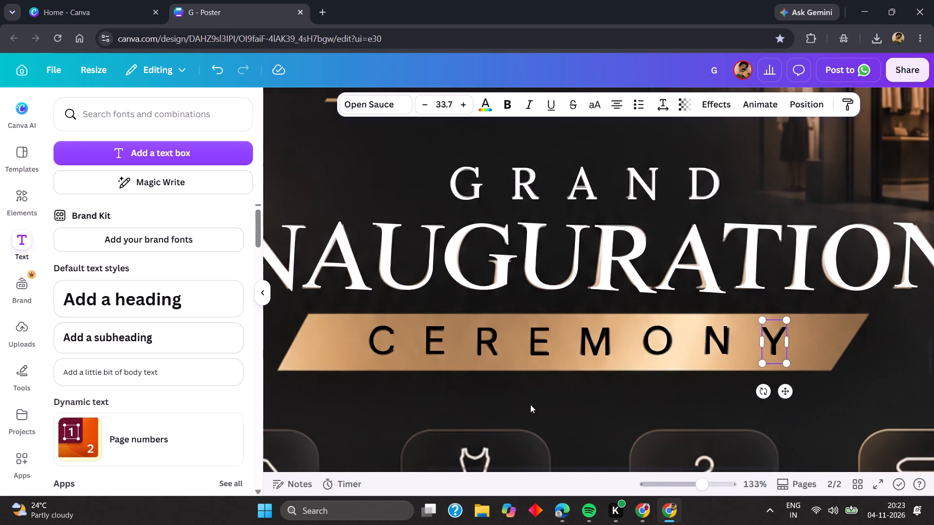
scroll(530, 404, right, 1)
scroll(525, 406, down, 5)
scroll(525, 406, up, 1)
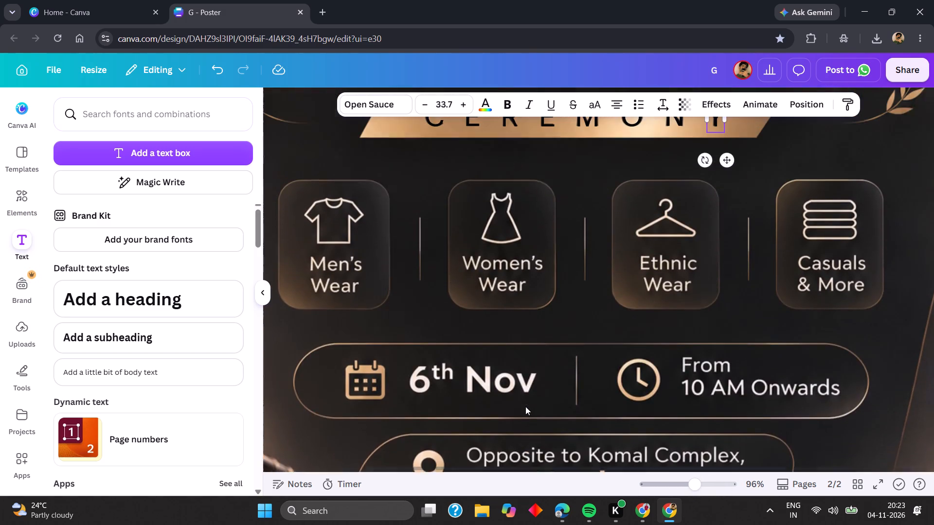
scroll(525, 406, up, 1)
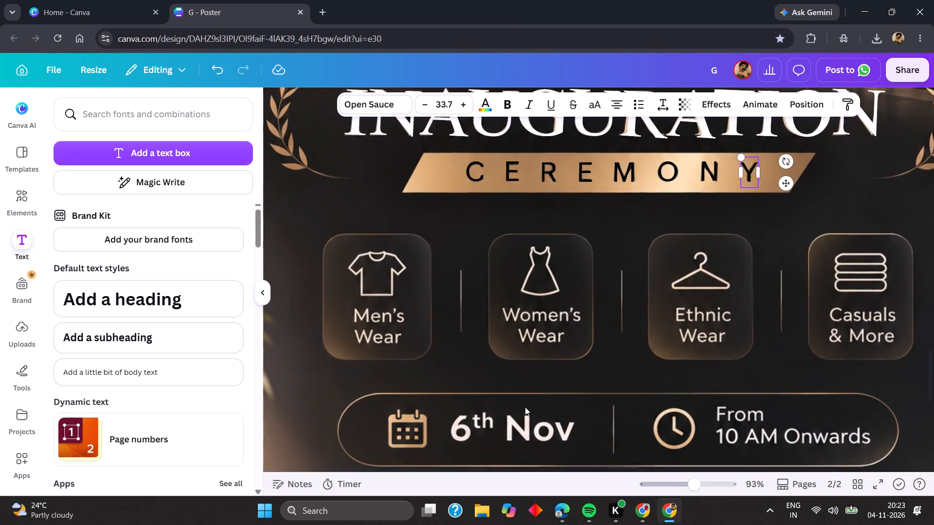
scroll(524, 408, up, 1)
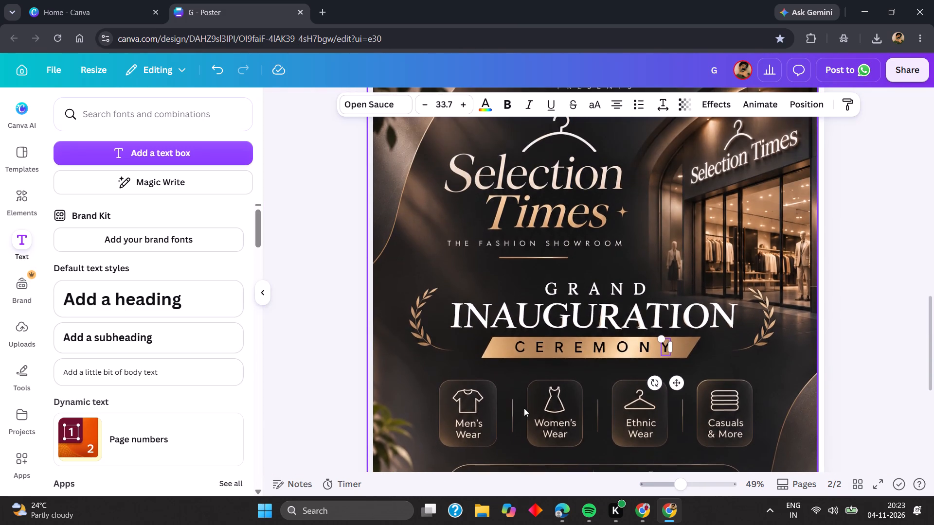
scroll(524, 408, up, 1)
click(362, 318)
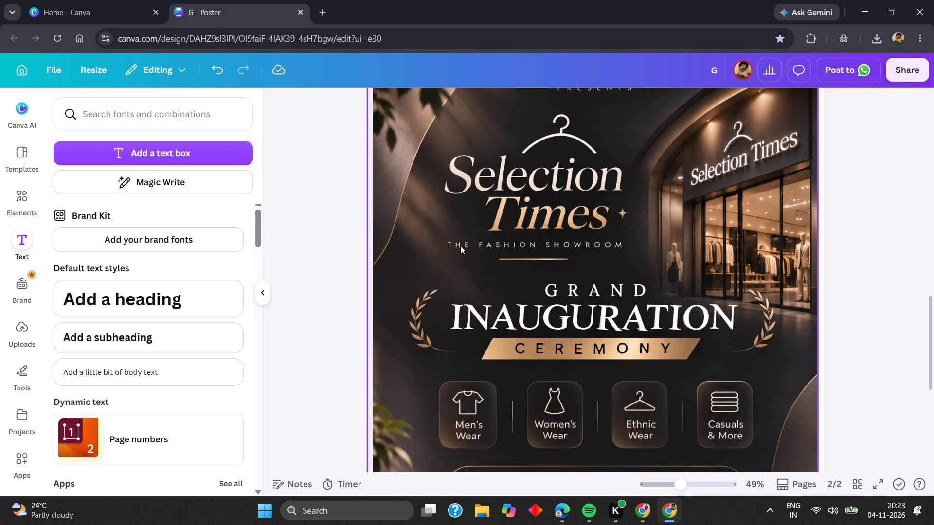
scroll(461, 253, up, 3)
scroll(519, 260, down, 1)
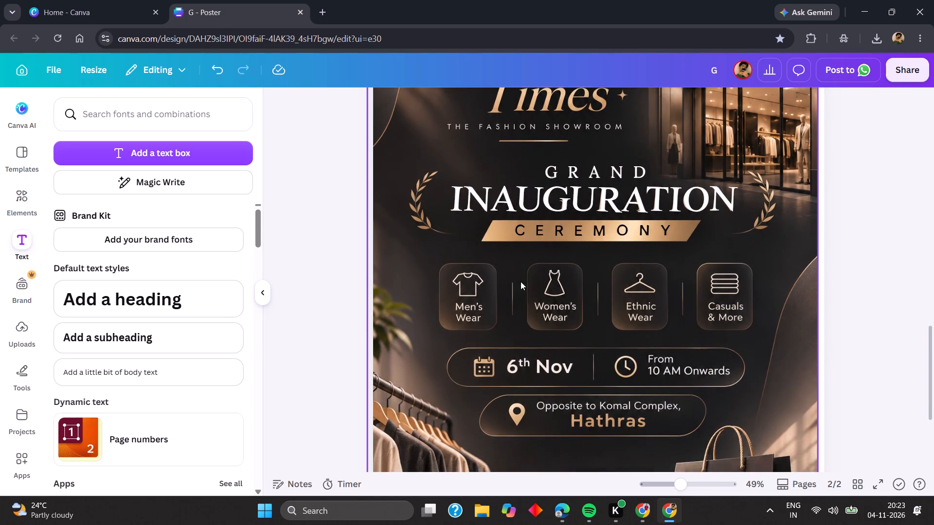
scroll(521, 281, down, 1)
Shift the overlay I of INAUGURATION below the original and recolour it with the light beige sampled from the original I.
scroll(515, 298, up, 1)
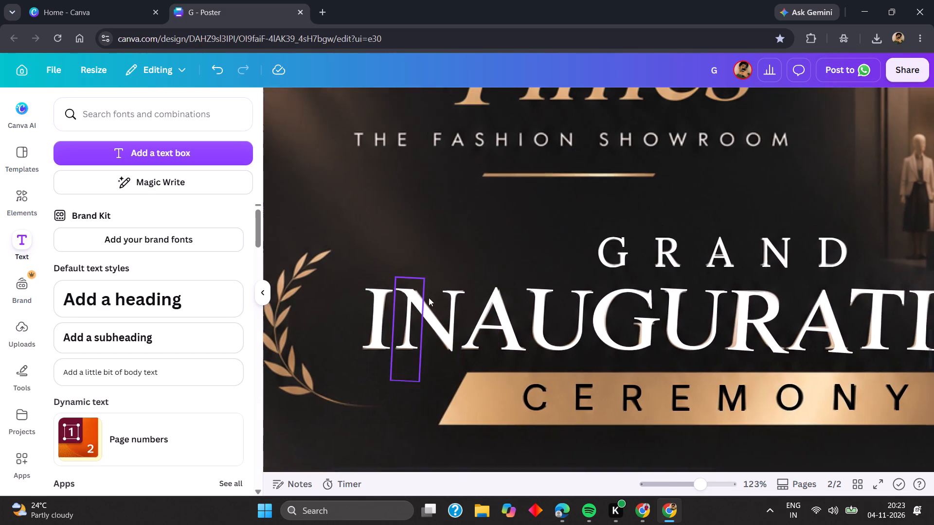
scroll(429, 297, up, 1)
click(388, 317)
drag(388, 317, 388, 344)
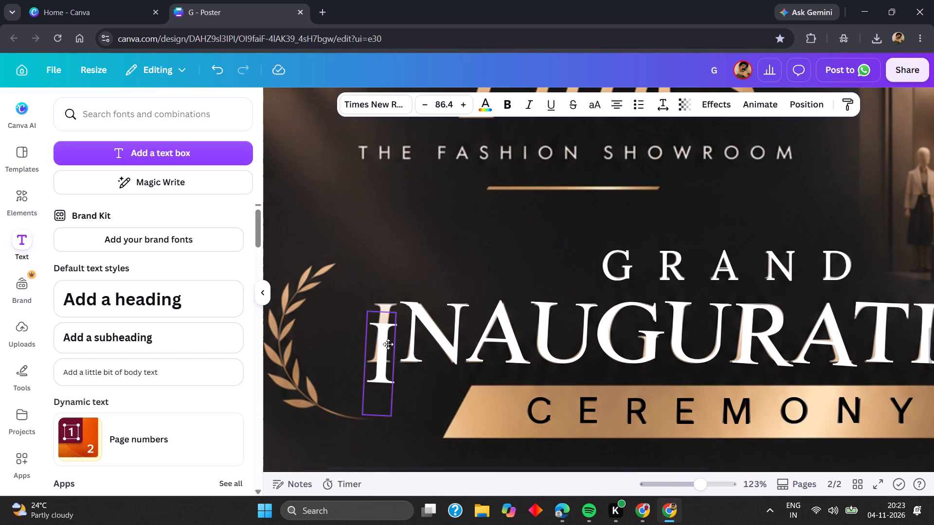
drag(388, 344, 388, 352)
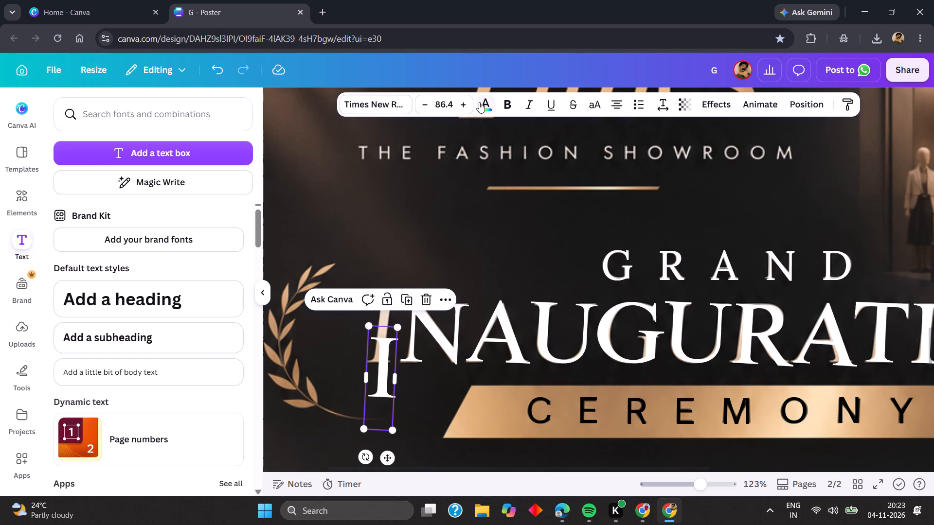
click(482, 102)
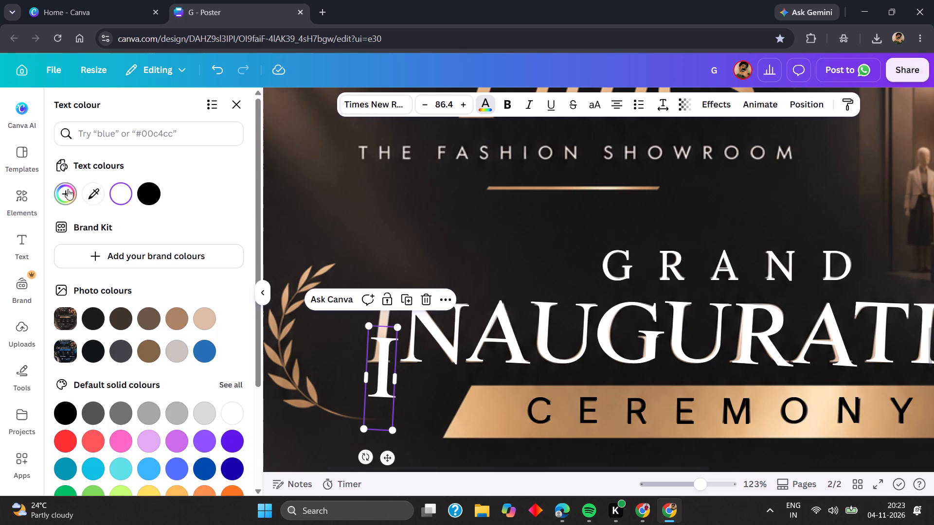
click(97, 195)
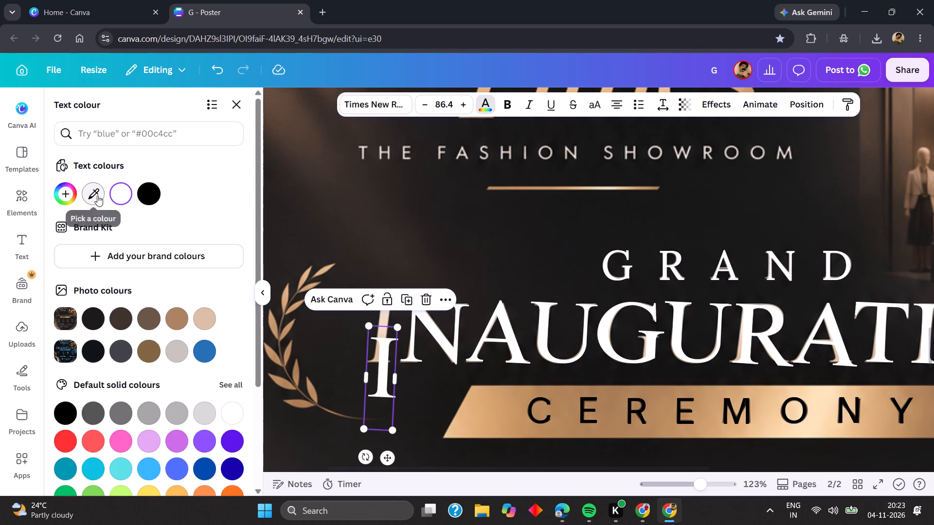
click(386, 320)
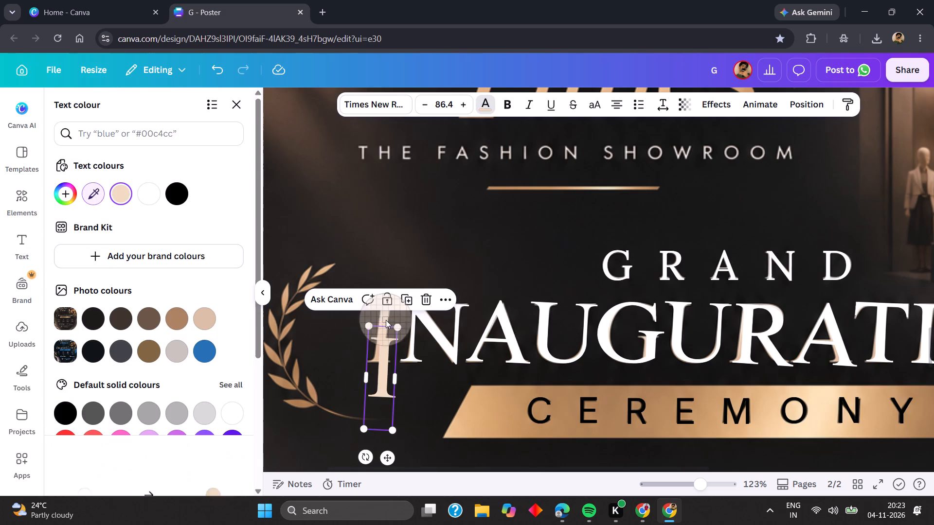
click(422, 379)
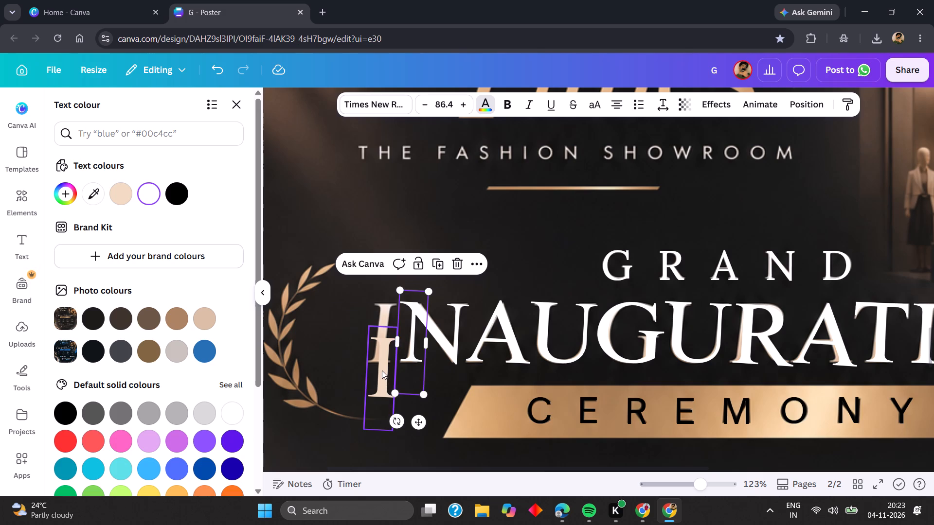
Move the beige overlay I back over the original I of INAUGURATION.
drag(382, 370, 385, 337)
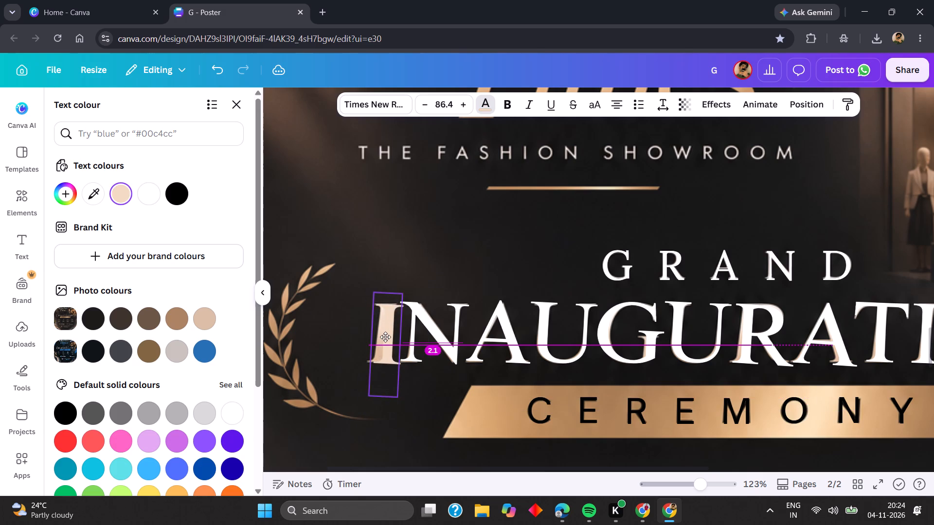
drag(385, 337, 384, 336)
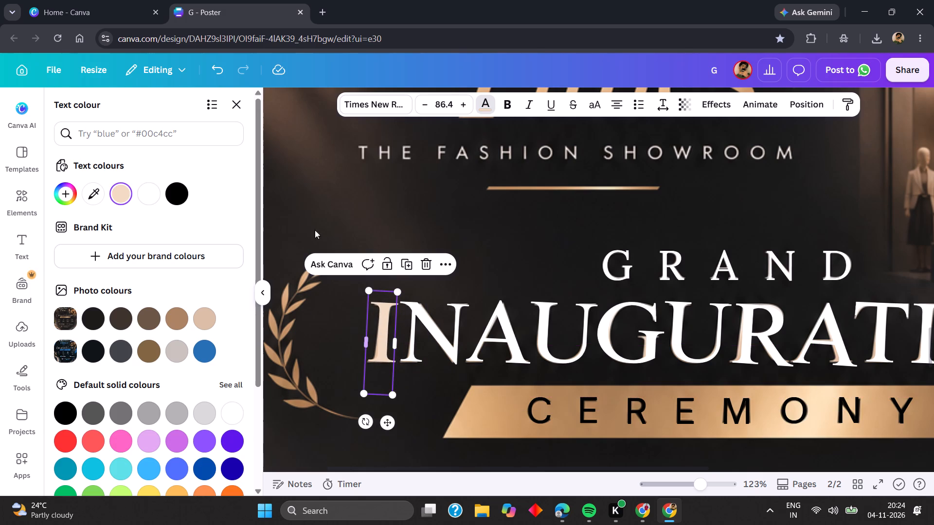
Recolour the overlay letters N, A, U, G and U of INAUGURATION with the light beige already used on the I.
click(444, 341)
click(111, 194)
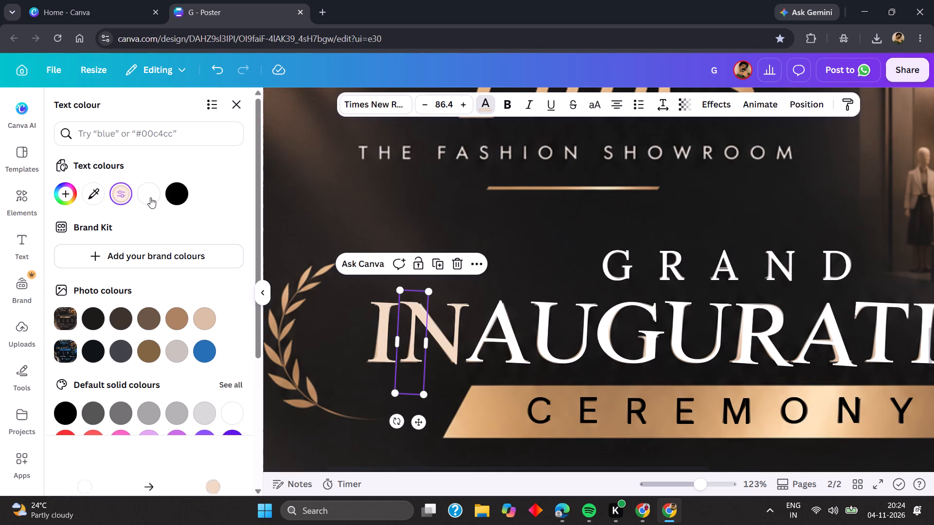
click(511, 345)
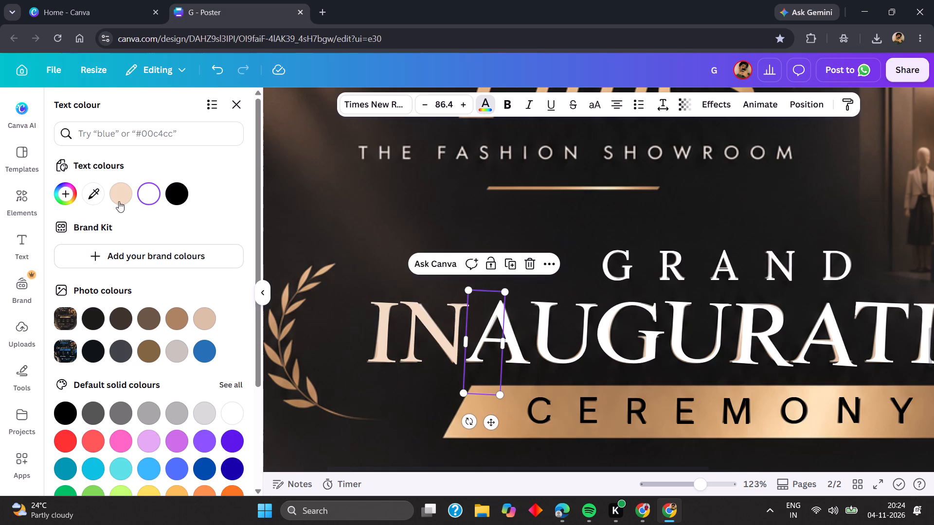
click(119, 201)
click(581, 318)
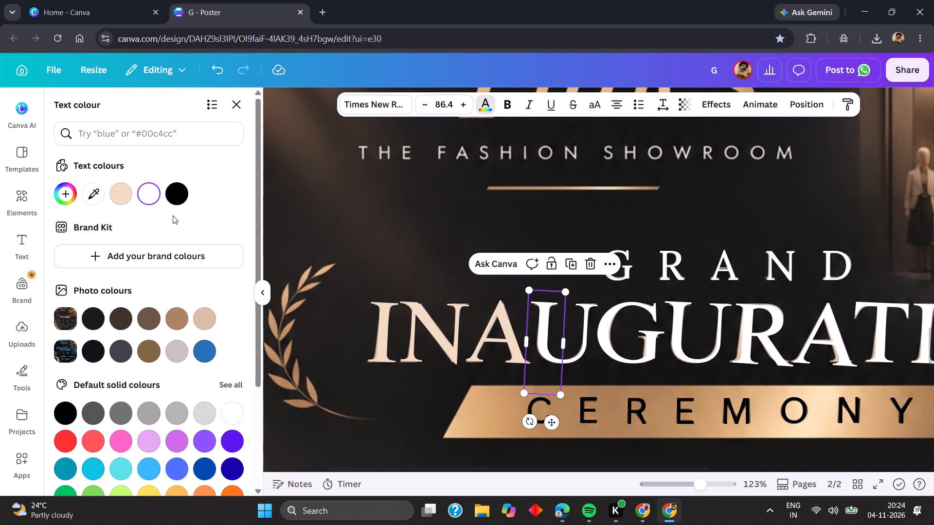
click(120, 198)
click(632, 302)
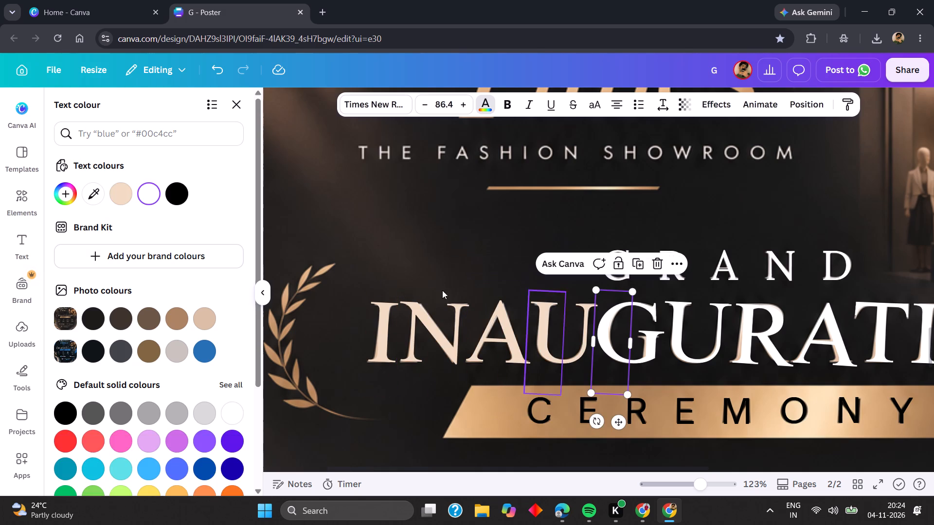
click(127, 188)
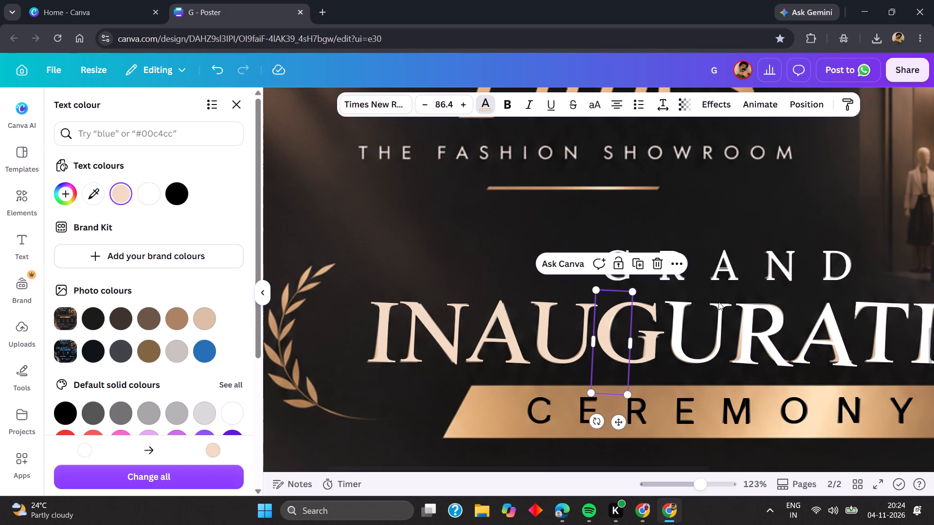
click(718, 302)
click(110, 195)
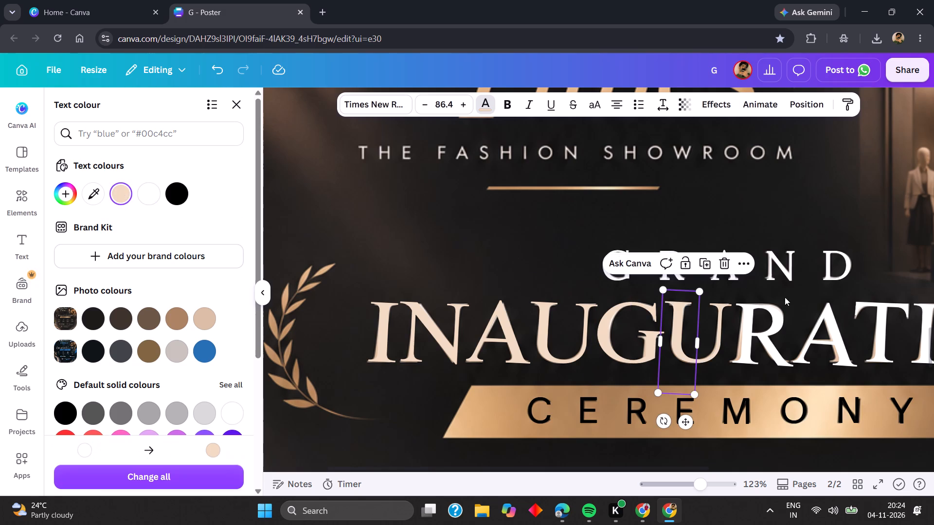
Recolour the overlay letters R, A and T of INAUGURATION with the same light beige.
click(756, 325)
click(126, 189)
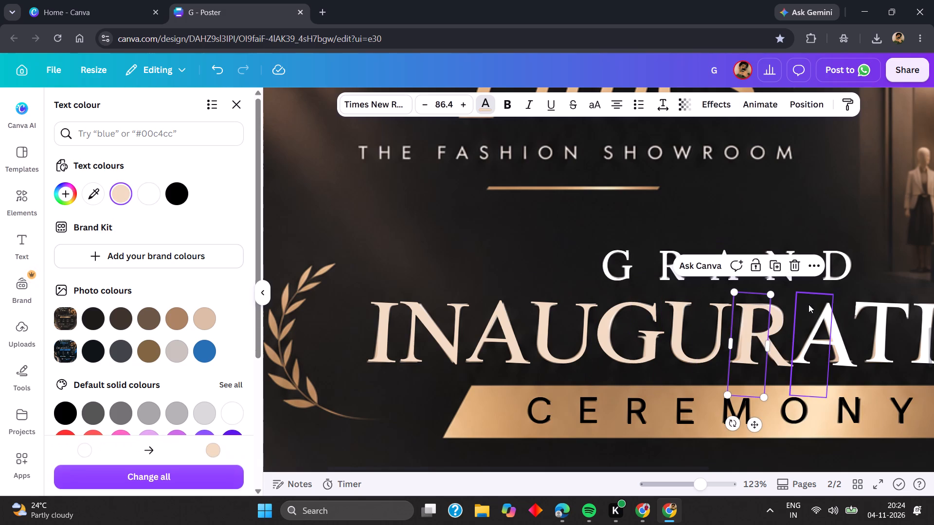
click(804, 327)
click(105, 193)
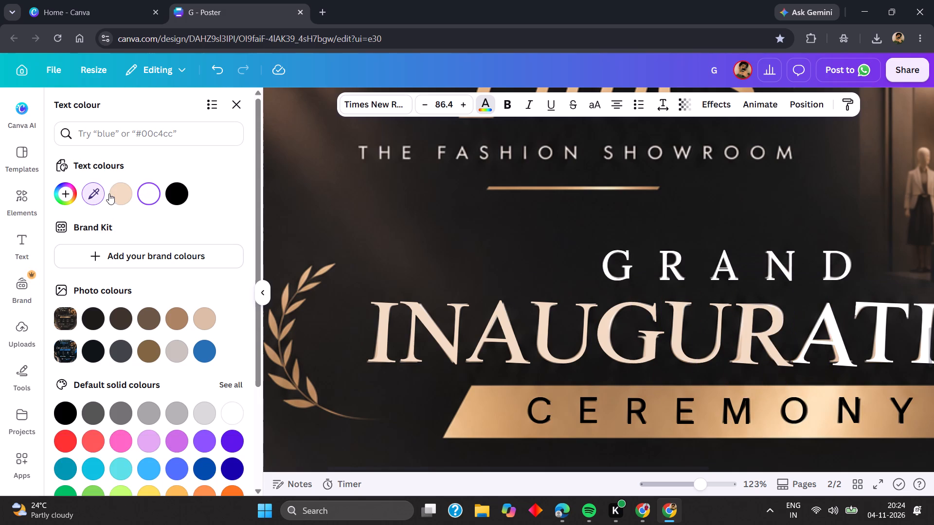
click(109, 193)
click(120, 196)
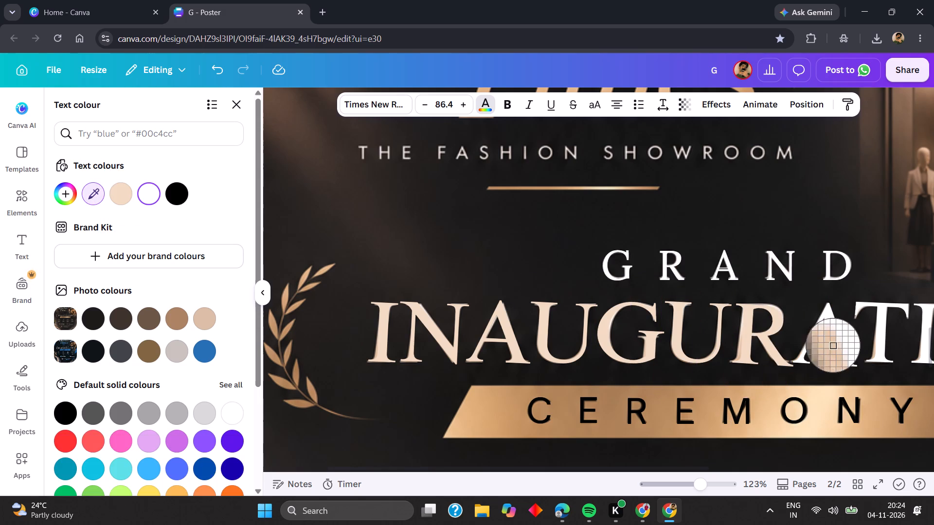
click(772, 347)
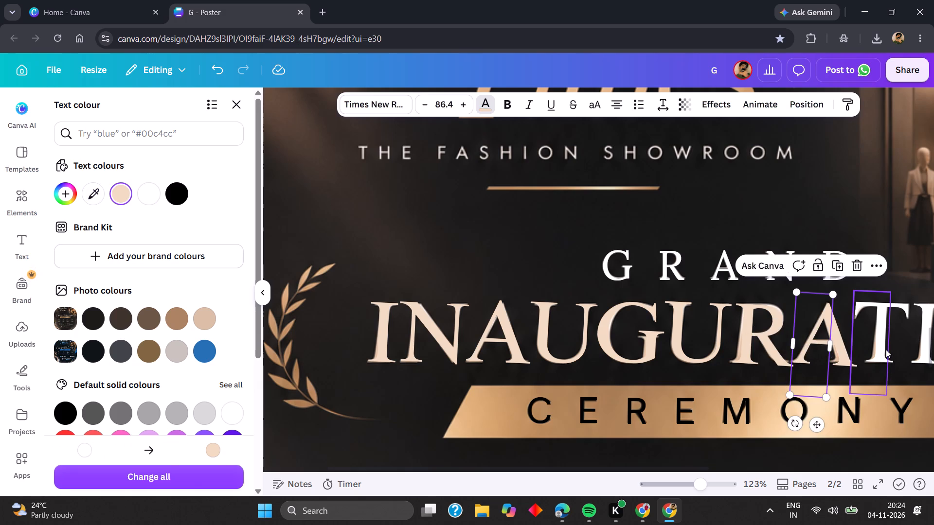
click(886, 350)
click(129, 192)
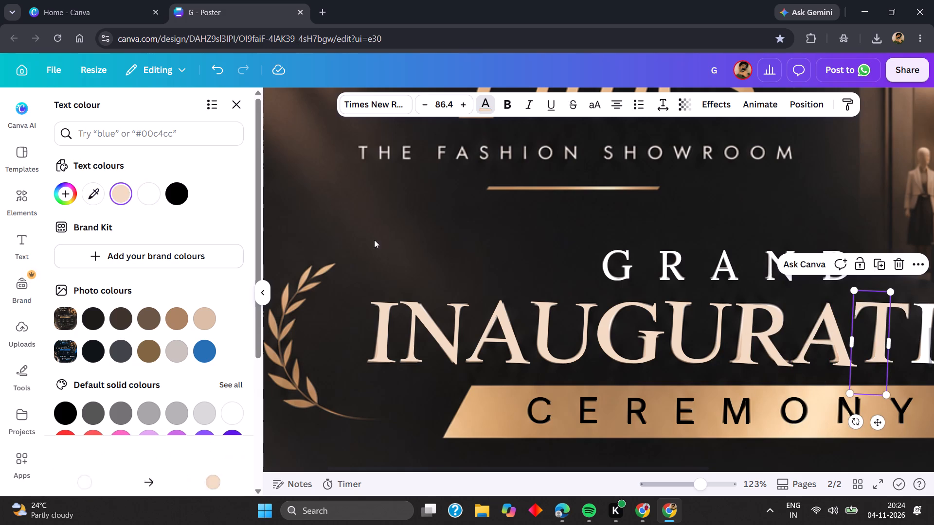
Recolour the final overlay letters I, O and N of INAUGURATION light beige and deselect the lettering.
scroll(828, 336, left, 4)
click(780, 358)
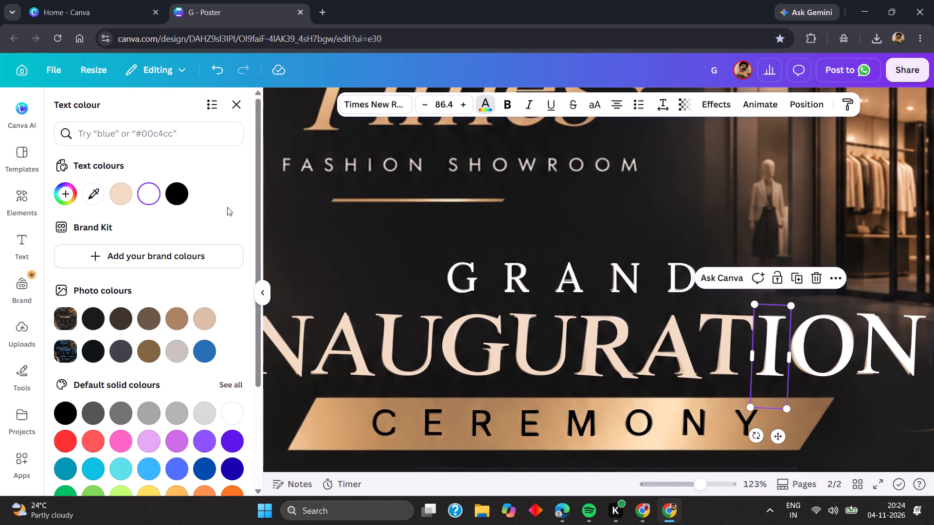
click(129, 184)
click(126, 187)
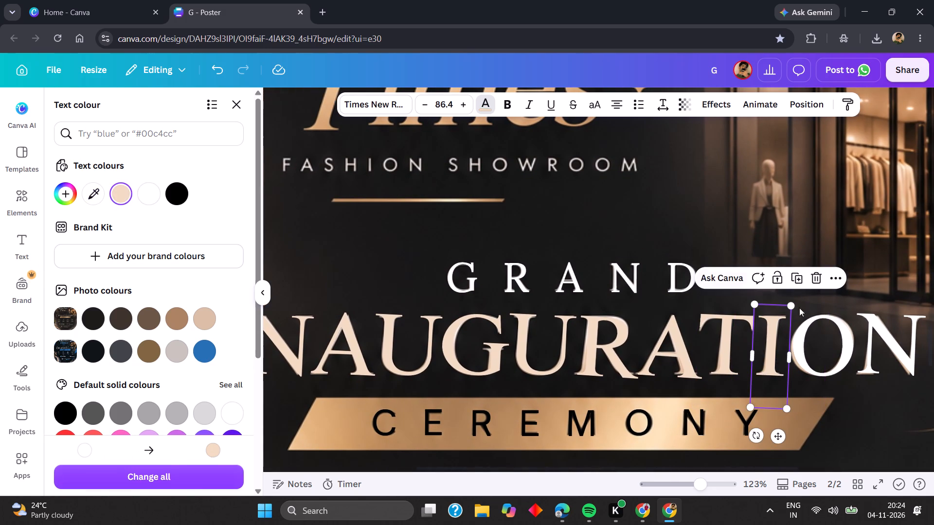
click(841, 317)
click(119, 187)
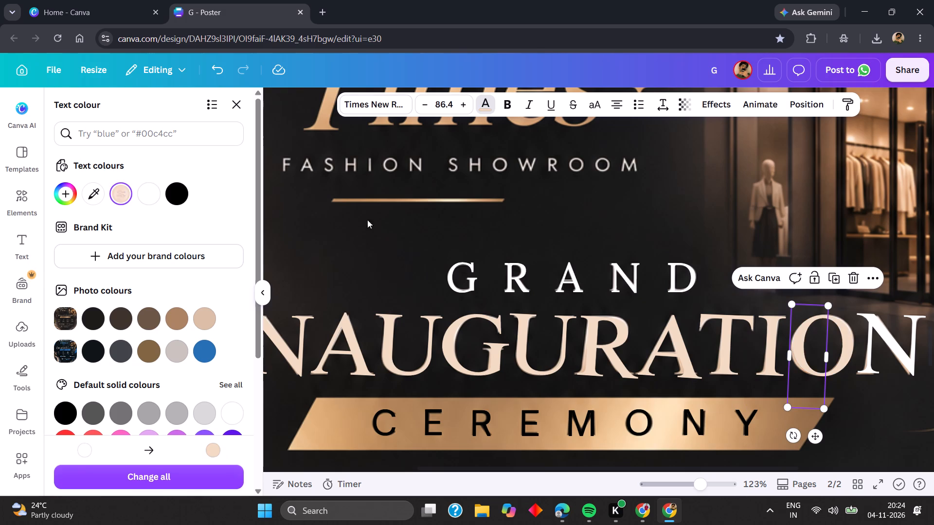
click(893, 312)
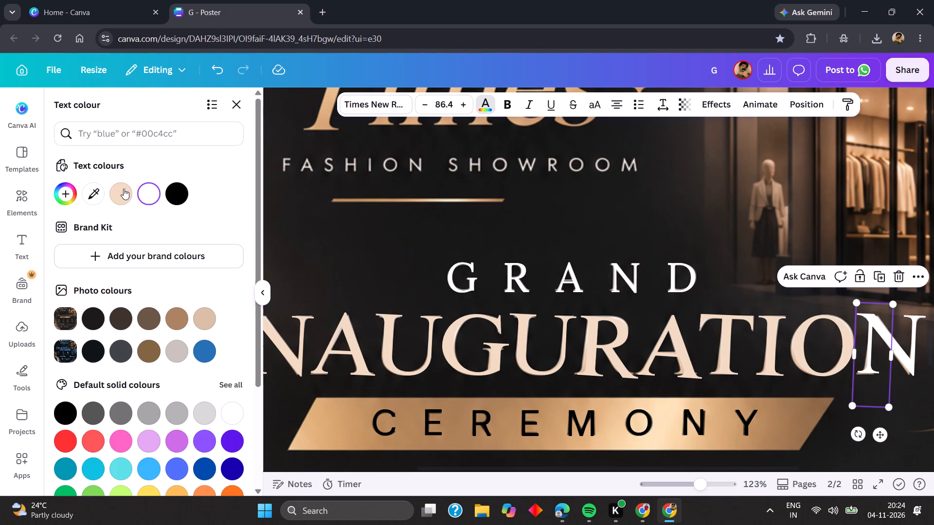
click(124, 189)
click(831, 226)
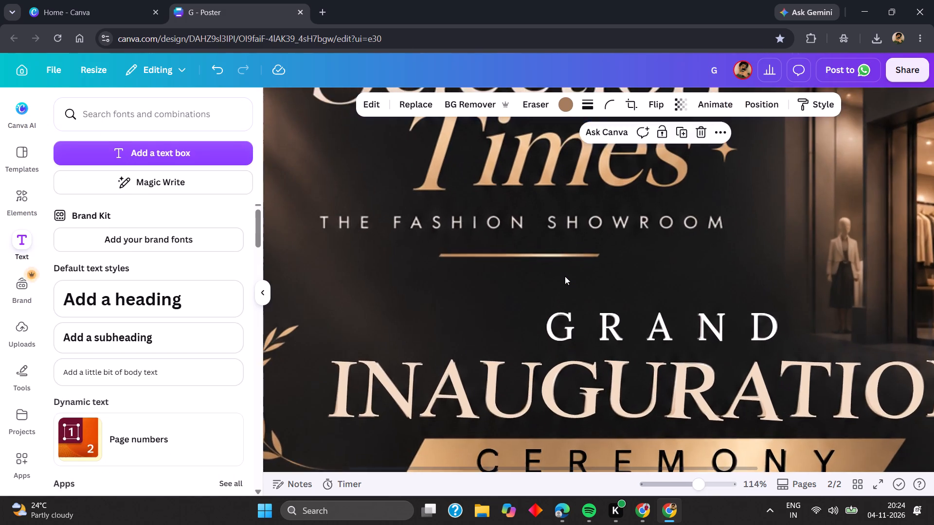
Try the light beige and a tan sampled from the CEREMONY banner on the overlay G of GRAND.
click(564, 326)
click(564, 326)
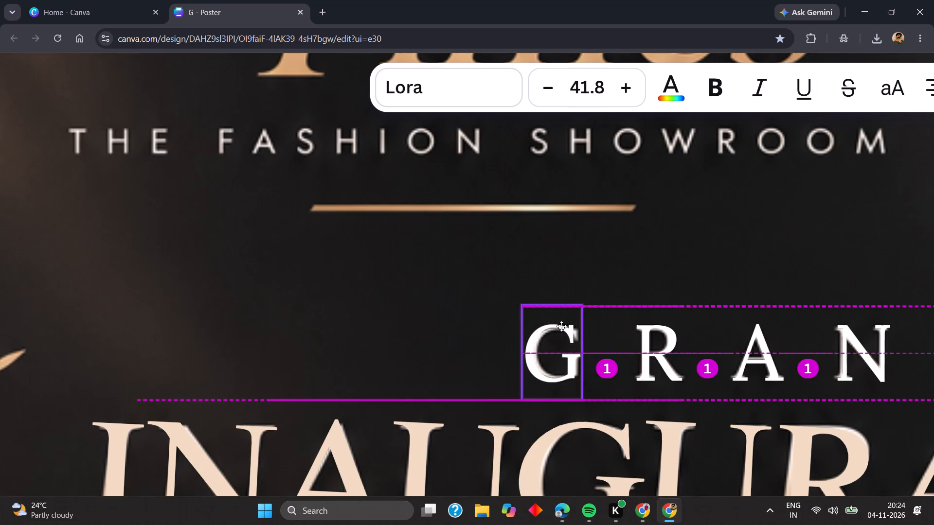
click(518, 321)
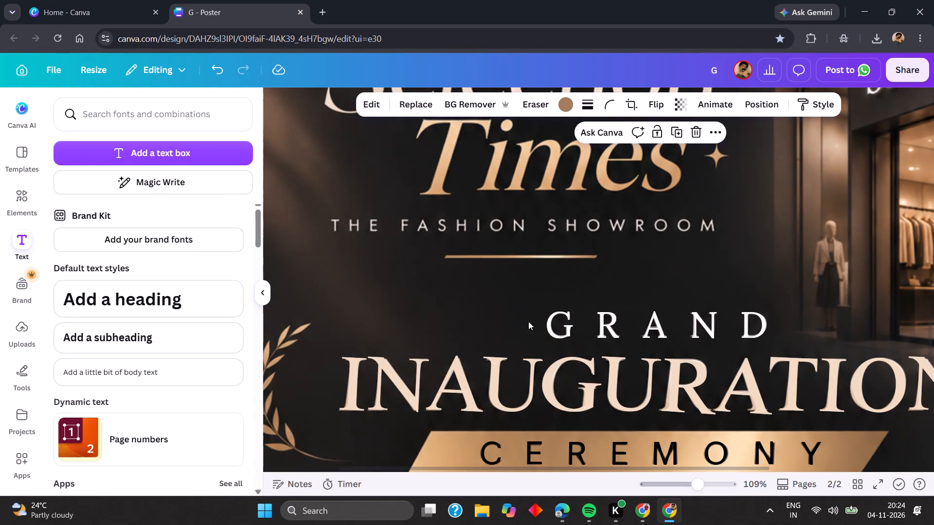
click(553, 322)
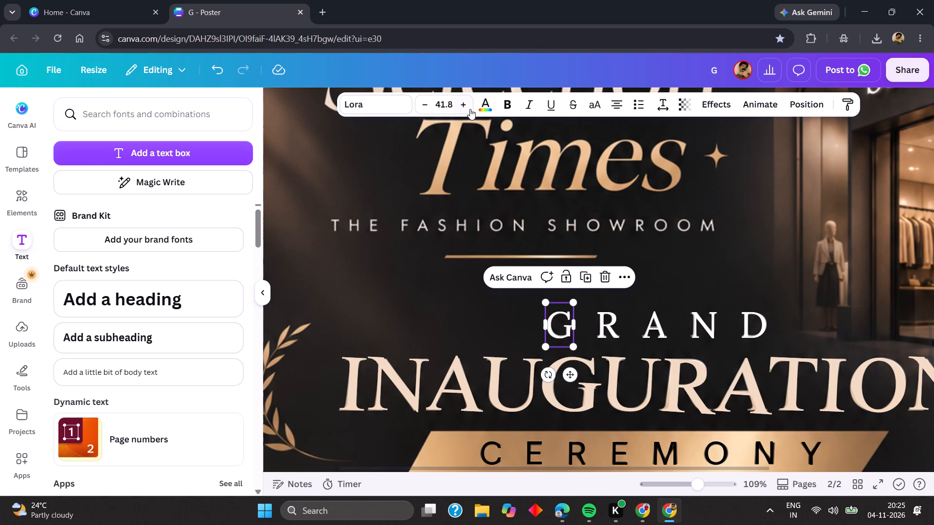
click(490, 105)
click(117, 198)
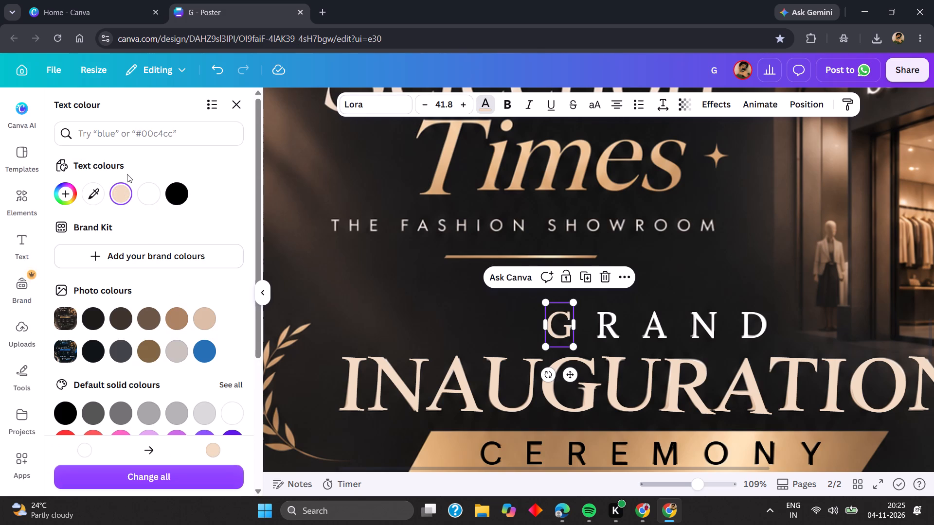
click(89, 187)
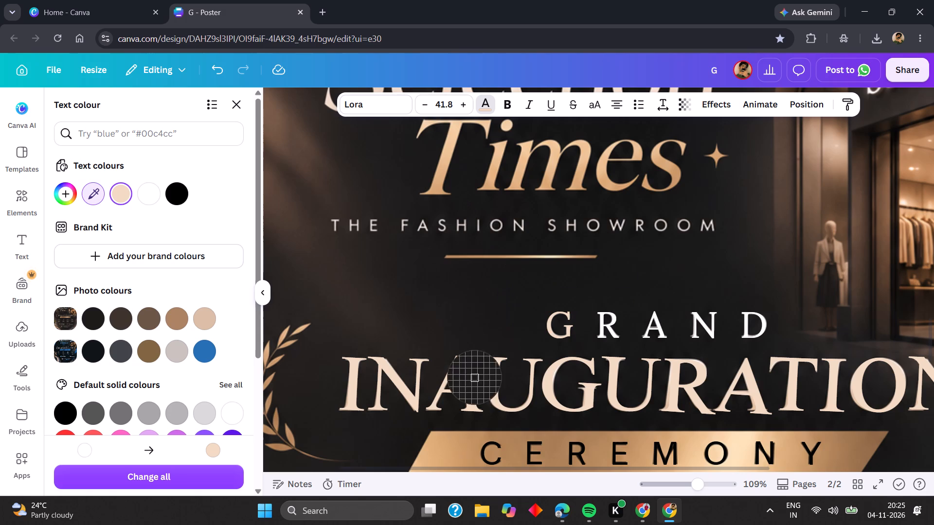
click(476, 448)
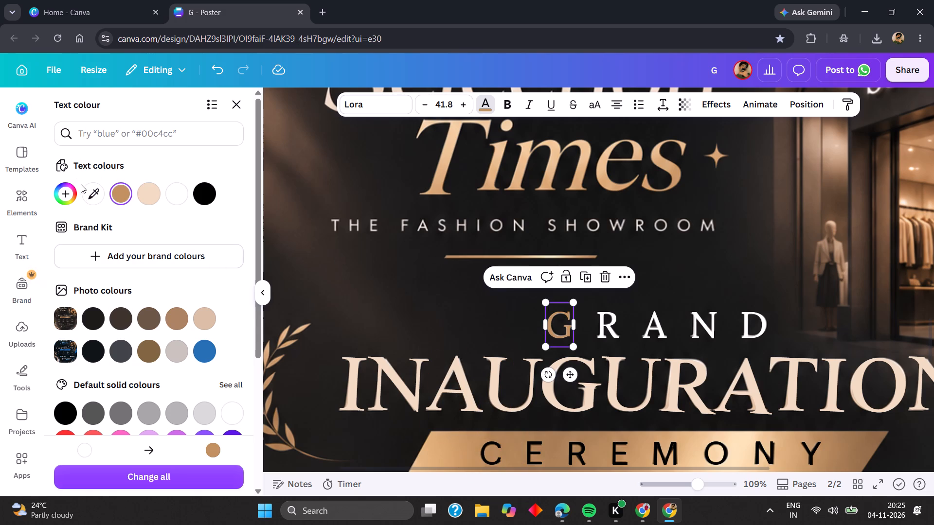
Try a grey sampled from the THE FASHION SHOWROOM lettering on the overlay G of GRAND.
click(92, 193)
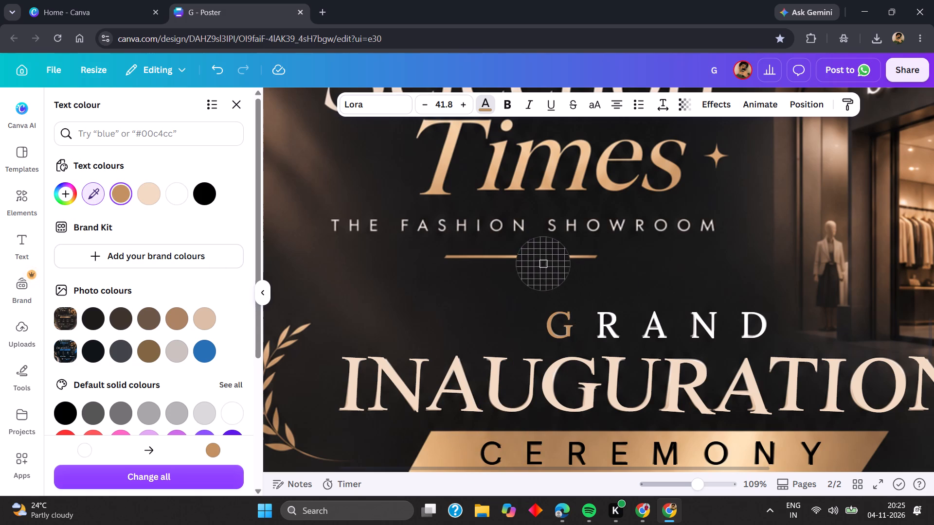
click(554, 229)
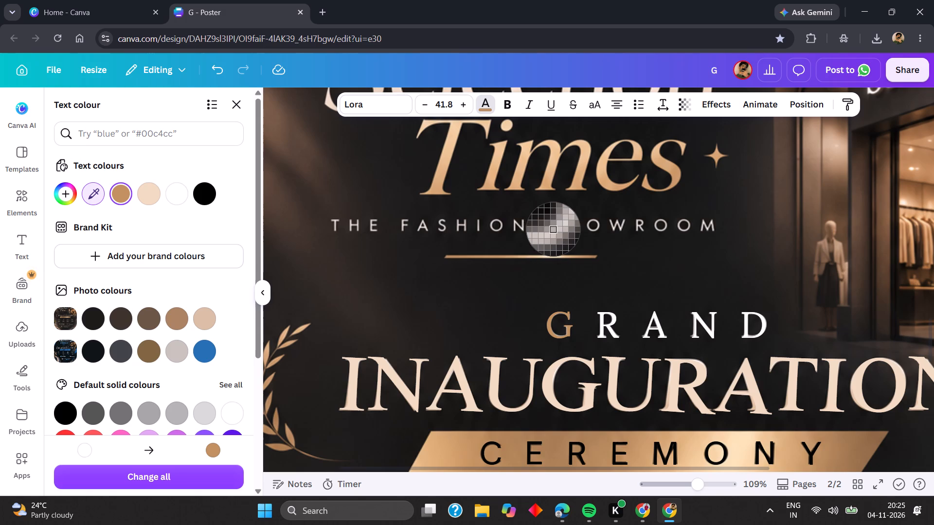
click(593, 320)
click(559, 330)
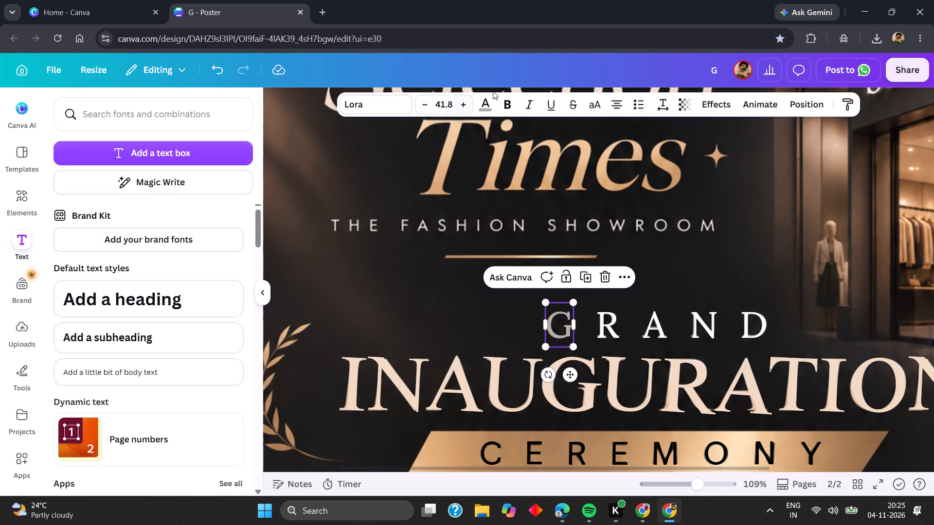
Recolour the overlay G of GRAND with the gold sampled from the T of Times.
click(484, 103)
click(97, 193)
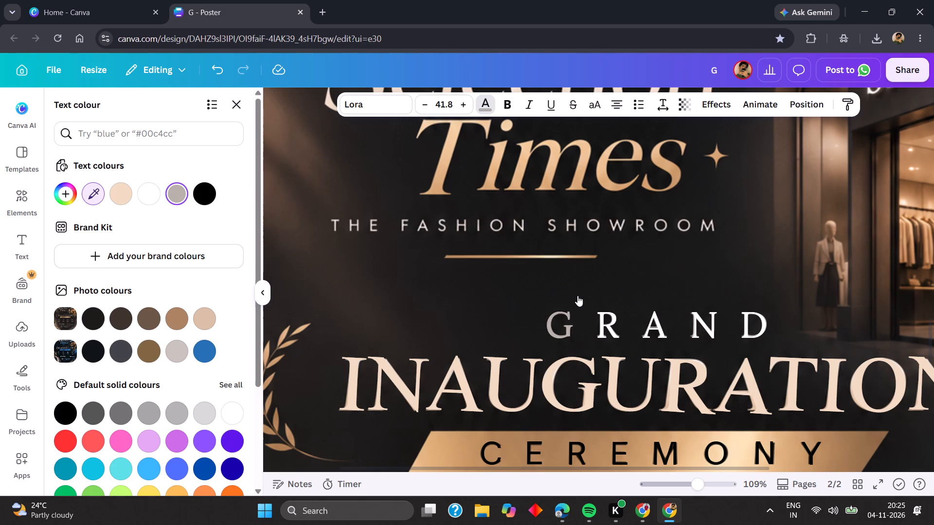
ctrl+scroll(737, 222, up, 4)
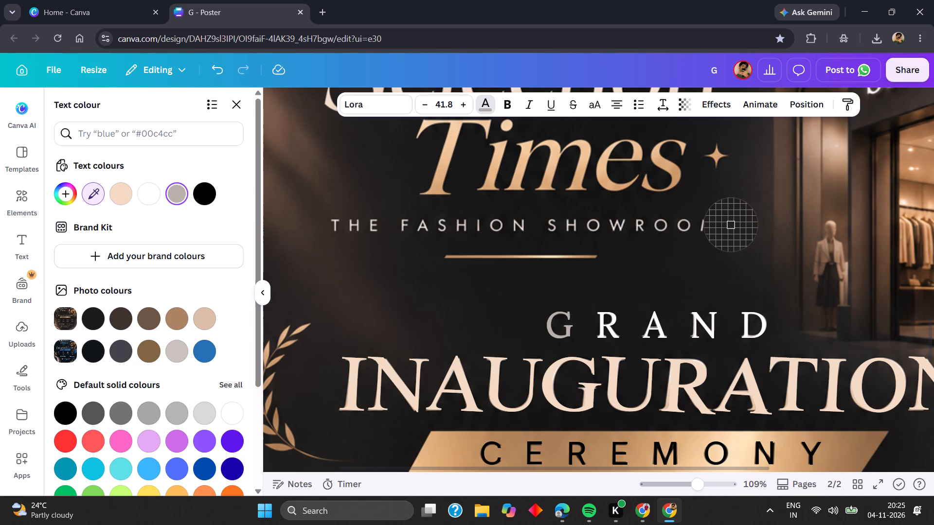
ctrl+scroll(731, 225, up, 2)
scroll(696, 234, up, 2)
scroll(482, 213, down, 3)
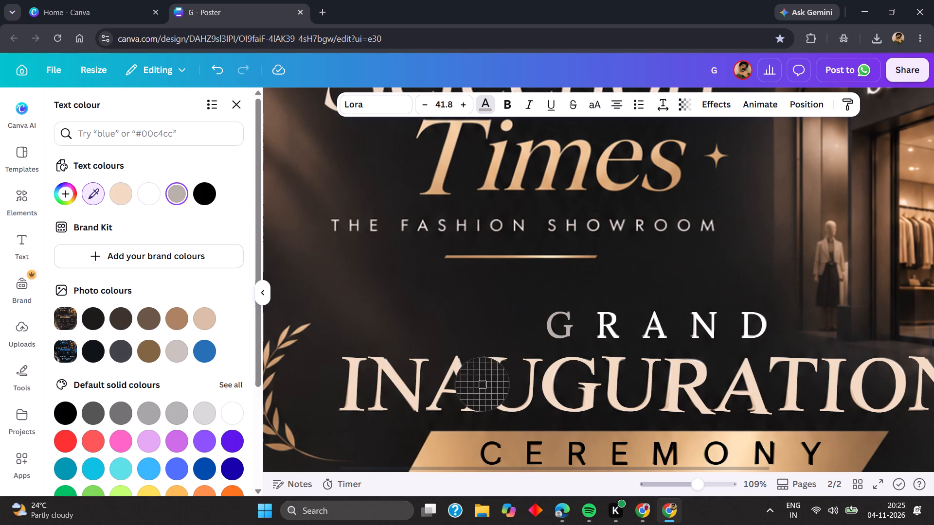
click(447, 166)
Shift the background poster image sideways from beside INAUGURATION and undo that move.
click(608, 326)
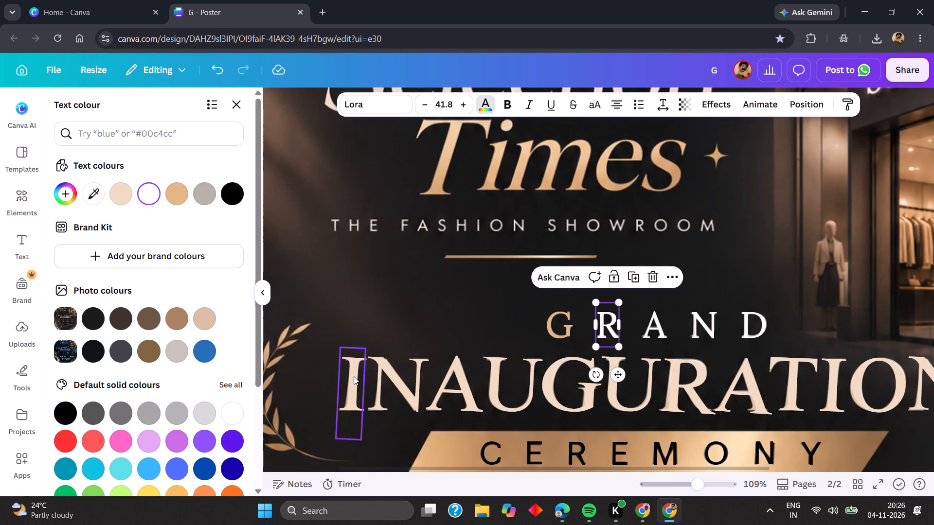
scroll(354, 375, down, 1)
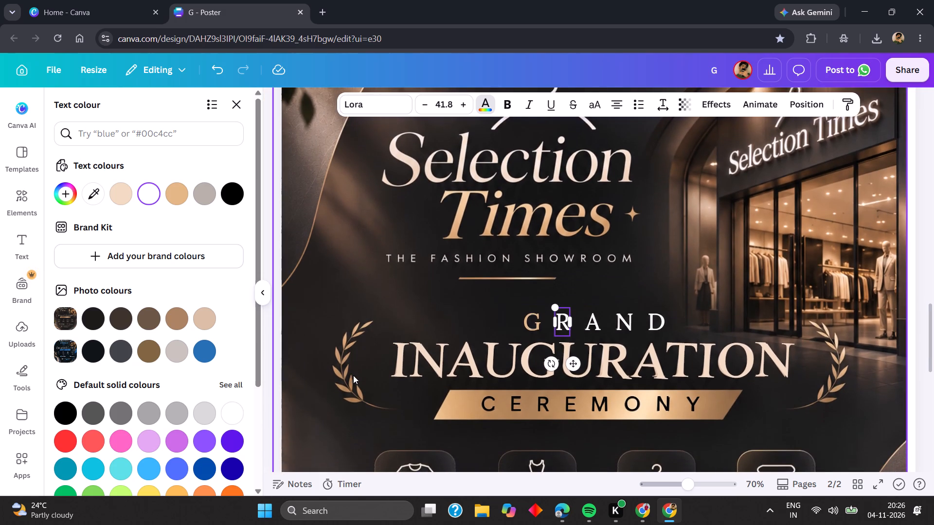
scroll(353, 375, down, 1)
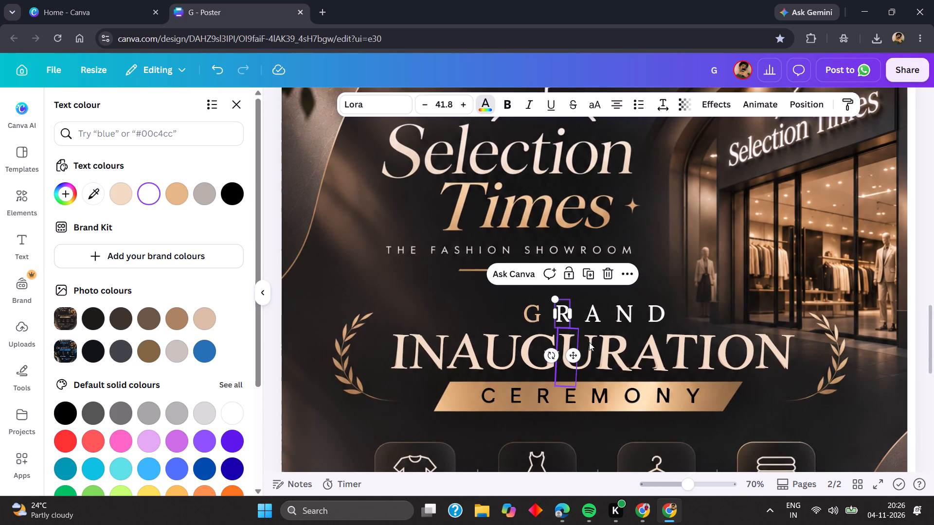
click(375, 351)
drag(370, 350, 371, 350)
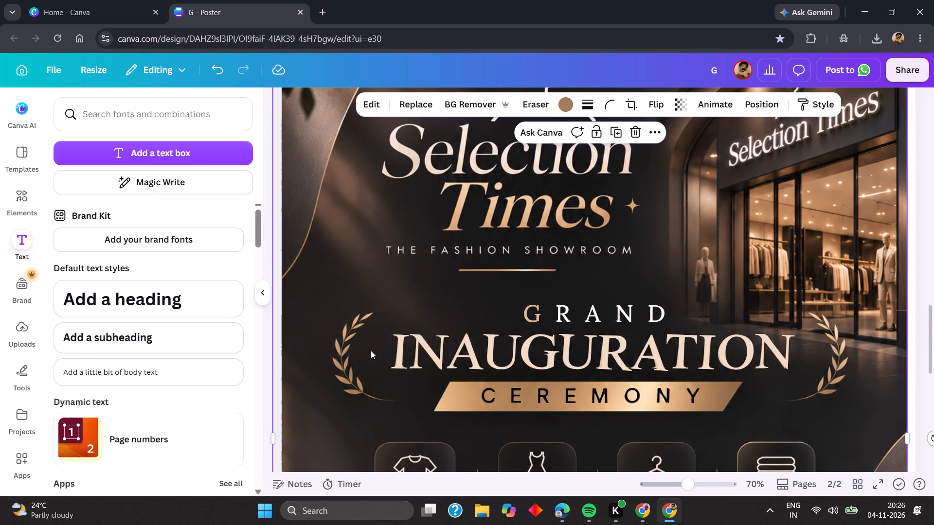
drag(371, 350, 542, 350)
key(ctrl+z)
Lock the background poster image in place.
click(343, 249)
click(328, 188)
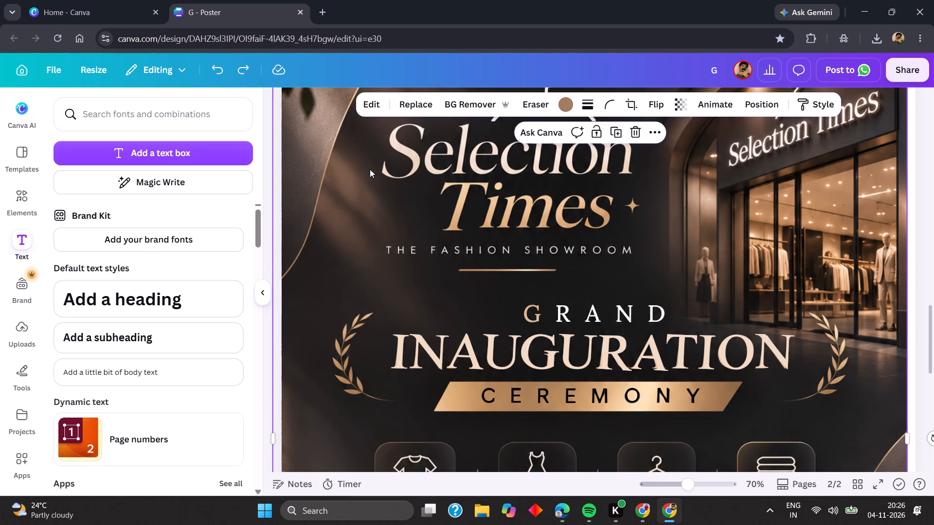
click(595, 127)
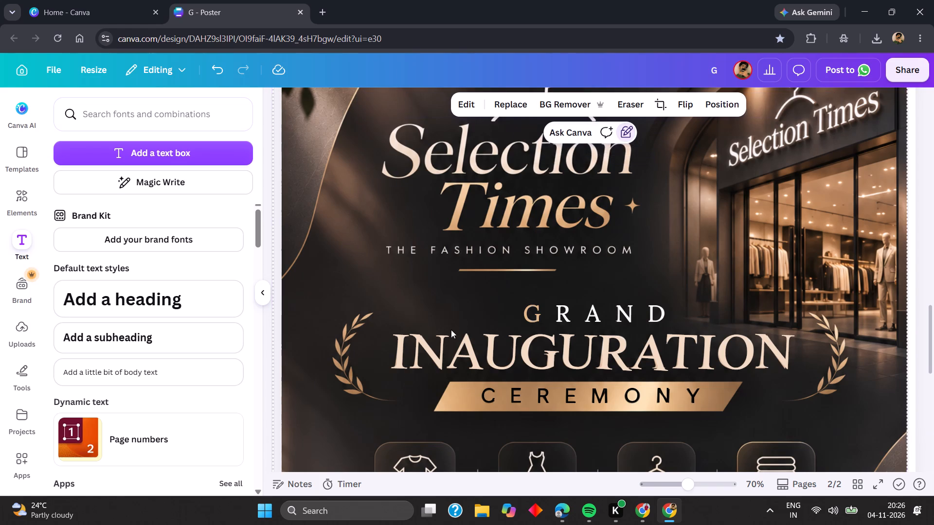
Delete all the overlay letters of GRAND and INAUGURATION together from the poster.
drag(380, 339, 734, 332)
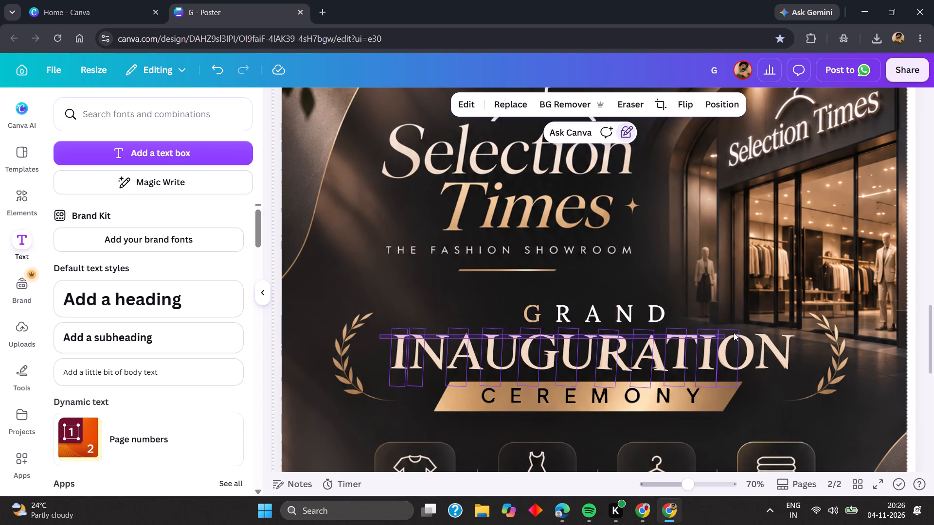
drag(734, 332, 769, 320)
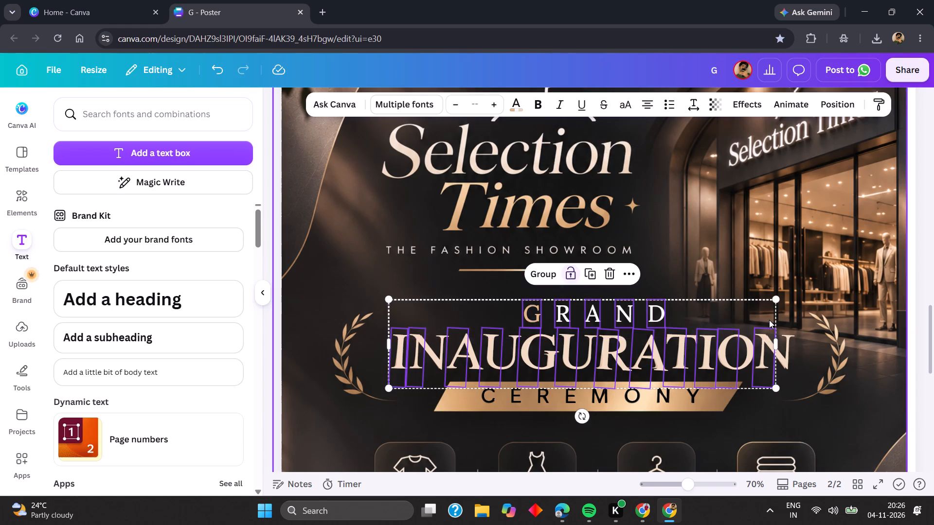
key(BackSpace)
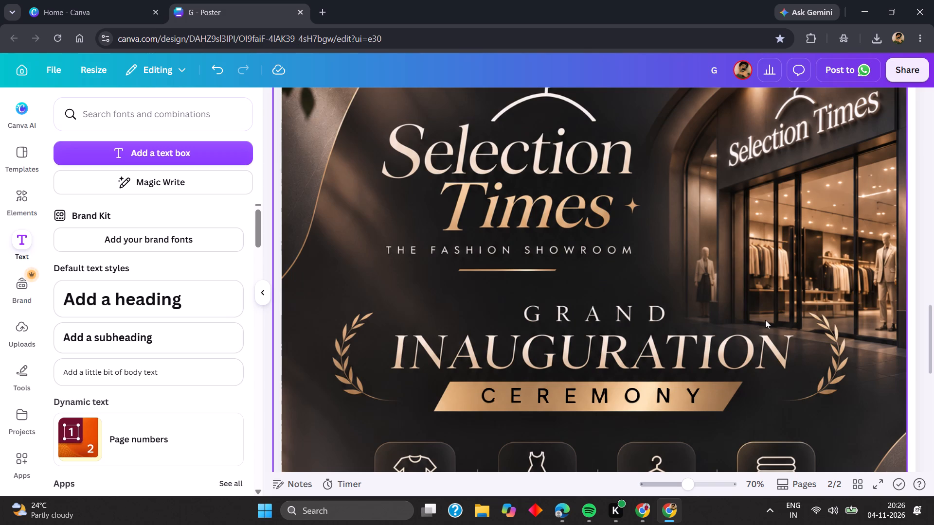
key(Print)
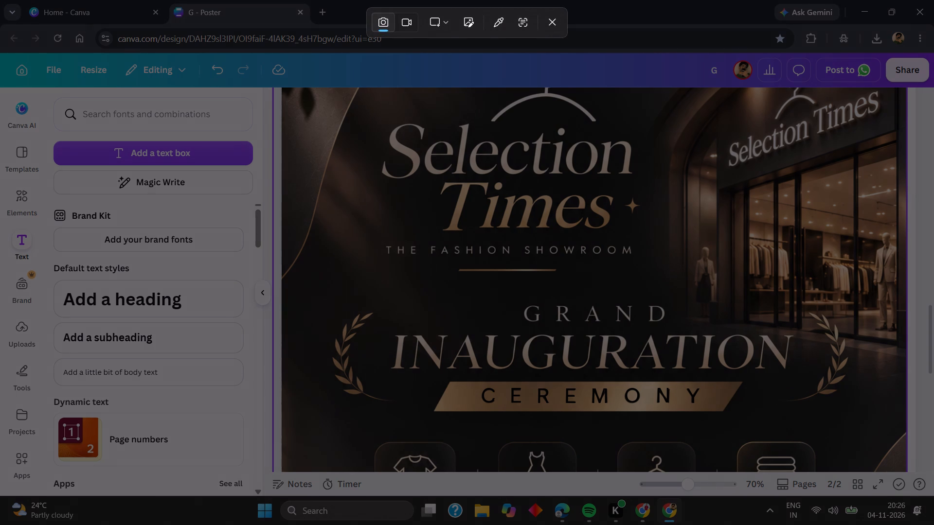
drag(387, 306, 676, 329)
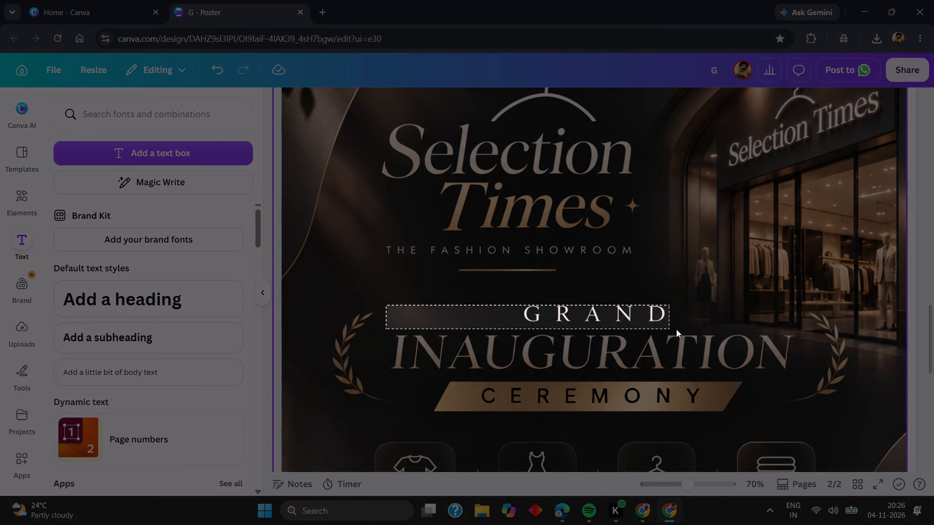